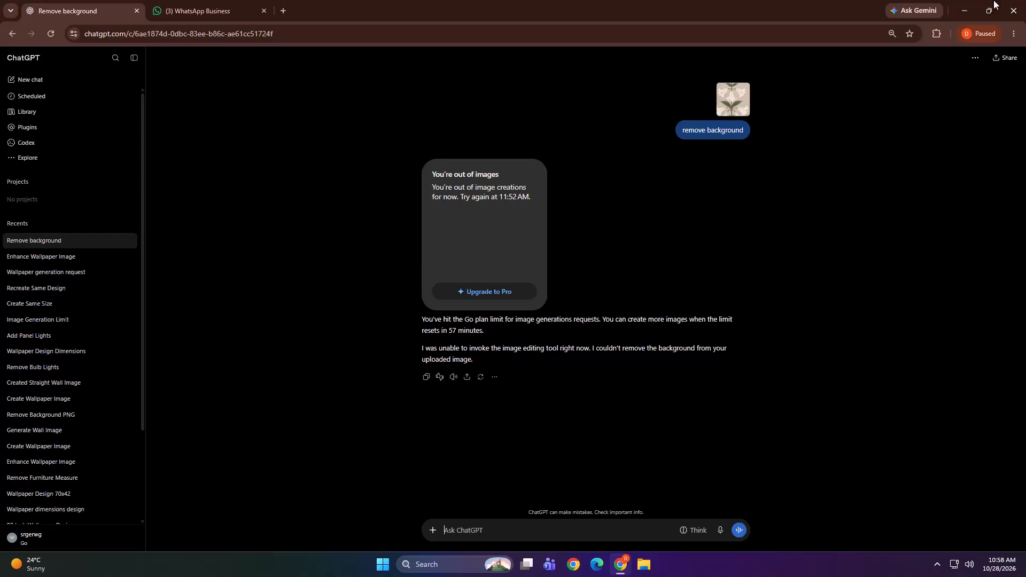
# Switch to File Explorer and open the folder Manoj > PREVIEW > OCT > 15 on the work (D:) drive.
pyautogui.click(639, 563)
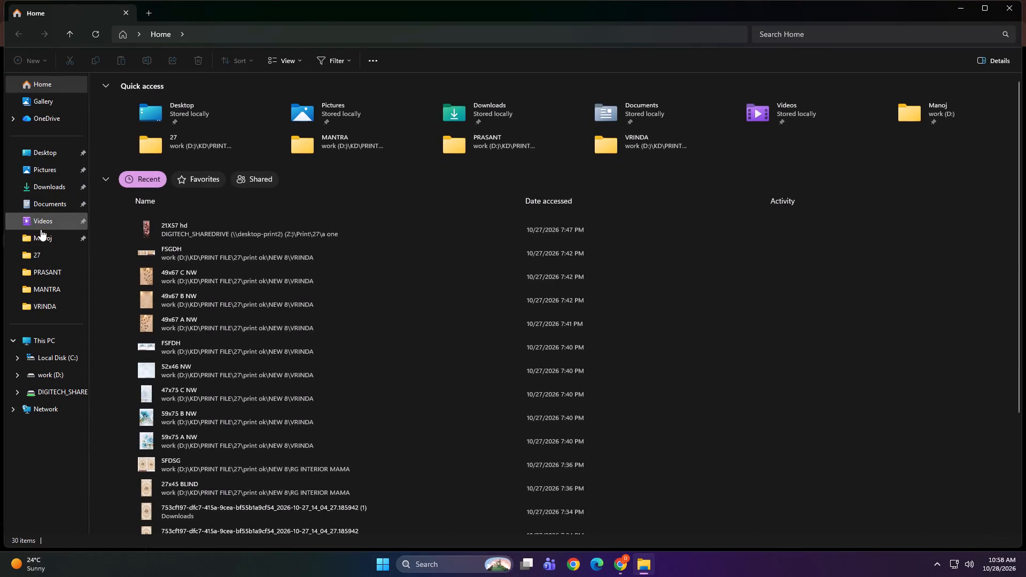
pyautogui.click(43, 238)
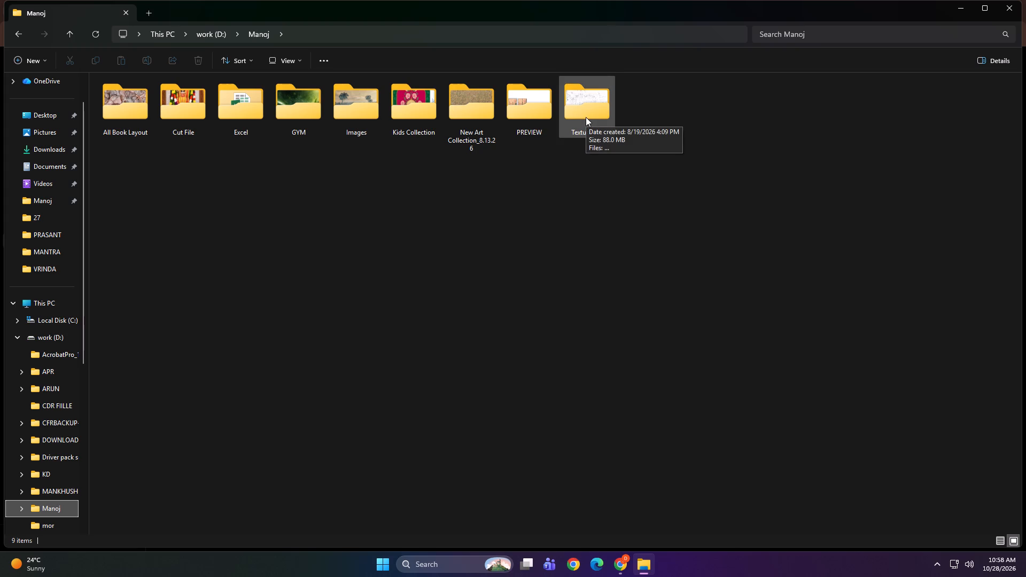
pyautogui.doubleClick(521, 114)
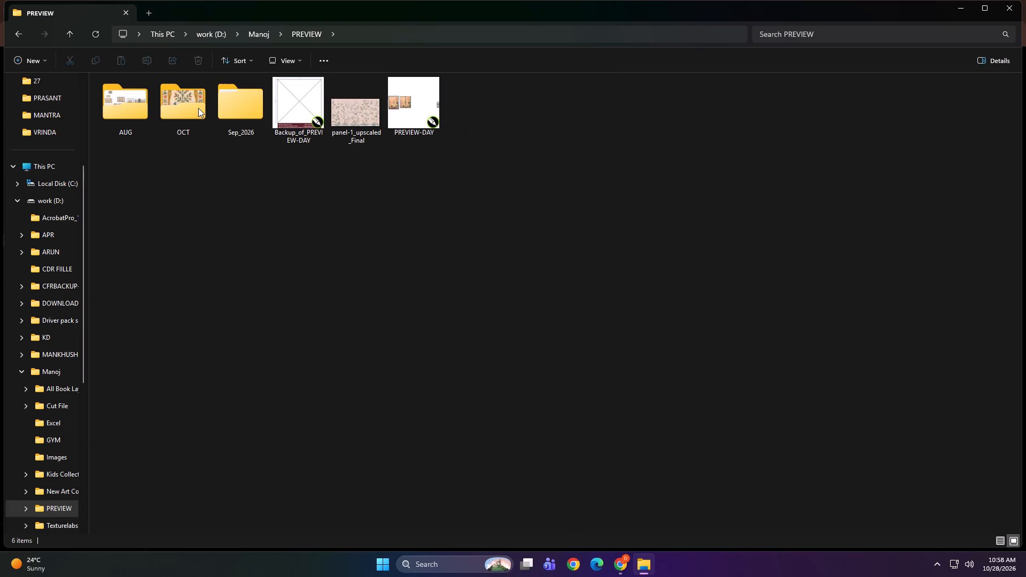
pyautogui.doubleClick(198, 107)
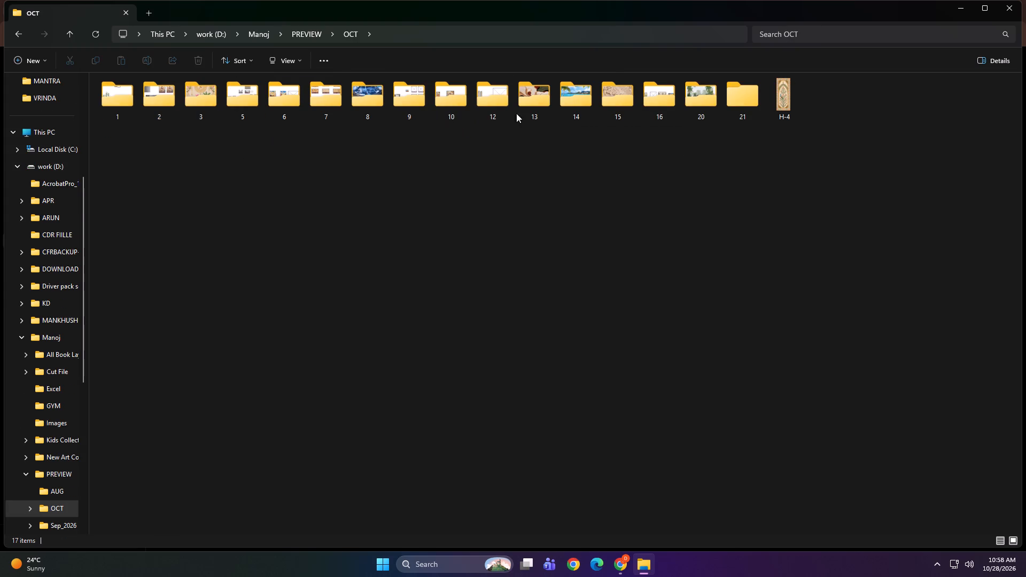
pyautogui.doubleClick(603, 98)
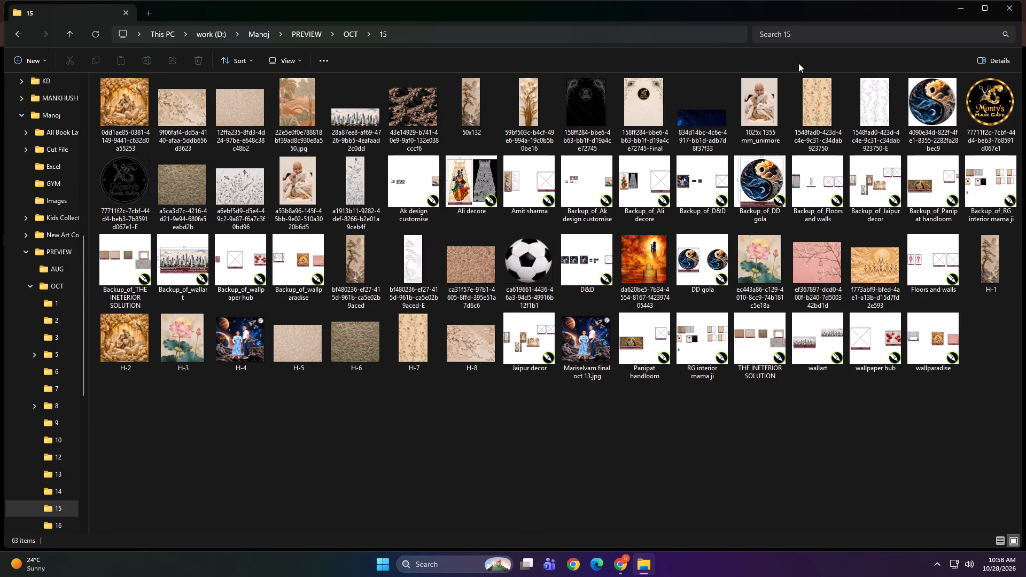
# Search the folder for AK and open the Ak design customise drawing in CorelDRAW 2018, skipping the account sign-in.
pyautogui.moveTo(819, 29); pyautogui.dragTo(819, 45)
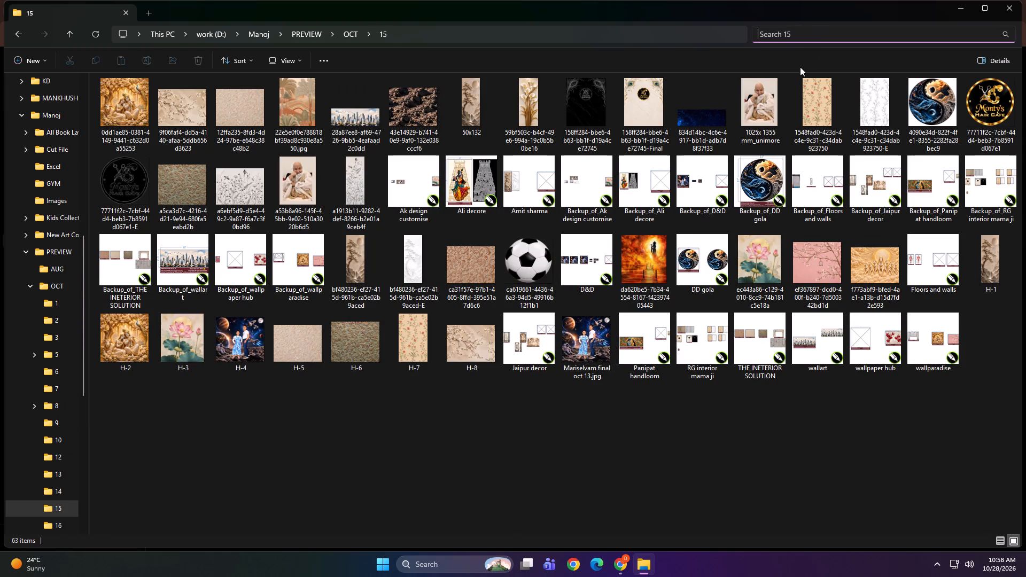
pyautogui.hotkey('shift', 'a')
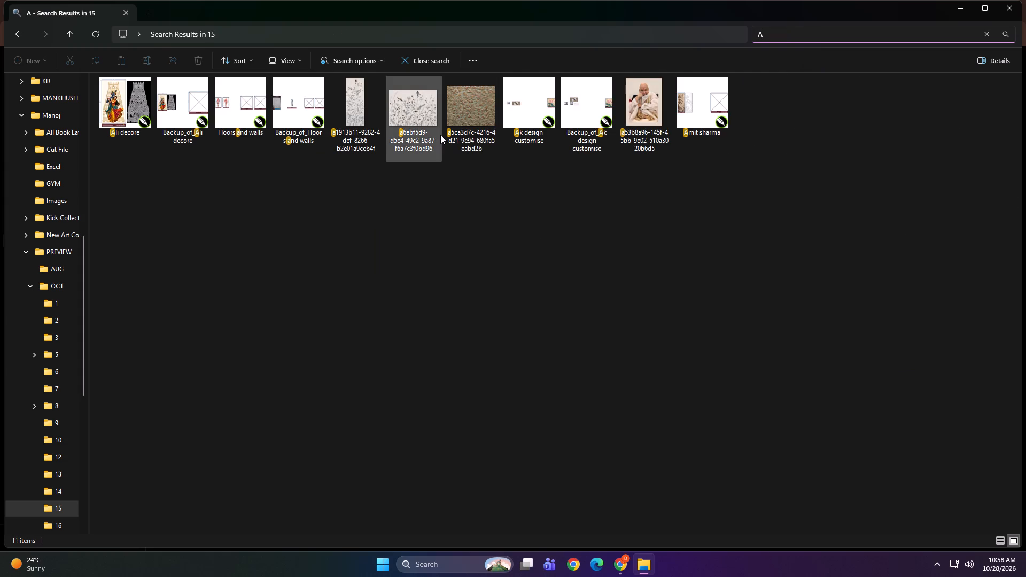
pyautogui.hotkey('shift', 'k')
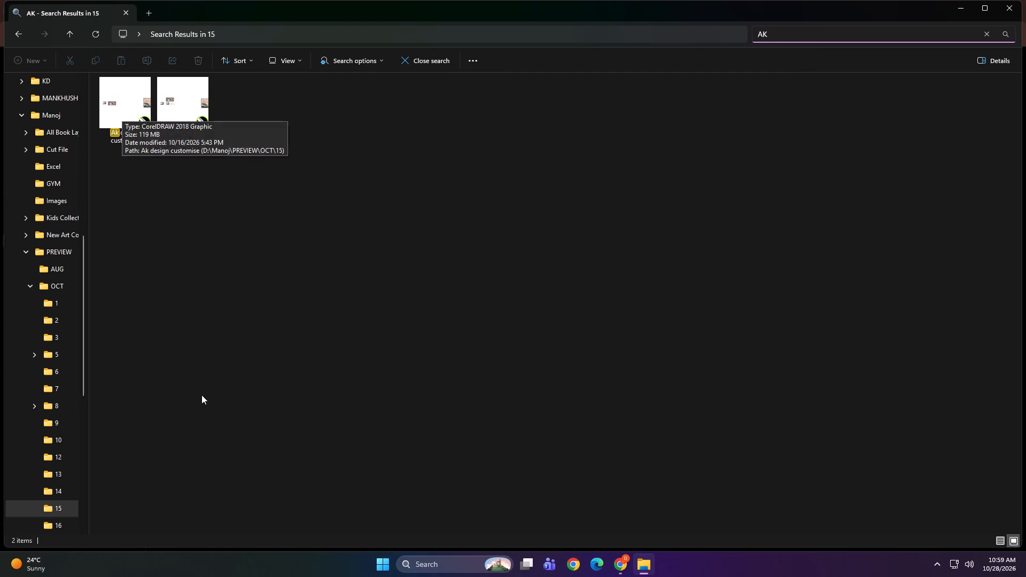
pyautogui.doubleClick(121, 102)
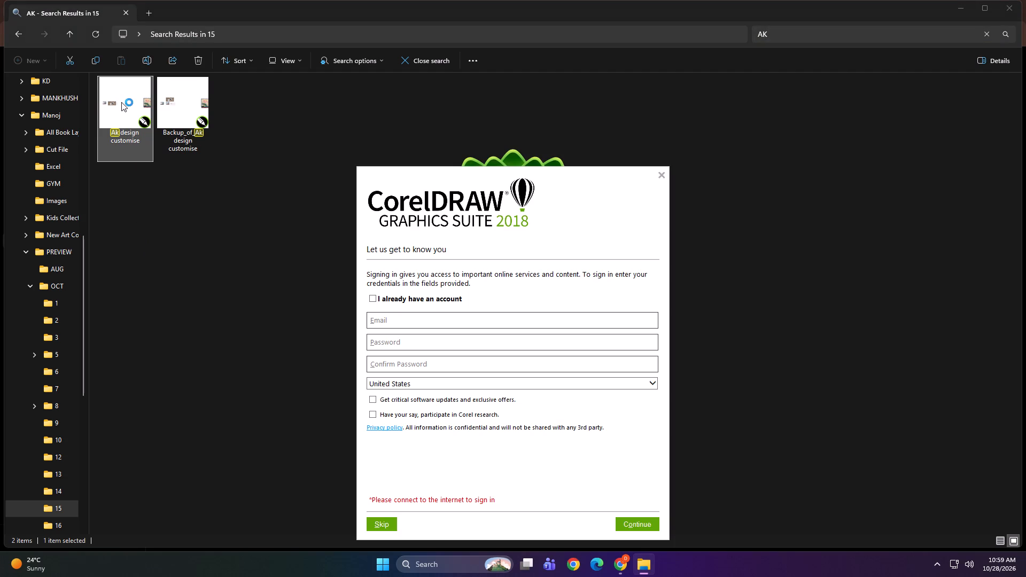
pyautogui.click(375, 529)
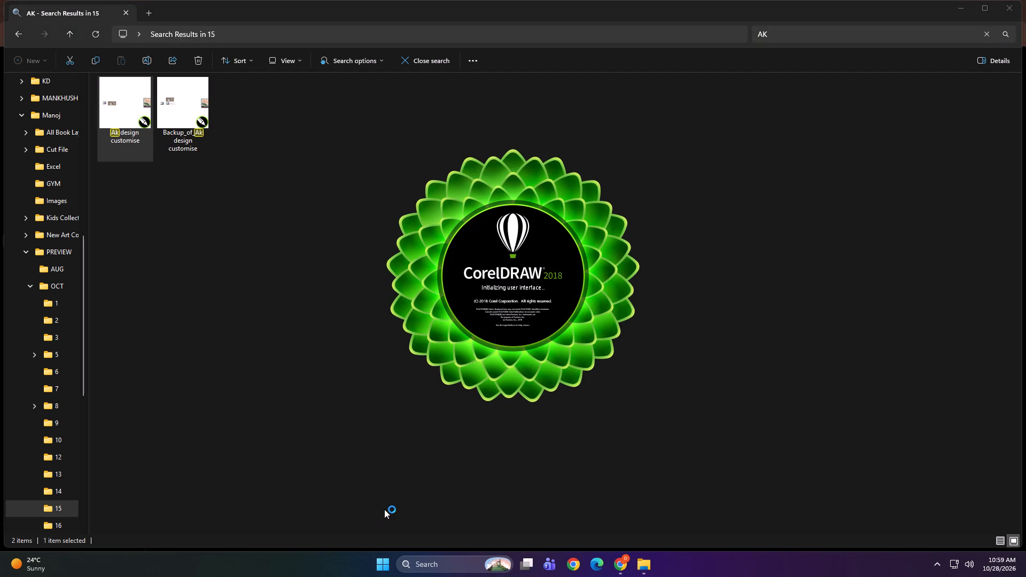
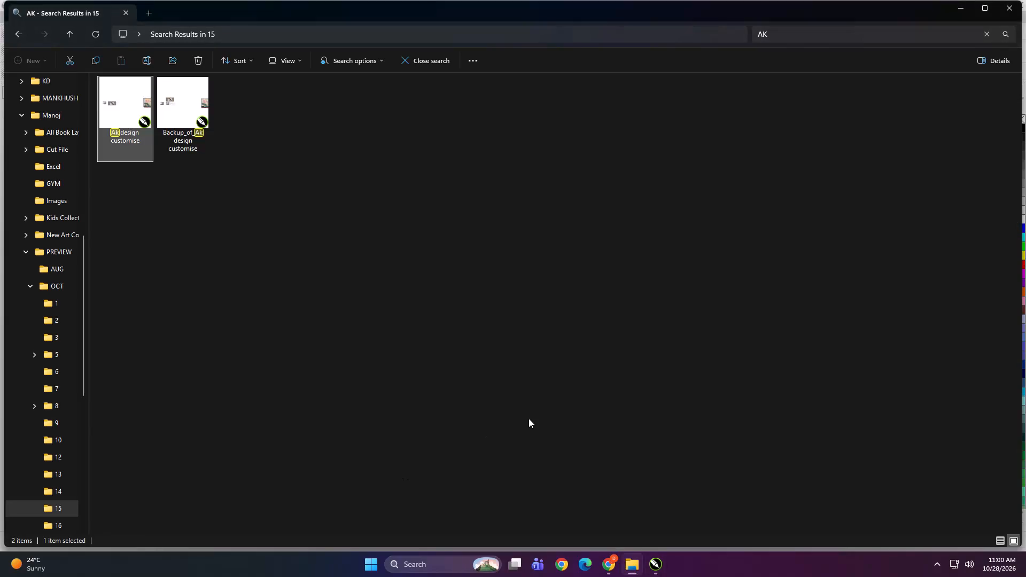
# Open the Ak design customise drawing from the search results in CorelDRAW 2018.
pyautogui.doubleClick(138, 107)
# Move the cream colour-swatch bitmap with the green tick clear of the 38" x 24" football layout.
pyautogui.scroll(-7, 392, 181)
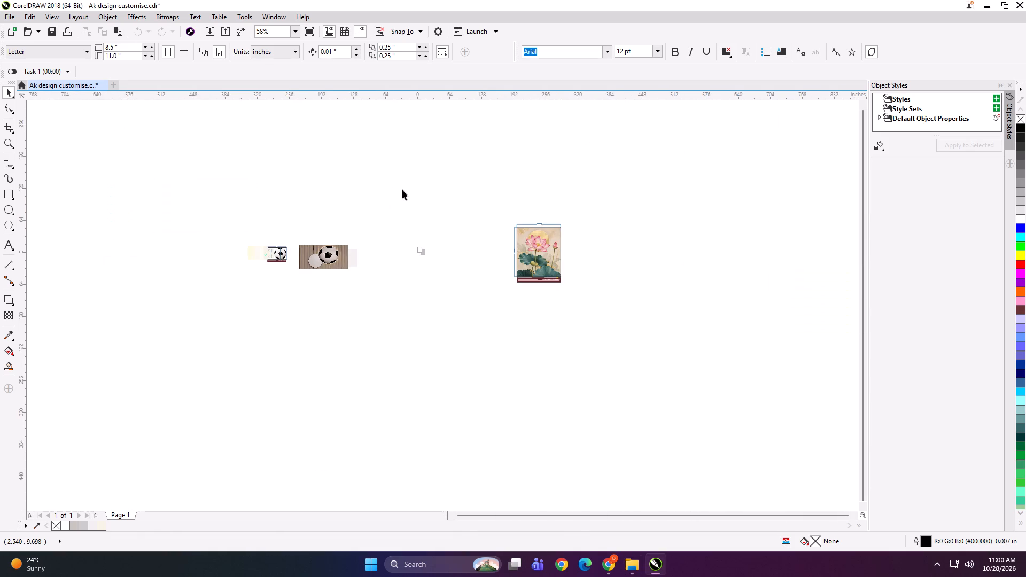
pyautogui.scroll(3, 308, 239)
pyautogui.scroll(2, 428, 404)
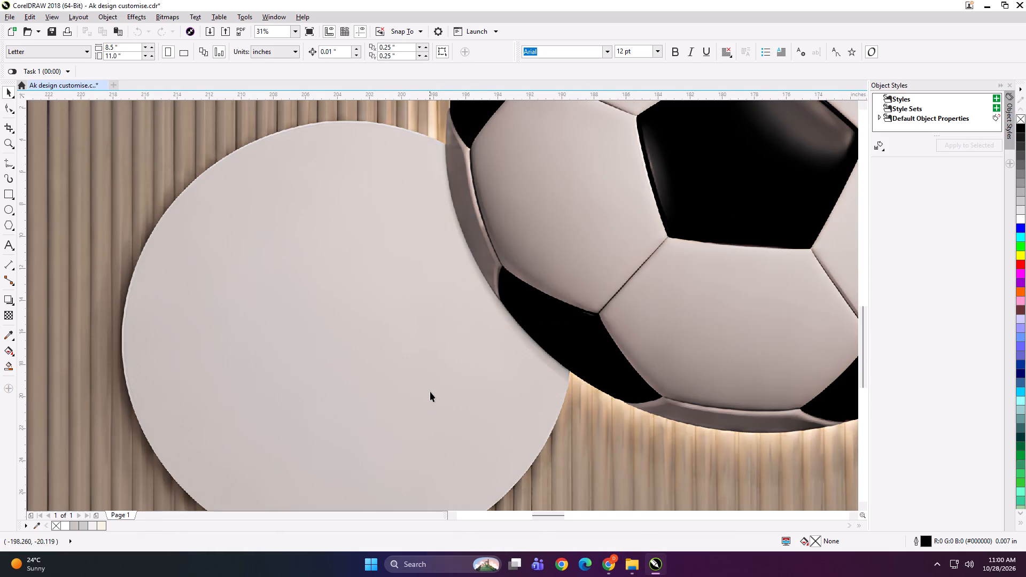
pyautogui.scroll(-3, 440, 332)
pyautogui.scroll(2, 229, 309)
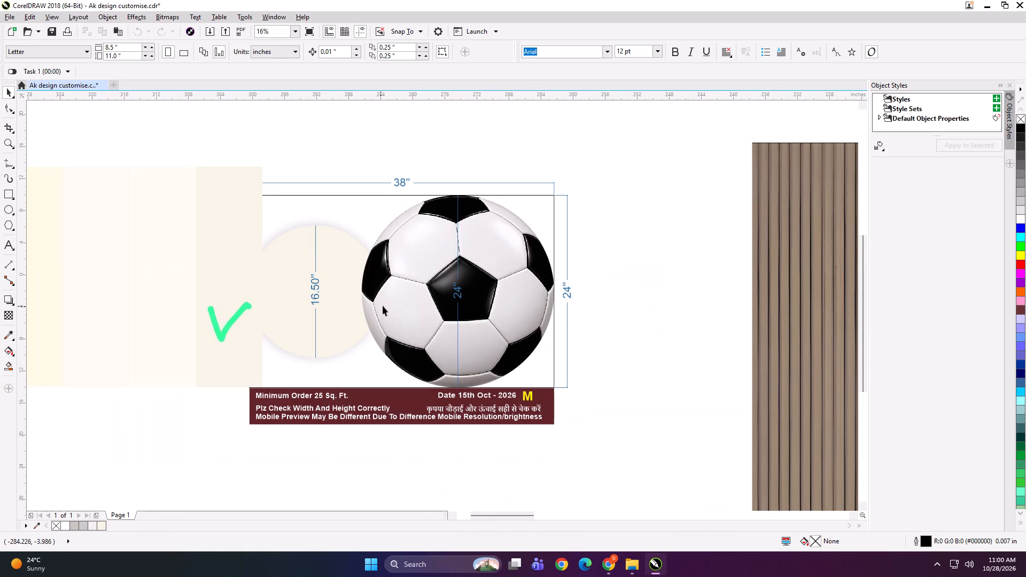
pyautogui.scroll(2, 317, 302)
pyautogui.scroll(-2, 555, 288)
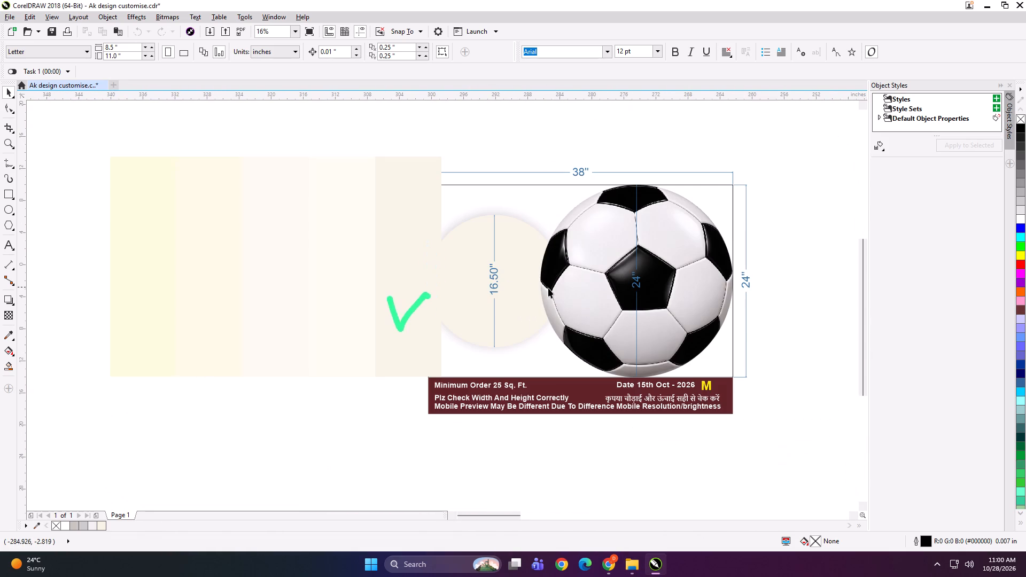
pyautogui.moveTo(356, 284); pyautogui.dragTo(286, 286)
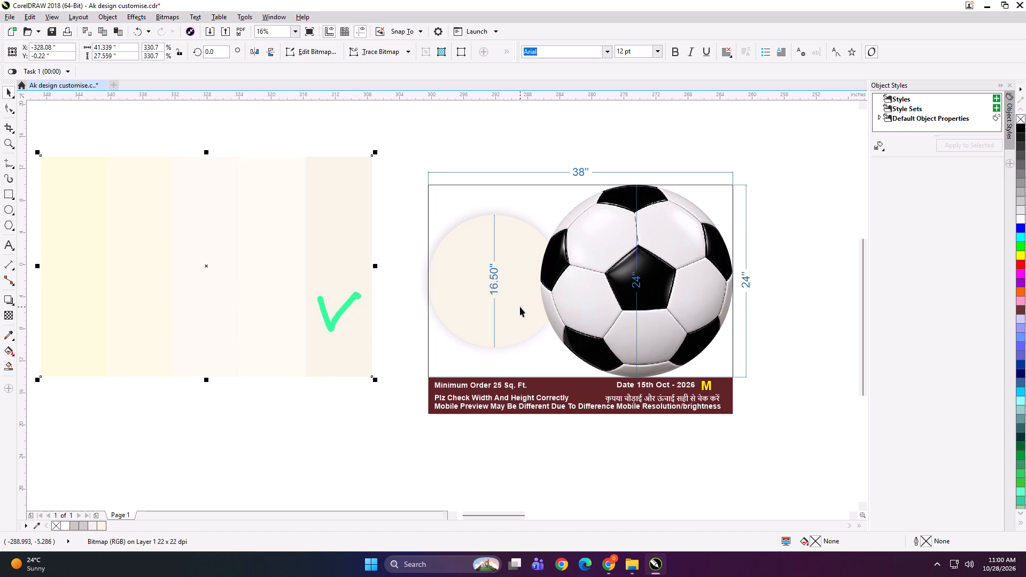
# Duplicate the 16.5" cream circle of the football layout and place the copy over the lower edge of the ticked swatch.
pyautogui.keyDown('alt'); pyautogui.click(465, 302); pyautogui.keyUp('alt')
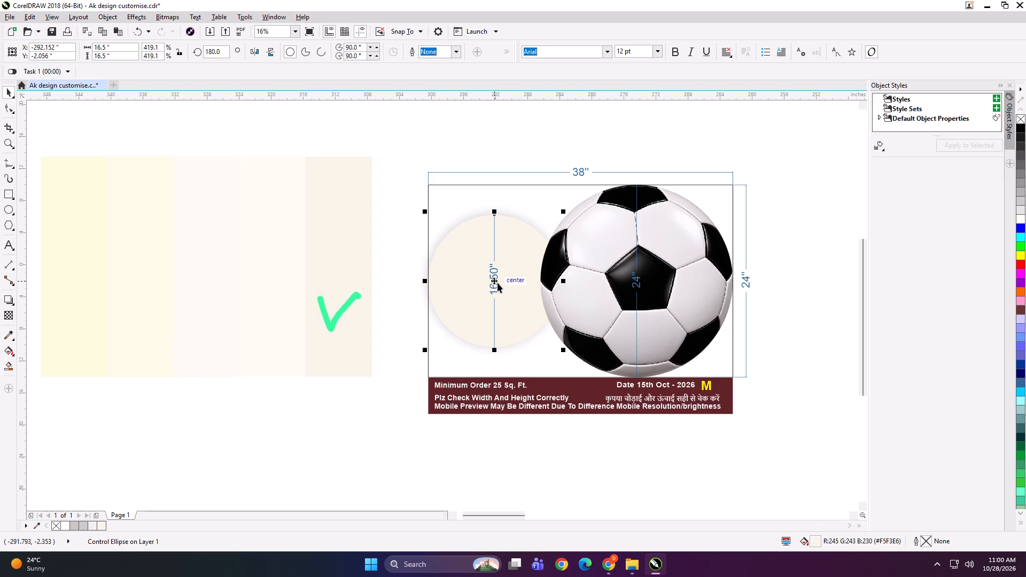
pyautogui.moveTo(494, 283); pyautogui.dragTo(324, 453)
pyautogui.rightClick(324, 453)
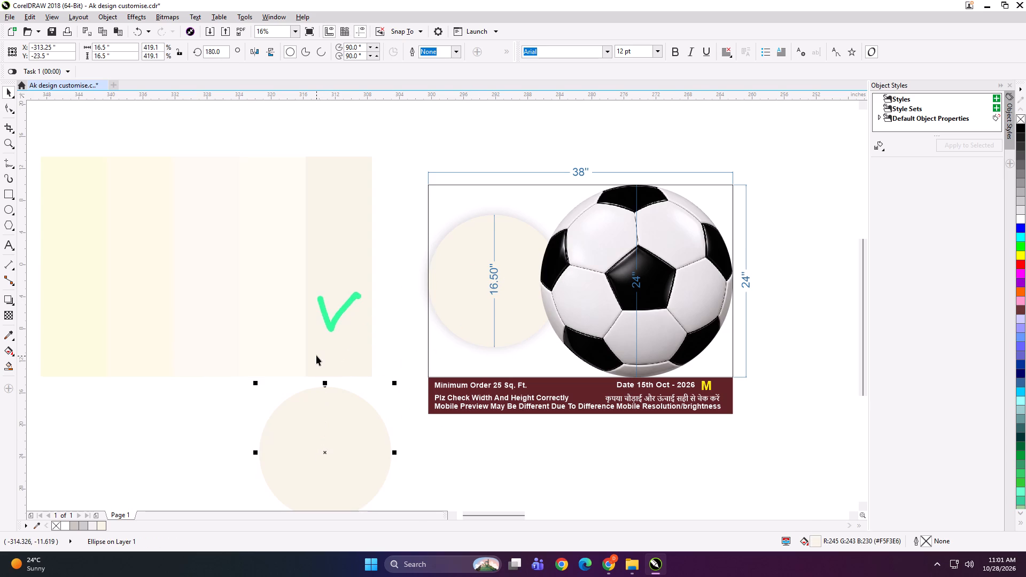
pyautogui.moveTo(333, 441); pyautogui.dragTo(339, 366)
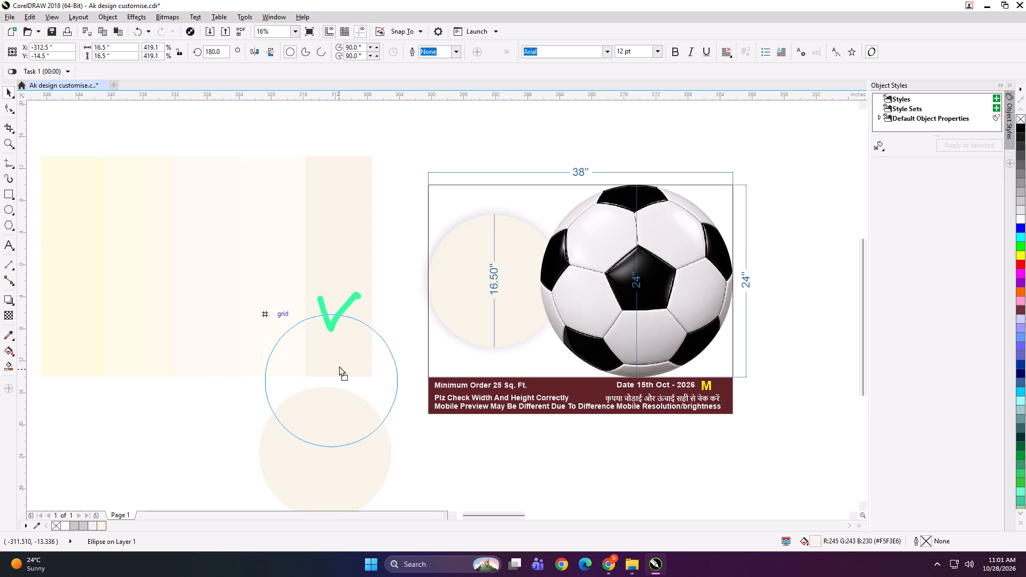
pyautogui.moveTo(339, 366); pyautogui.dragTo(339, 365)
# Export only the copied circle to the Downloads folder as a PNG named 16.5x16.5.
pyautogui.hotkey('ctrl', 'e')
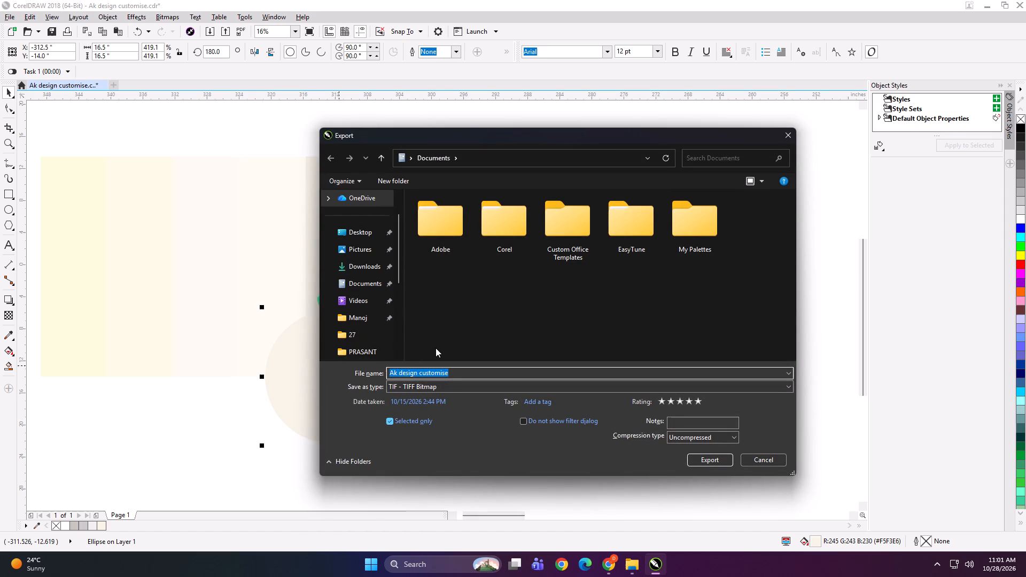
pyautogui.write('16.')
pyautogui.press('5')
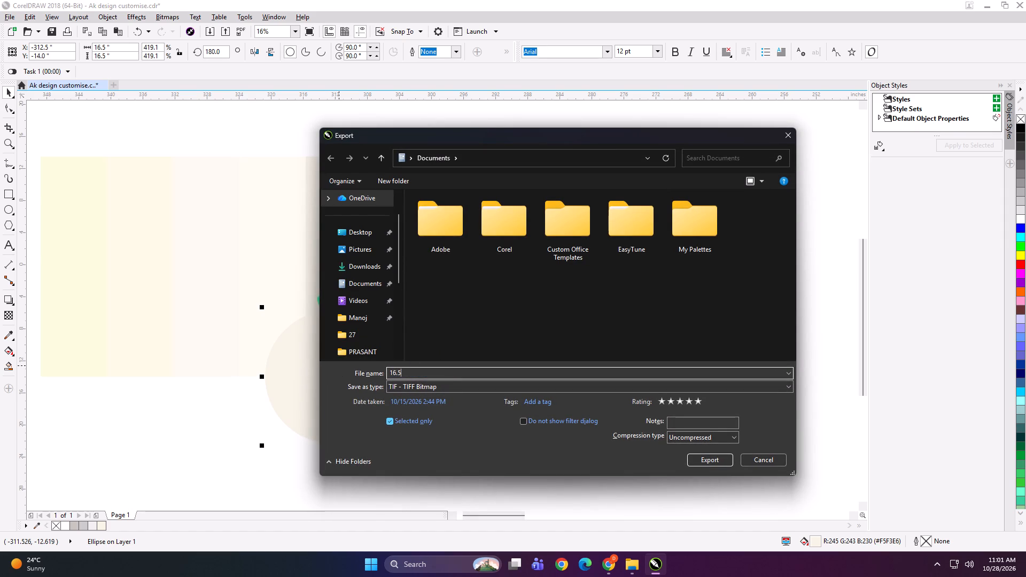
pyautogui.press('Tab')
pyautogui.write('16.5')
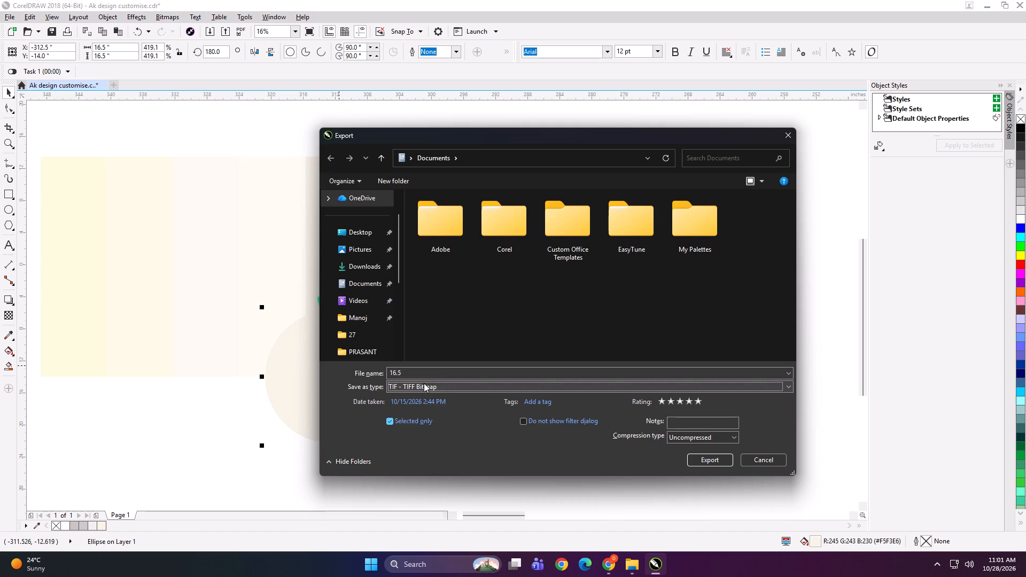
pyautogui.click(411, 372)
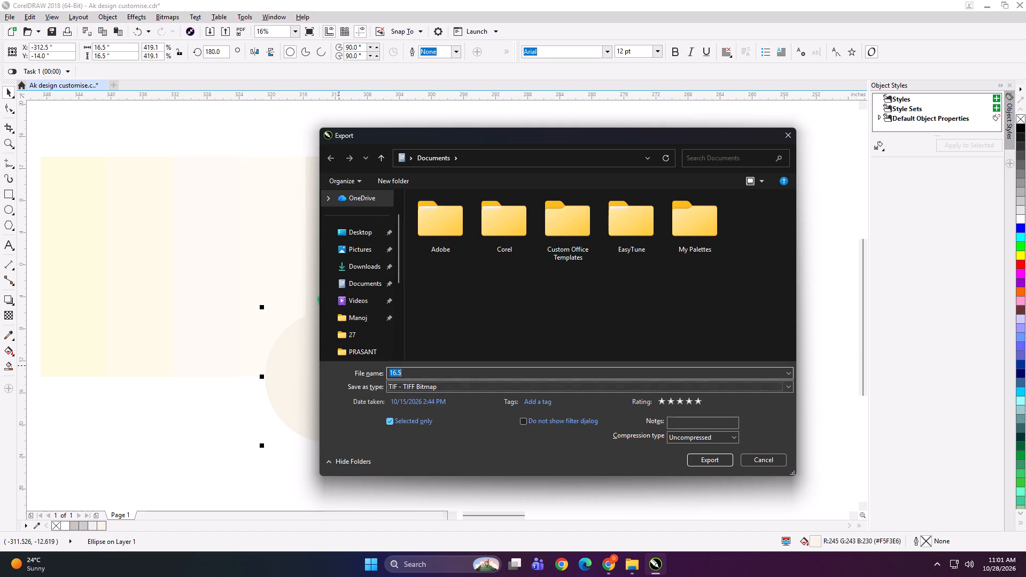
pyautogui.click(411, 372)
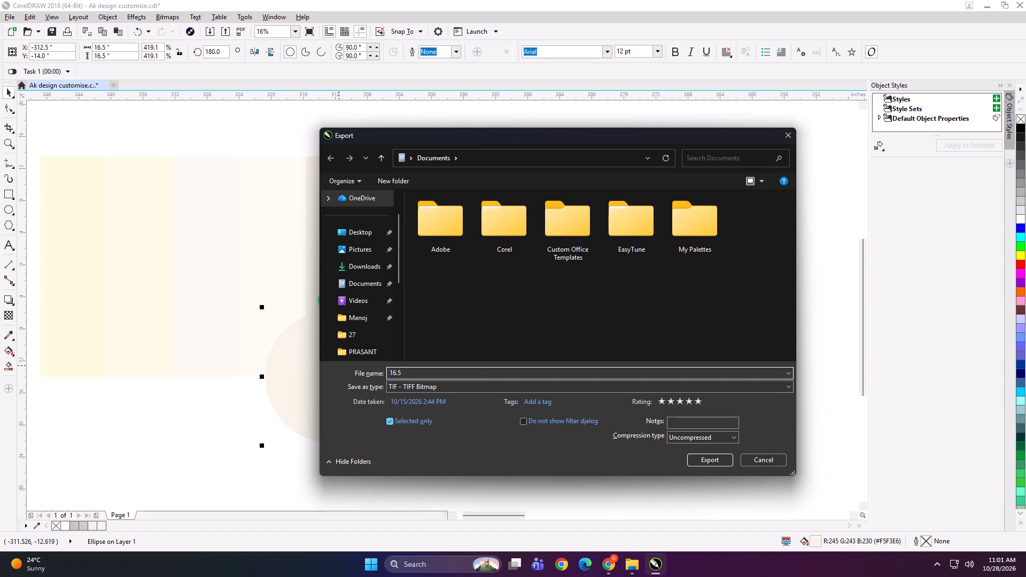
pyautogui.press('x')
pyautogui.write('16.5')
pyautogui.click(364, 272)
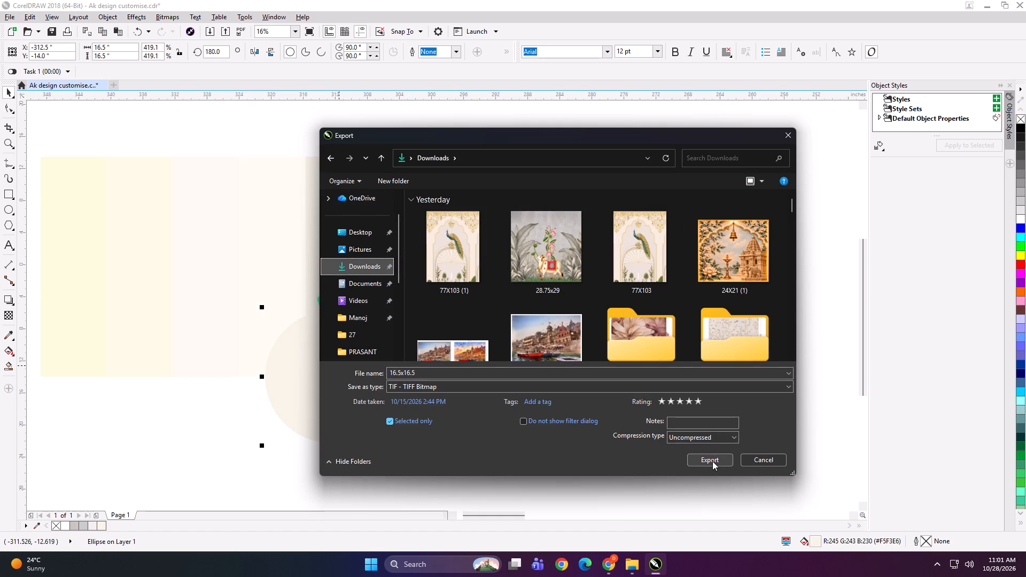
pyautogui.click(445, 389)
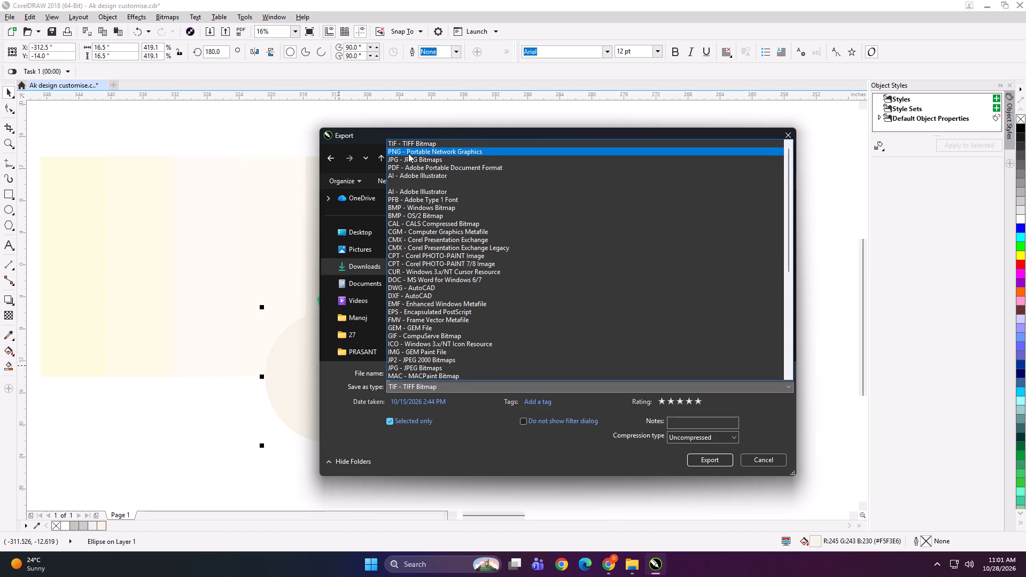
pyautogui.click(408, 153)
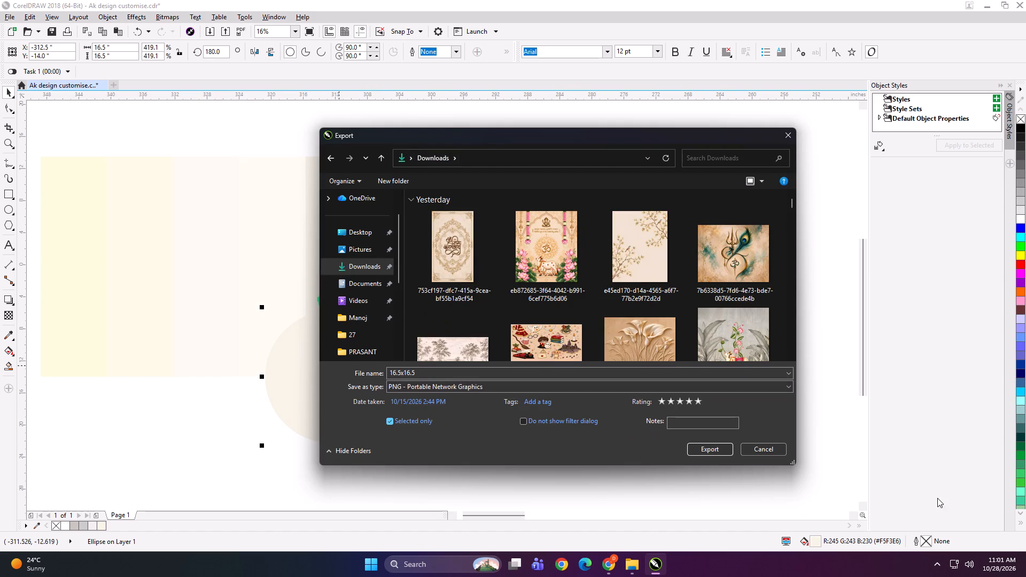
pyautogui.click(701, 449)
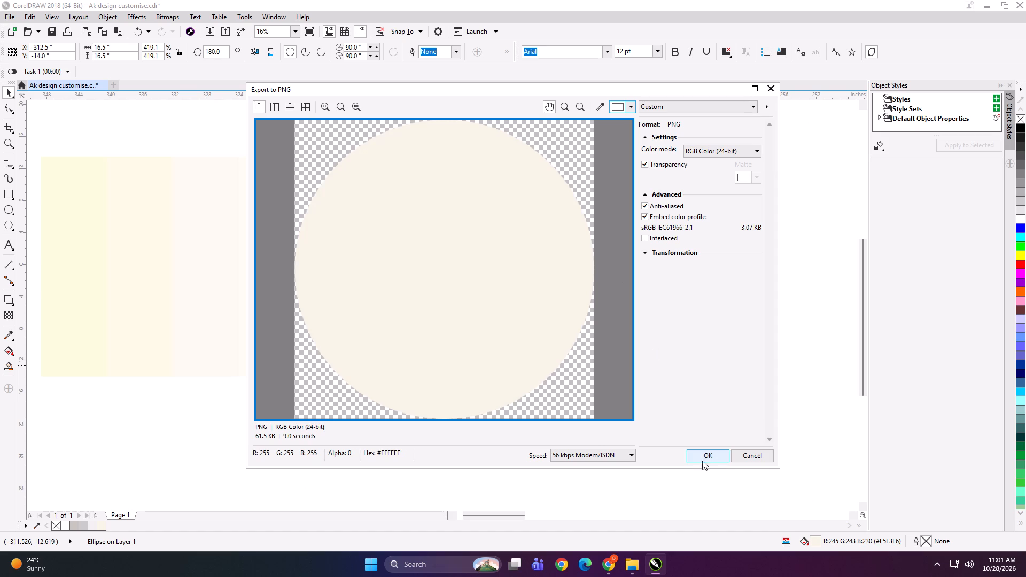
pyautogui.click(703, 453)
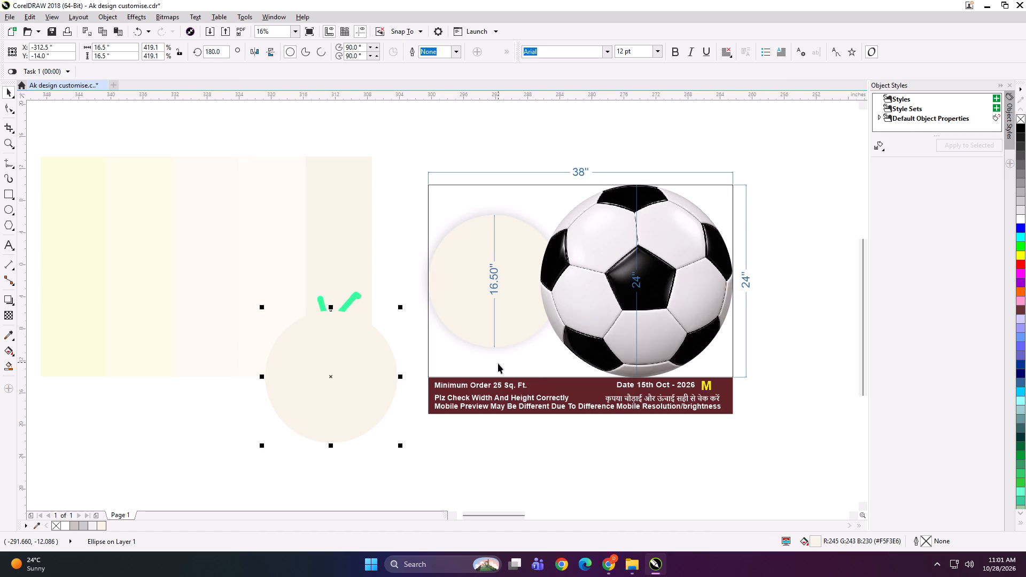
# Move the copied circle towards the football layout so it overlaps the edge of the original circle.
pyautogui.moveTo(375, 369); pyautogui.dragTo(439, 307)
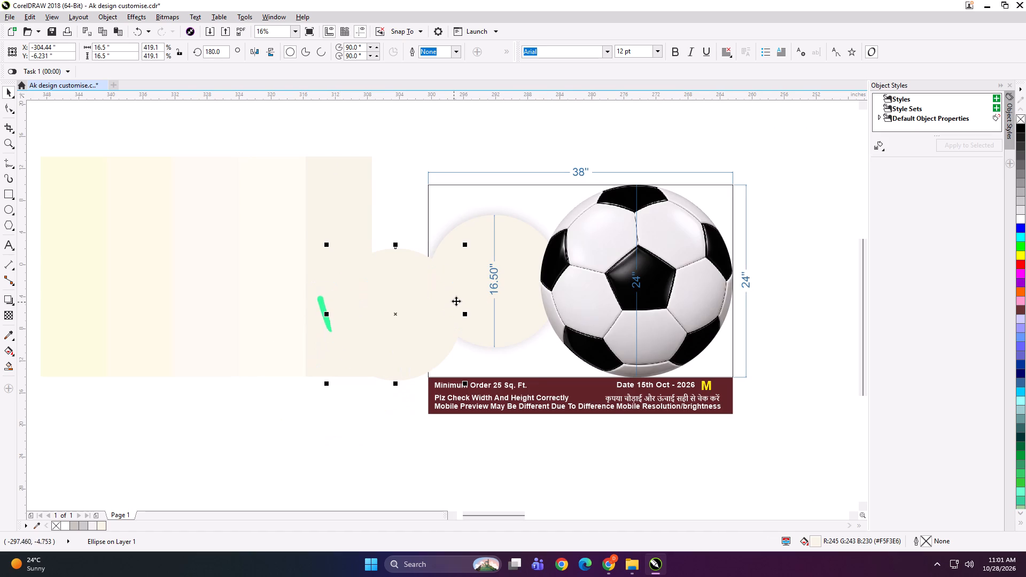
pyautogui.scroll(1, 462, 295)
pyautogui.scroll(-1, 452, 296)
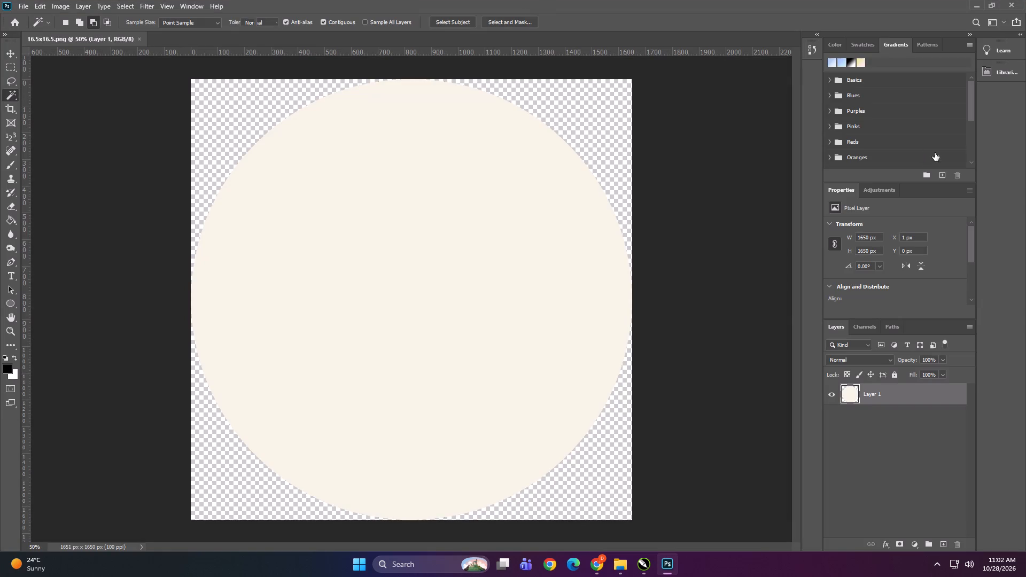
# Open the Filter Gallery for the cream circle layer and expand the Texture filters.
pyautogui.click(59, 7)
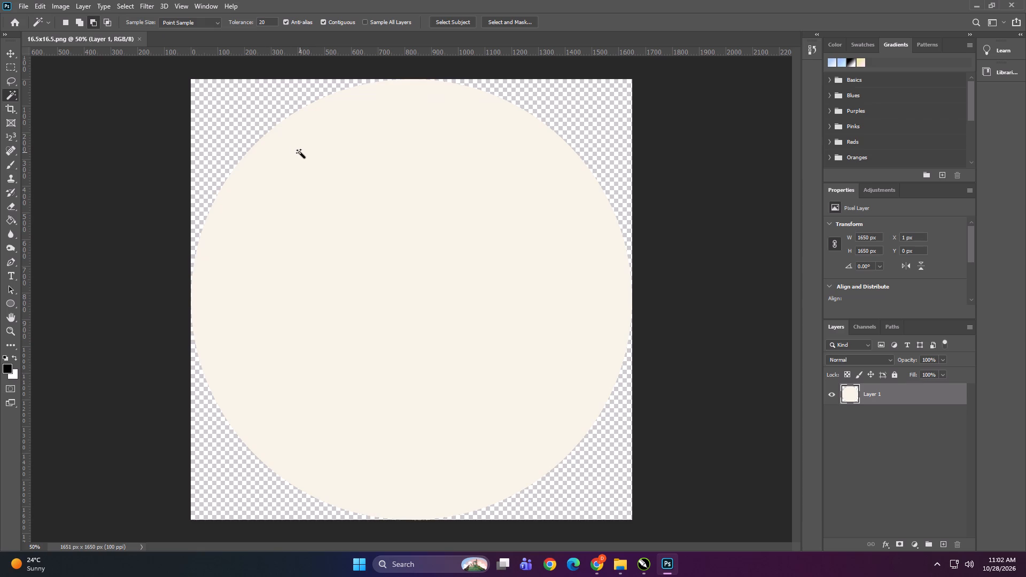
pyautogui.click(147, 3)
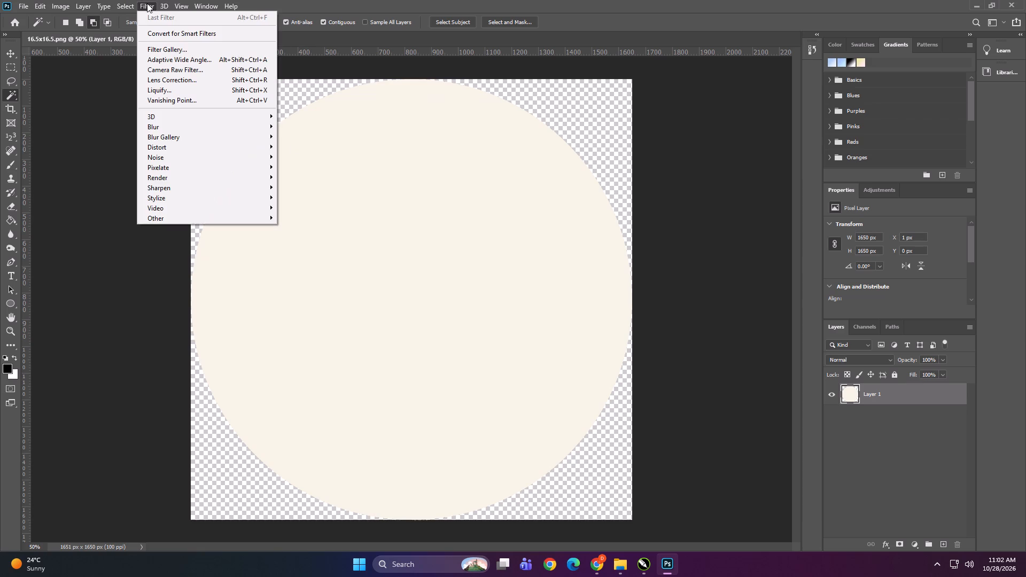
pyautogui.click(164, 46)
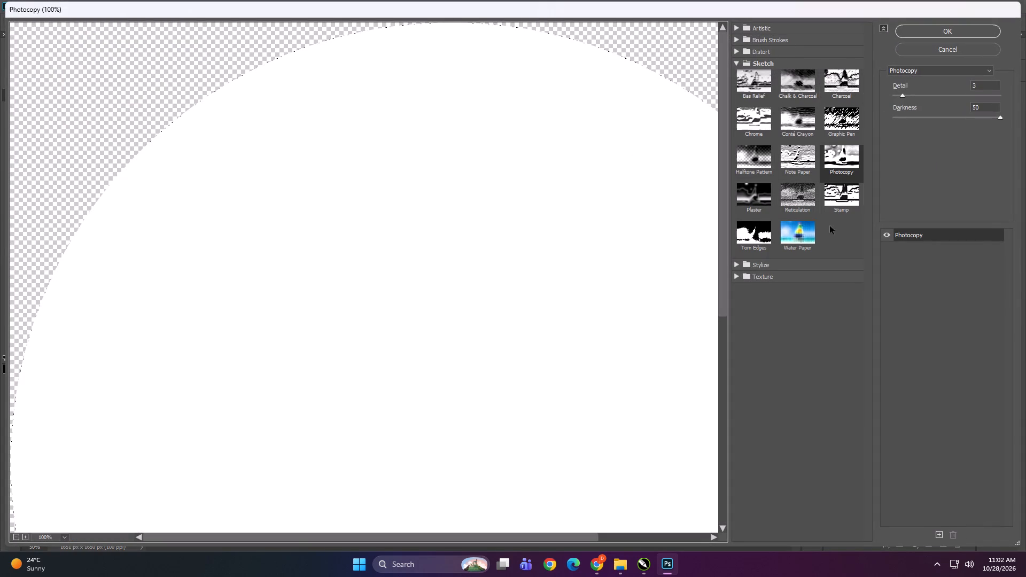
pyautogui.click(783, 280)
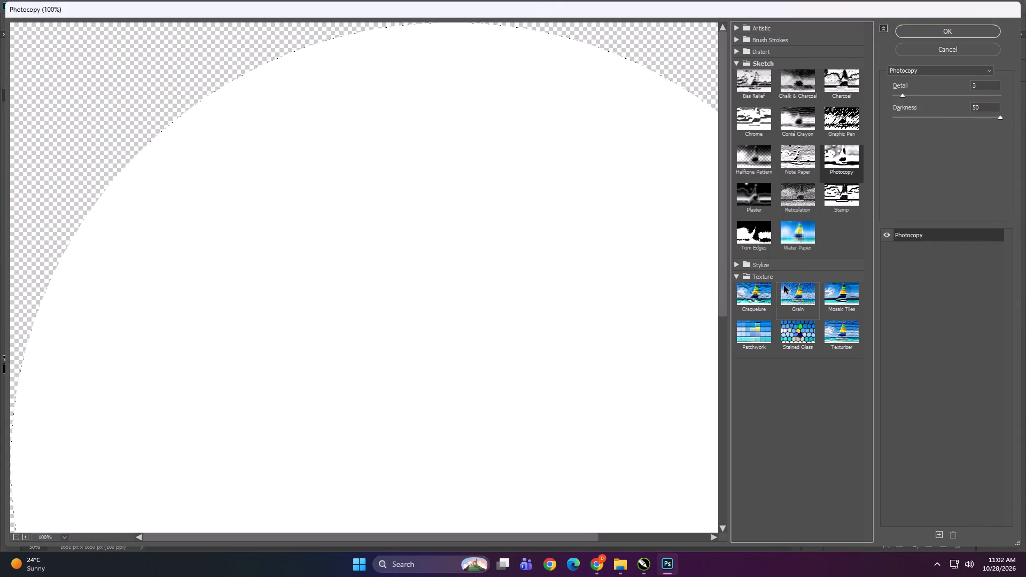
# Preview the Craquelure, Mosaic Tiles, Texturizer, Patchwork and Stained Glass textures on the circle.
pyautogui.click(790, 299)
pyautogui.click(741, 299)
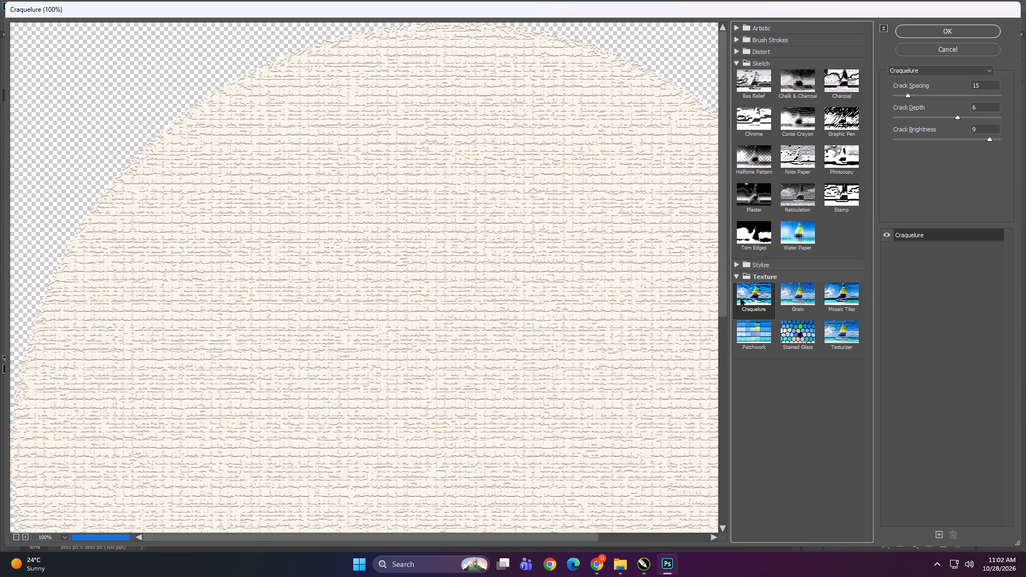
pyautogui.click(850, 293)
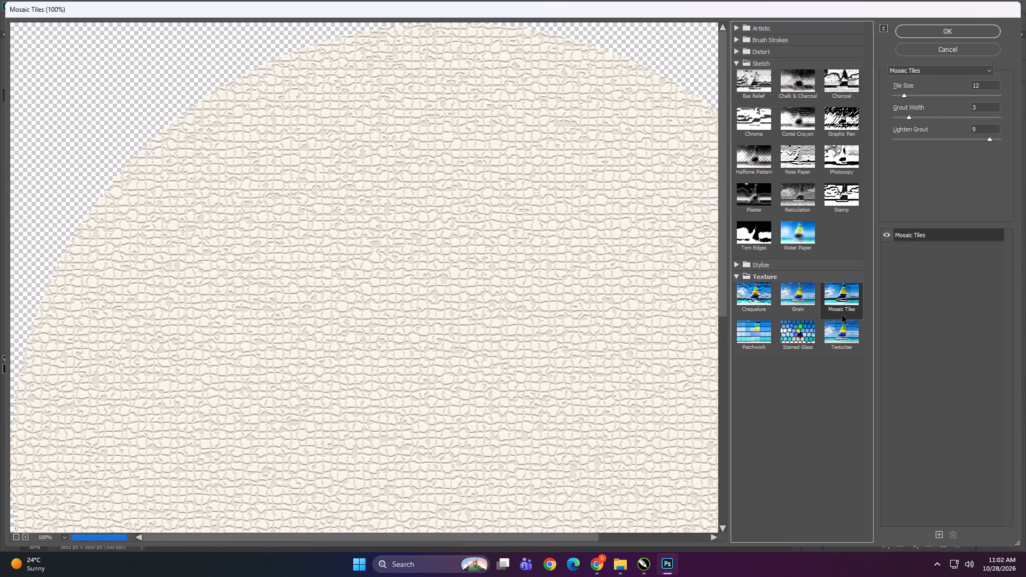
pyautogui.click(840, 333)
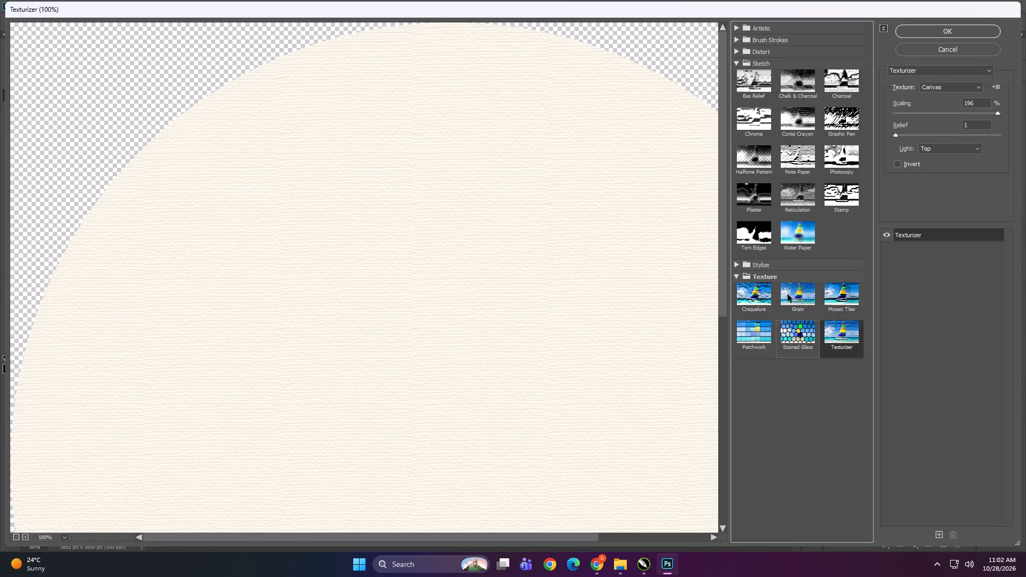
pyautogui.click(754, 339)
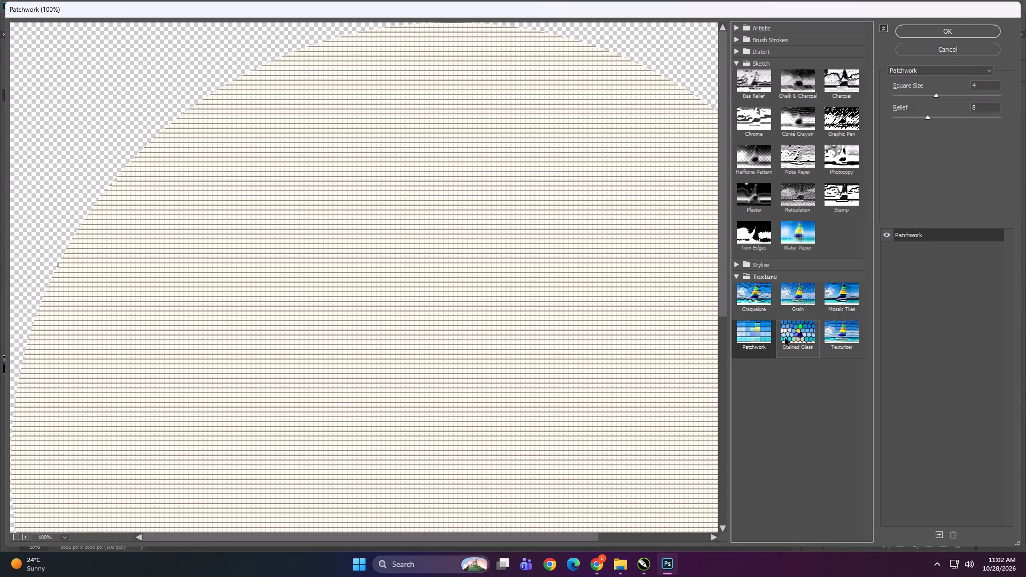
pyautogui.click(791, 338)
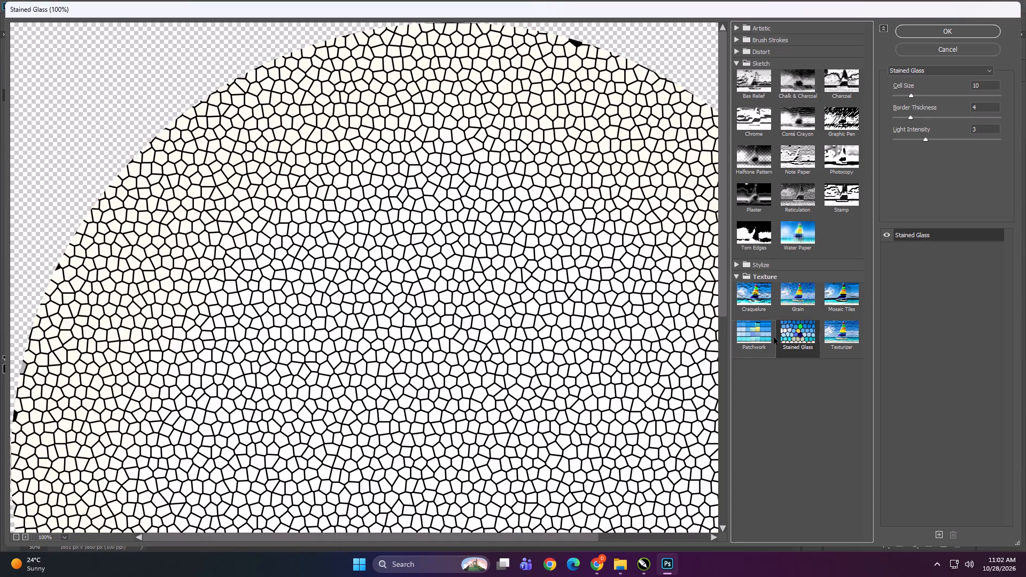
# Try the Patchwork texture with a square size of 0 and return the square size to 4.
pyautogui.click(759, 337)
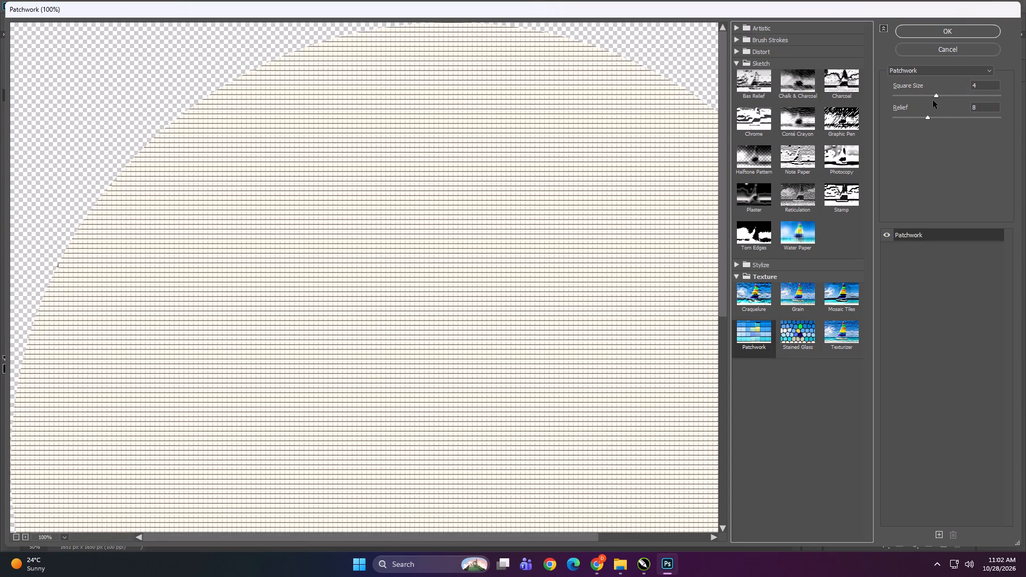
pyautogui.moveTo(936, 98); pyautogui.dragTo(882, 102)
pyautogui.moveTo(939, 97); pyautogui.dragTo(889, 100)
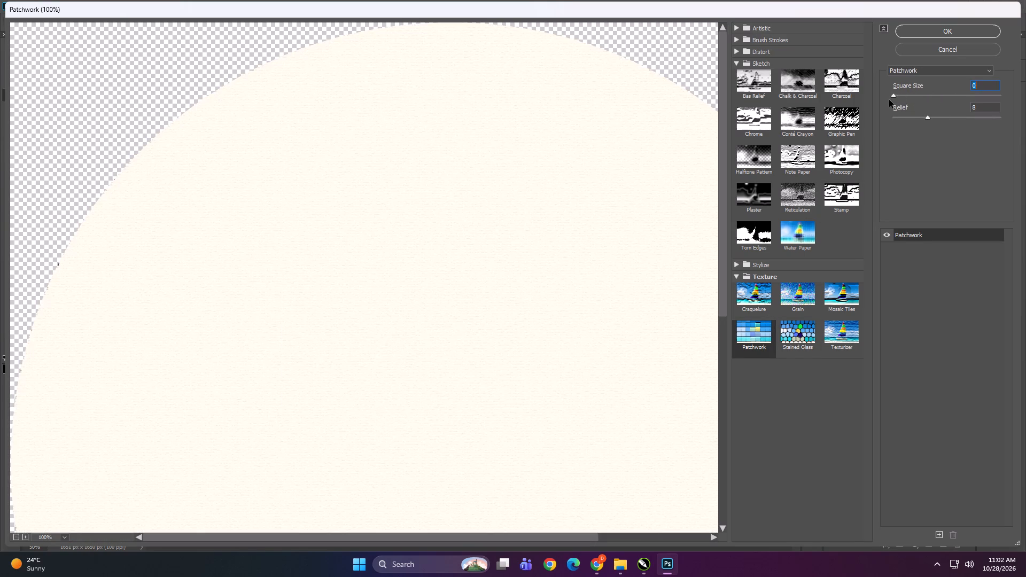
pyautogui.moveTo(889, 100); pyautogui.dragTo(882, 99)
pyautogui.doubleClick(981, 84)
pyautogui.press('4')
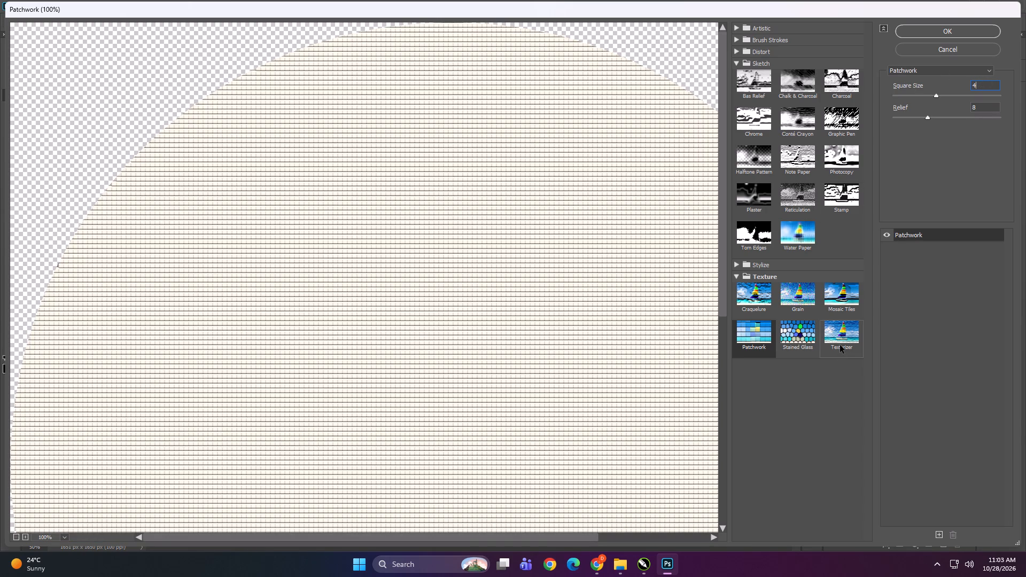
# Switch to the Texturizer filter with the Canvas texture and reduce its scaling to 64%.
pyautogui.click(840, 344)
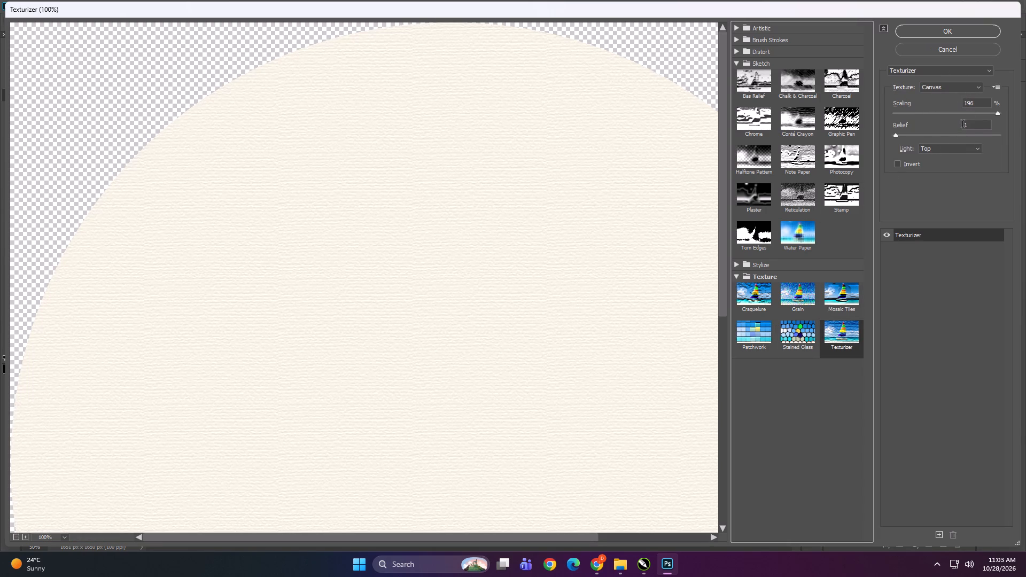
pyautogui.moveTo(997, 112); pyautogui.dragTo(977, 115)
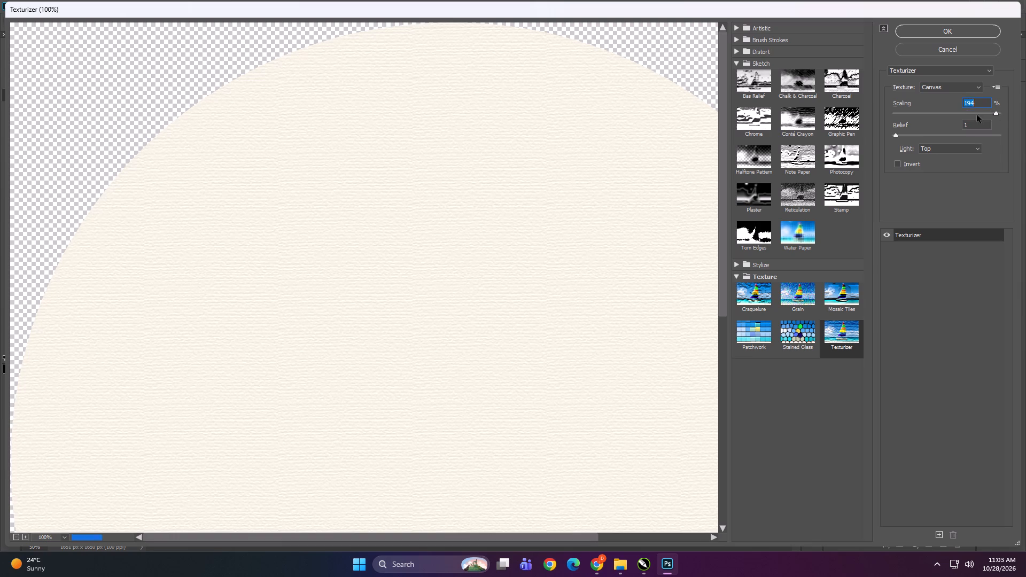
pyautogui.moveTo(977, 115); pyautogui.dragTo(822, 111)
pyautogui.moveTo(822, 111); pyautogui.dragTo(791, 111)
pyautogui.moveTo(999, 112); pyautogui.dragTo(931, 109)
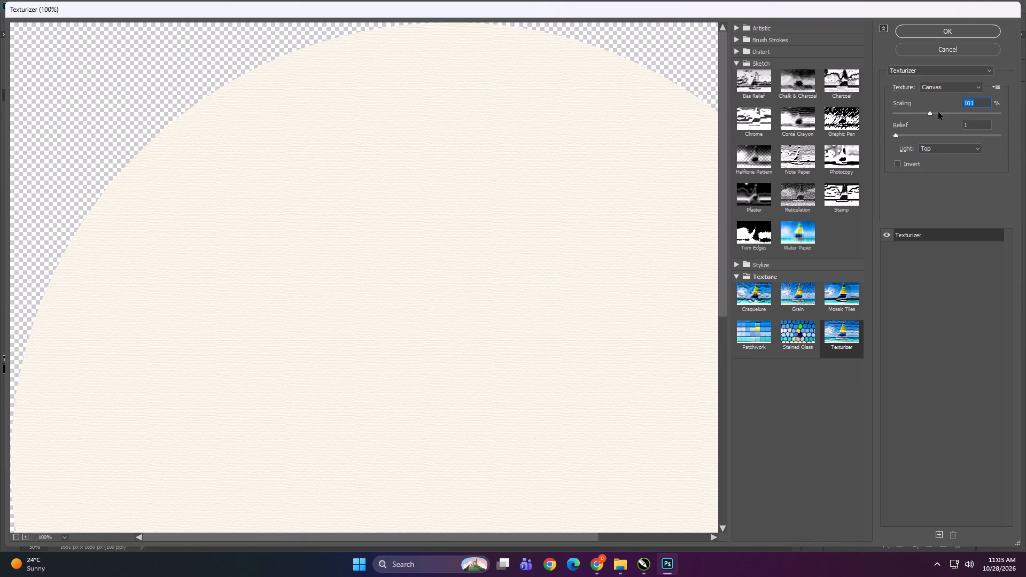
pyautogui.moveTo(930, 116); pyautogui.dragTo(898, 119)
pyautogui.moveTo(928, 113); pyautogui.dragTo(868, 113)
pyautogui.moveTo(868, 113); pyautogui.dragTo(862, 117)
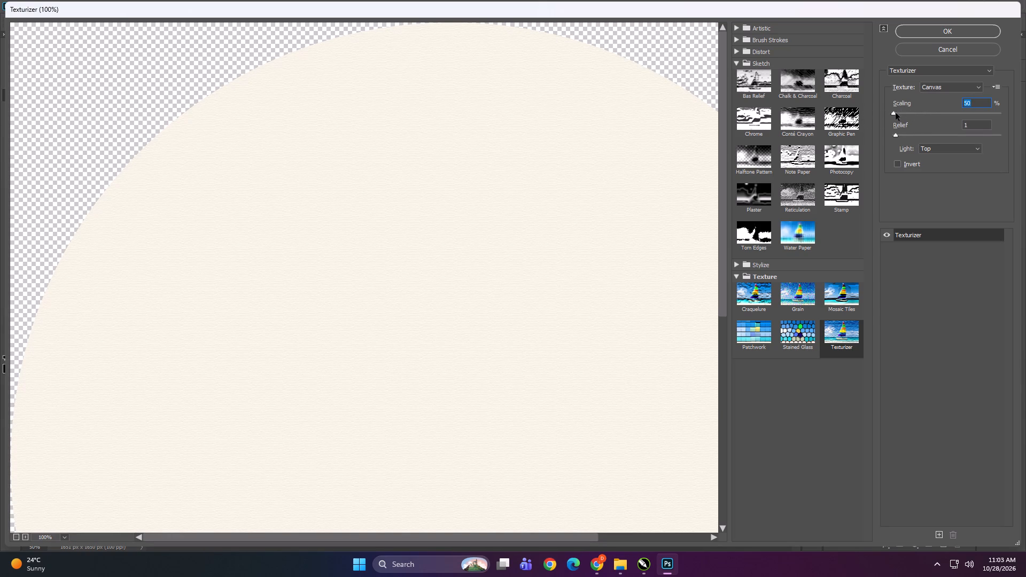
pyautogui.click(903, 114)
# Check the canvas texture up close and as a whole, and fine-tune the Texturizer scaling to 74%.
pyautogui.keyDown('alt'); pyautogui.scroll(7, 460, 281); pyautogui.keyUp('alt')
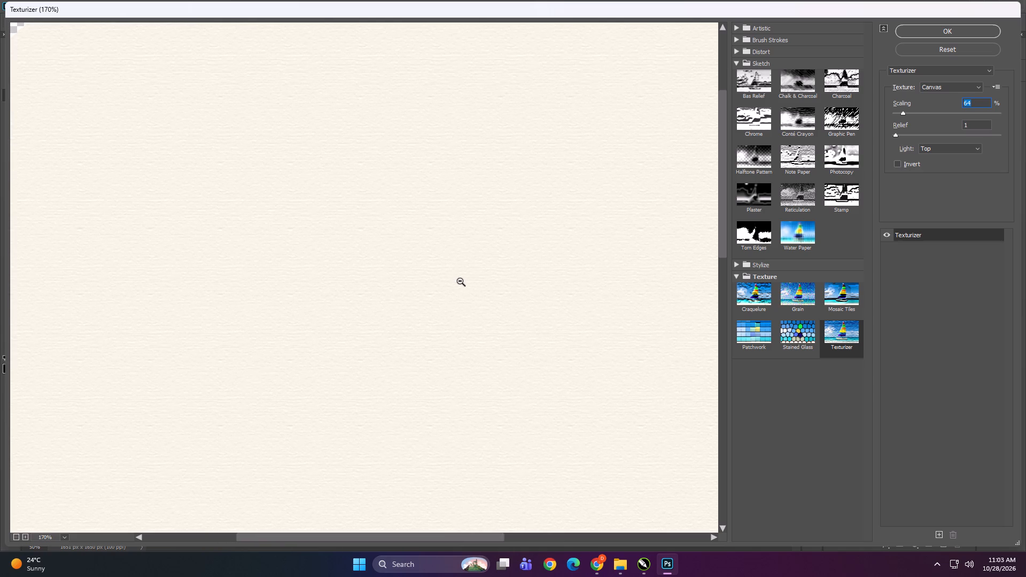
pyautogui.keyDown('alt'); pyautogui.scroll(-9, 460, 281); pyautogui.keyUp('alt')
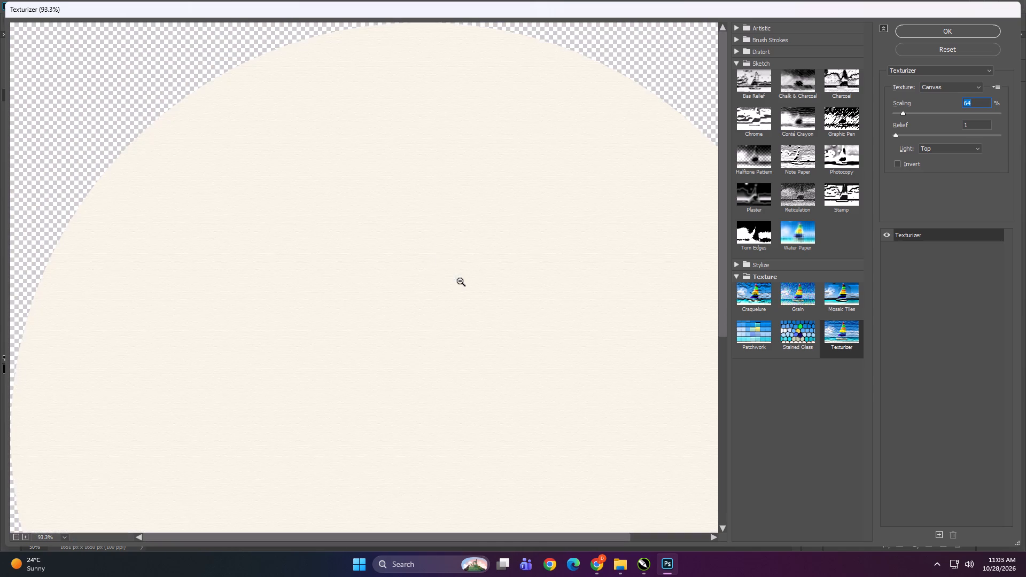
pyautogui.keyDown('alt'); pyautogui.scroll(-1, 321, 131); pyautogui.keyUp('alt')
pyautogui.keyDown('alt'); pyautogui.scroll(1, 432, 187); pyautogui.keyUp('alt')
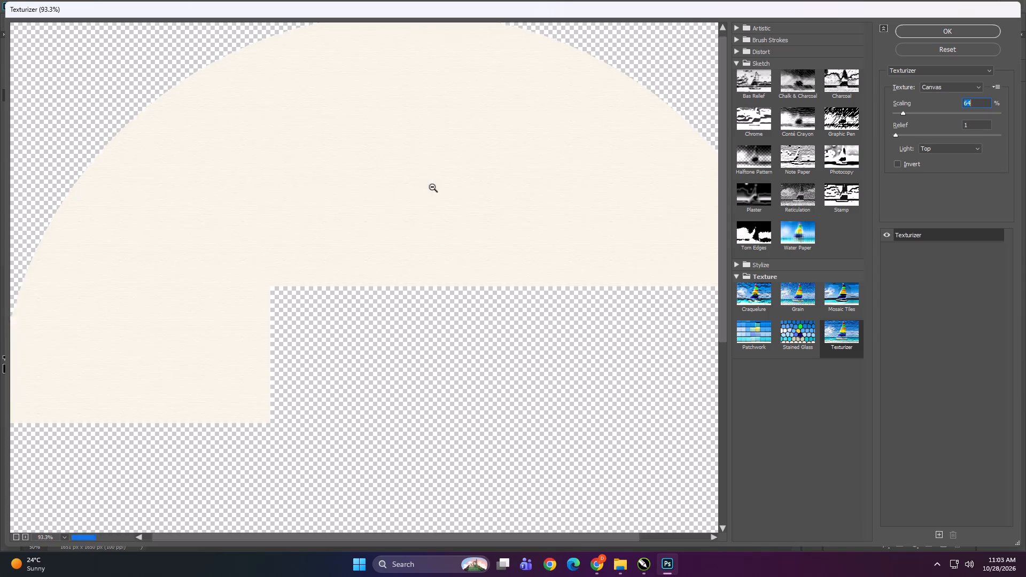
pyautogui.keyDown('alt'); pyautogui.scroll(1, 432, 187); pyautogui.keyUp('alt')
pyautogui.keyDown('alt'); pyautogui.scroll(1, 374, 180); pyautogui.keyUp('alt')
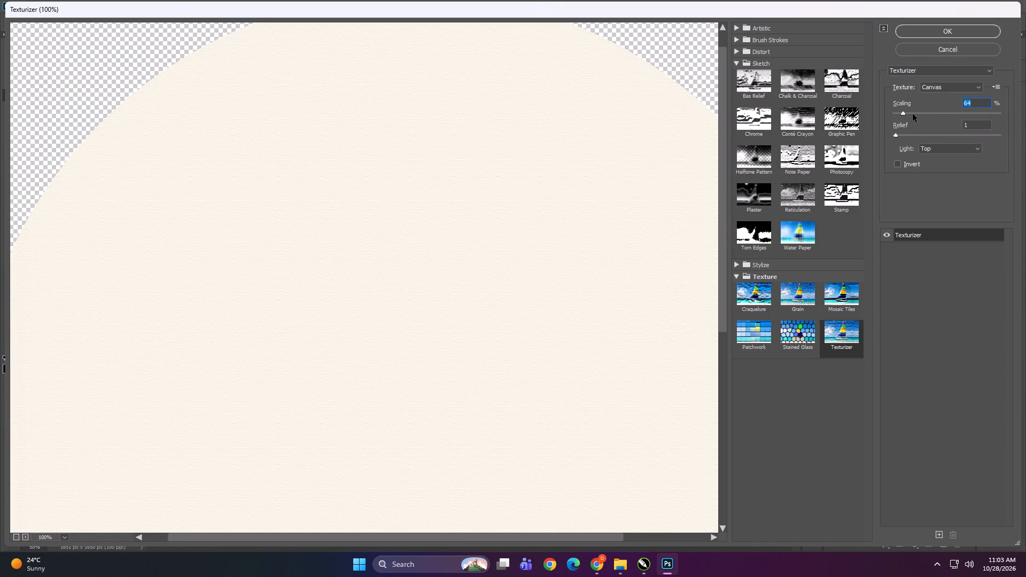
pyautogui.click(913, 114)
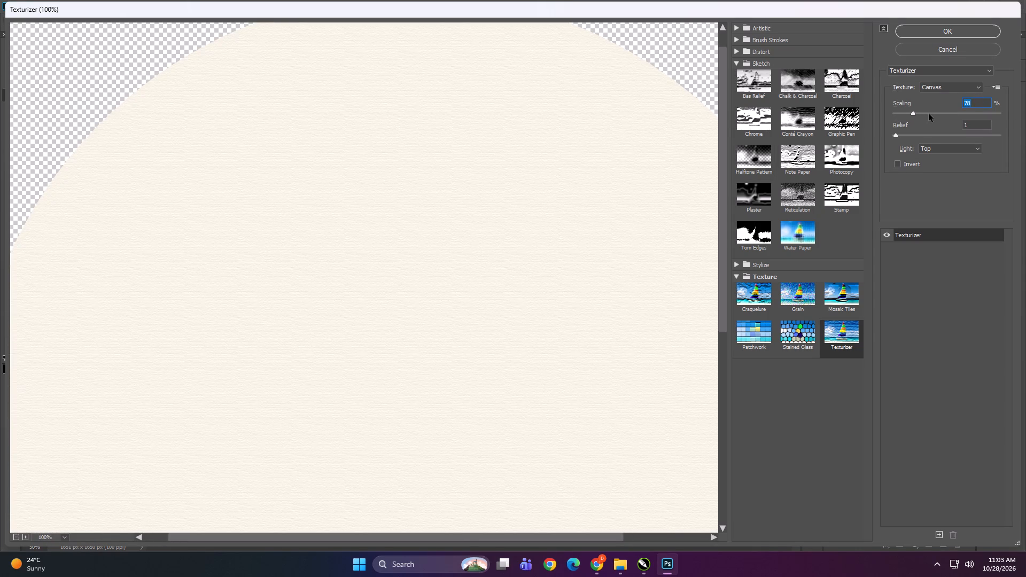
pyautogui.click(929, 114)
pyautogui.click(914, 113)
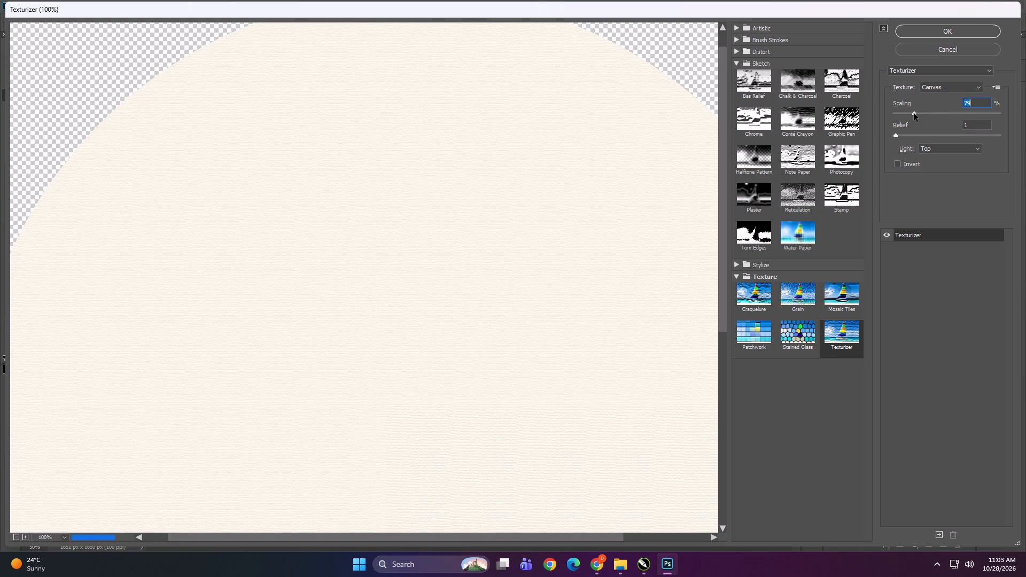
pyautogui.click(973, 106)
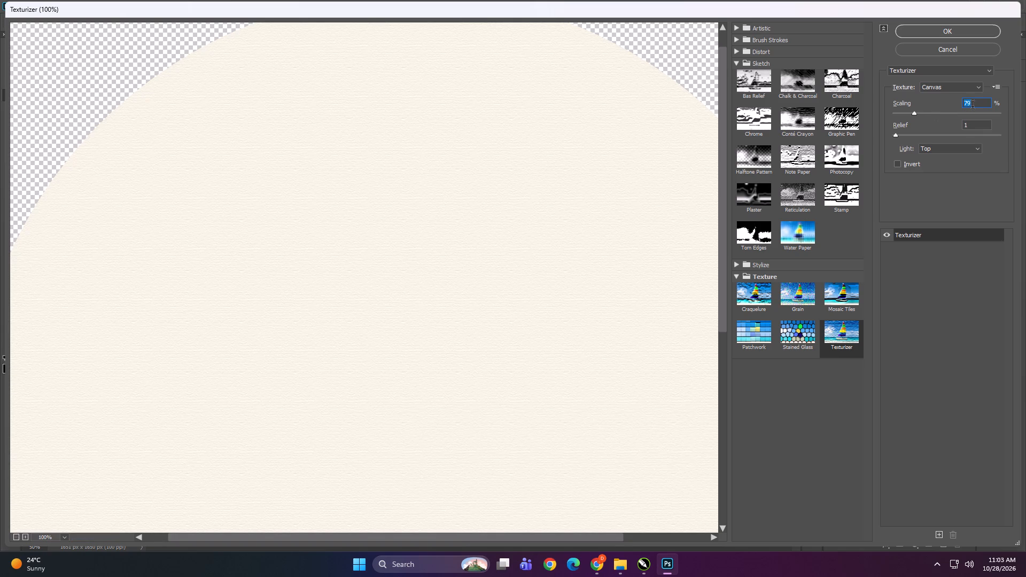
pyautogui.click(905, 116)
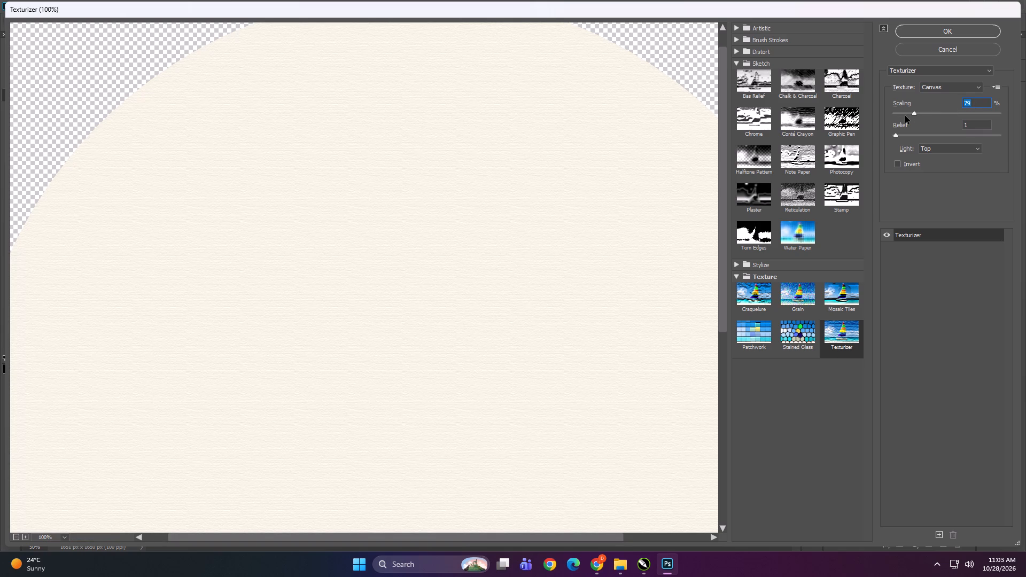
pyautogui.click(910, 111)
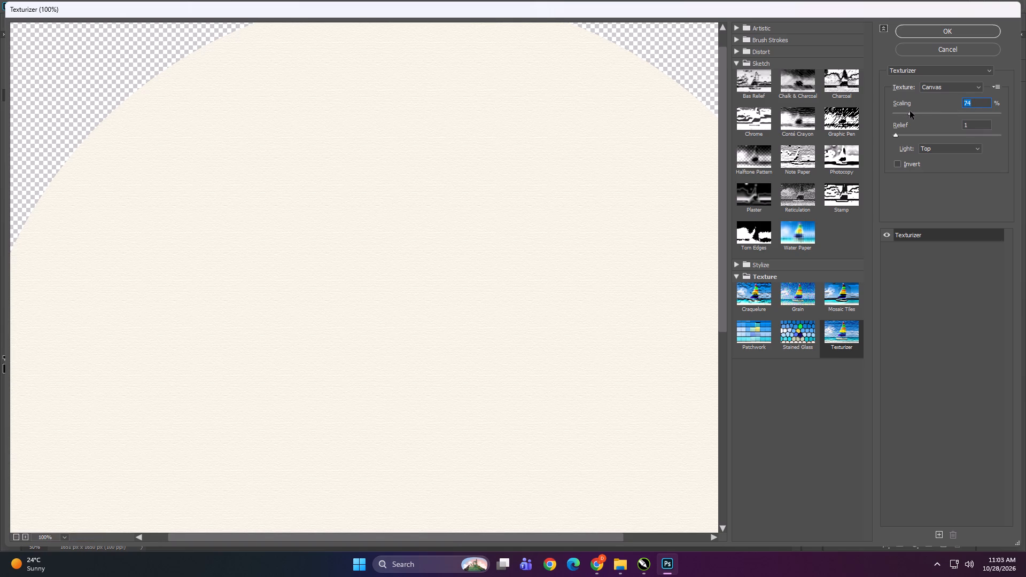
pyautogui.click(910, 111)
# Apply the Canvas Texturizer filter to the cream circle.
pyautogui.hotkey('ctrl', 'shift', 's')
pyautogui.click(945, 31)
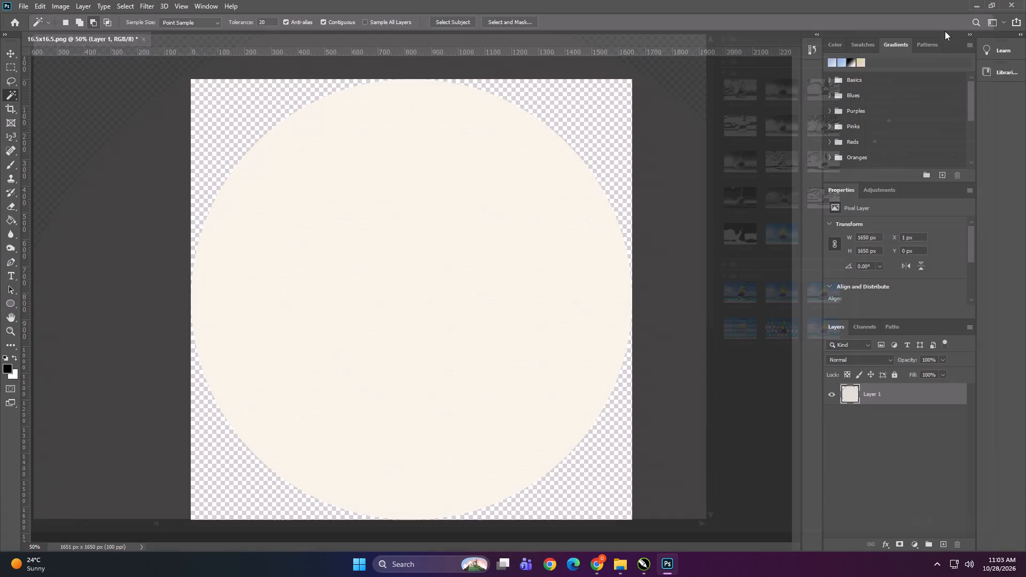
# Save the textured circle on the computer as a PNG in Downloads, replacing the existing 16.5x16.5 file.
pyautogui.hotkey('ctrl', 'shift', 's')
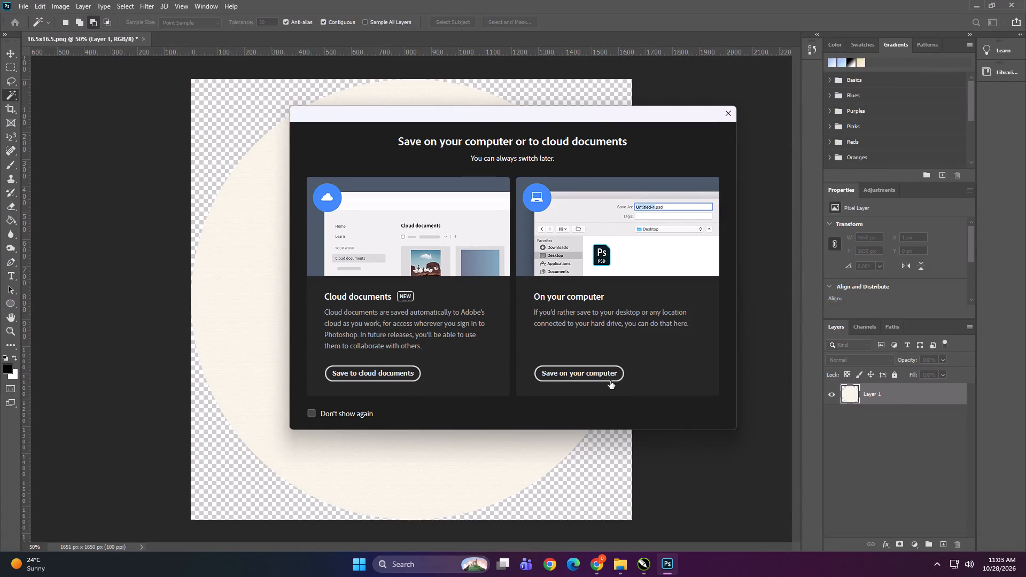
pyautogui.click(609, 377)
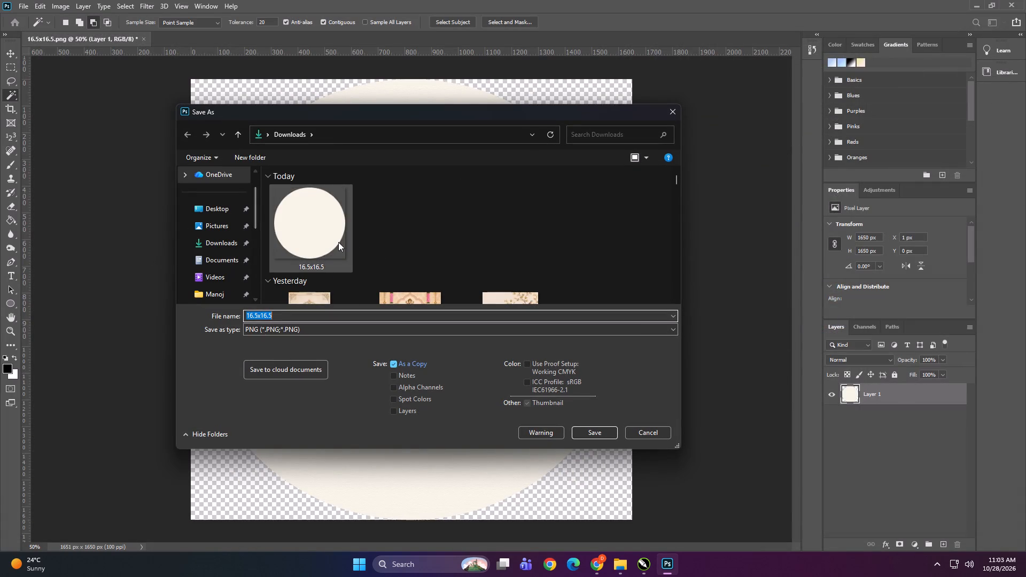
pyautogui.click(297, 243)
pyautogui.click(596, 434)
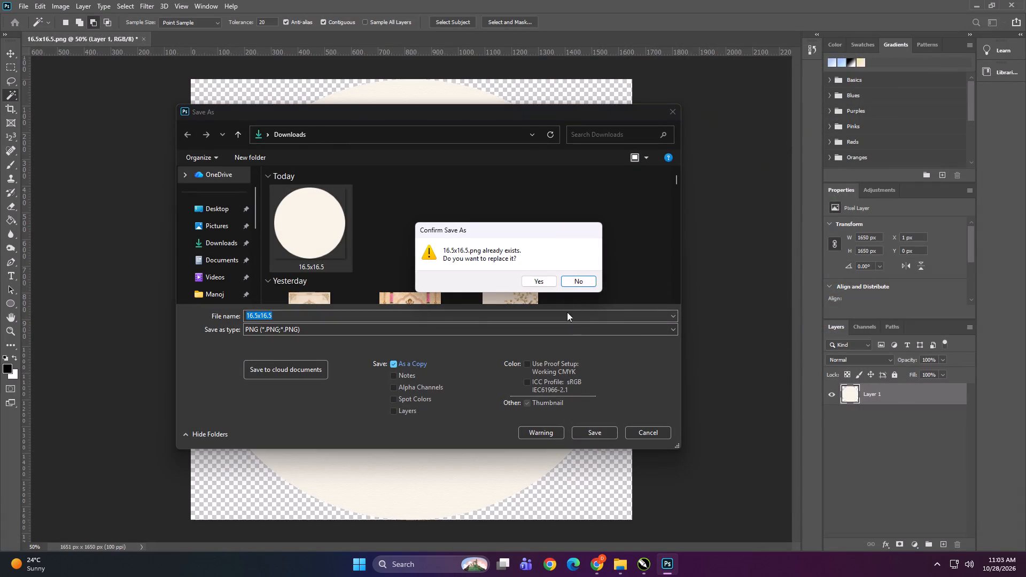
pyautogui.click(535, 283)
pyautogui.click(563, 164)
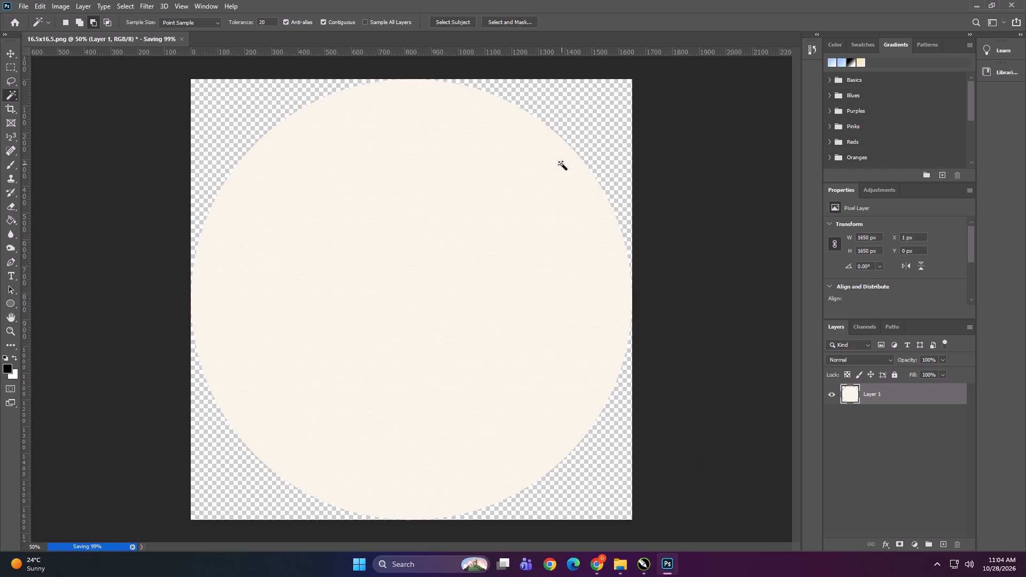
# Switch to CorelDRAW, import 16.5x16.5.png from Downloads, and place it below the soccer-ball layout.
pyautogui.hotkey('alt', 'Tab')
pyautogui.keyDown('alt'); pyautogui.click(728, 276); pyautogui.keyUp('alt')
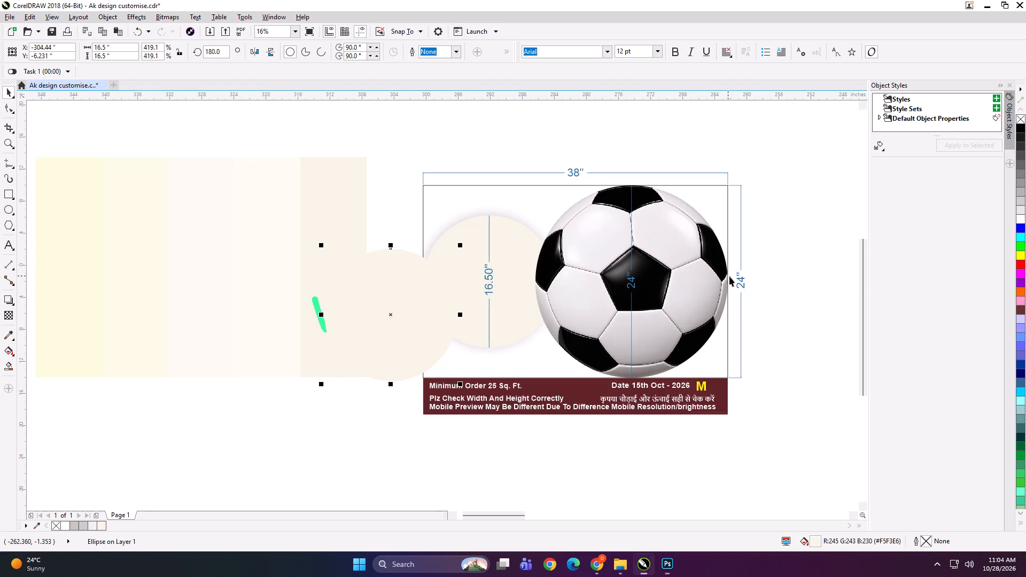
pyautogui.hotkey('ctrl', 'i')
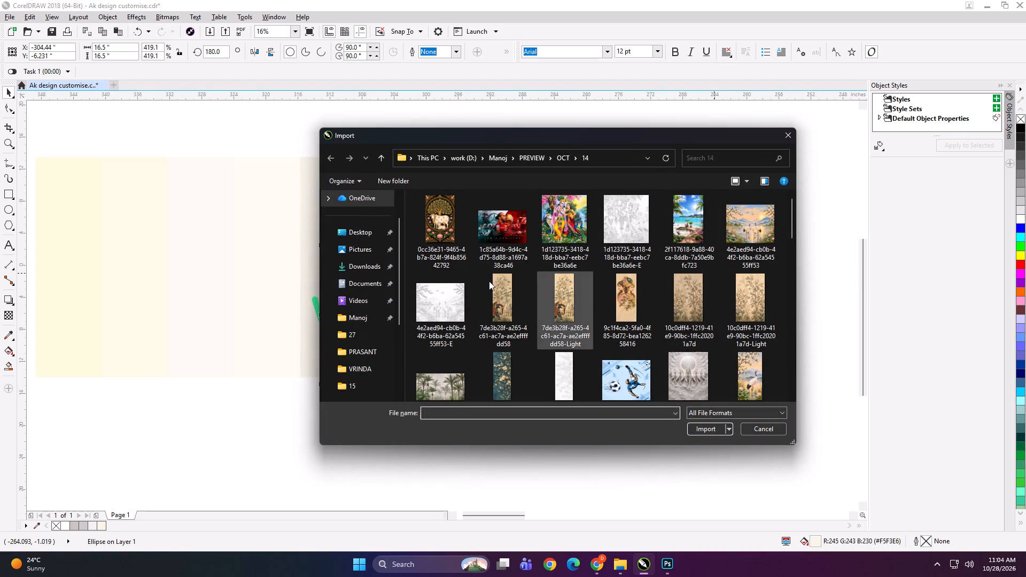
pyautogui.click(362, 261)
pyautogui.doubleClick(456, 221)
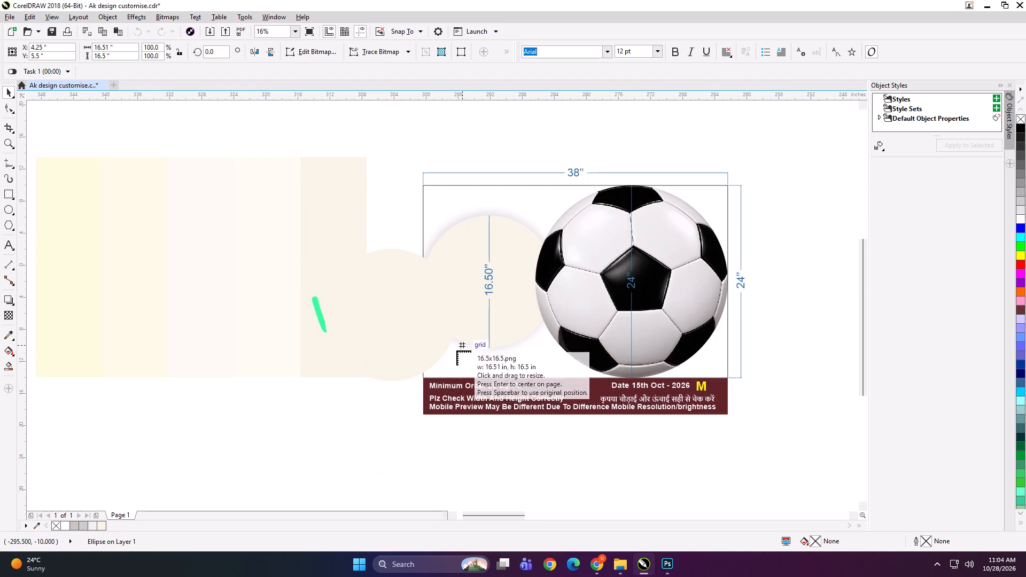
pyautogui.click(389, 412)
# Move the old plain cream circle about 12 inches left, clear of the soccer-ball layout.
pyautogui.moveTo(391, 332); pyautogui.dragTo(292, 335)
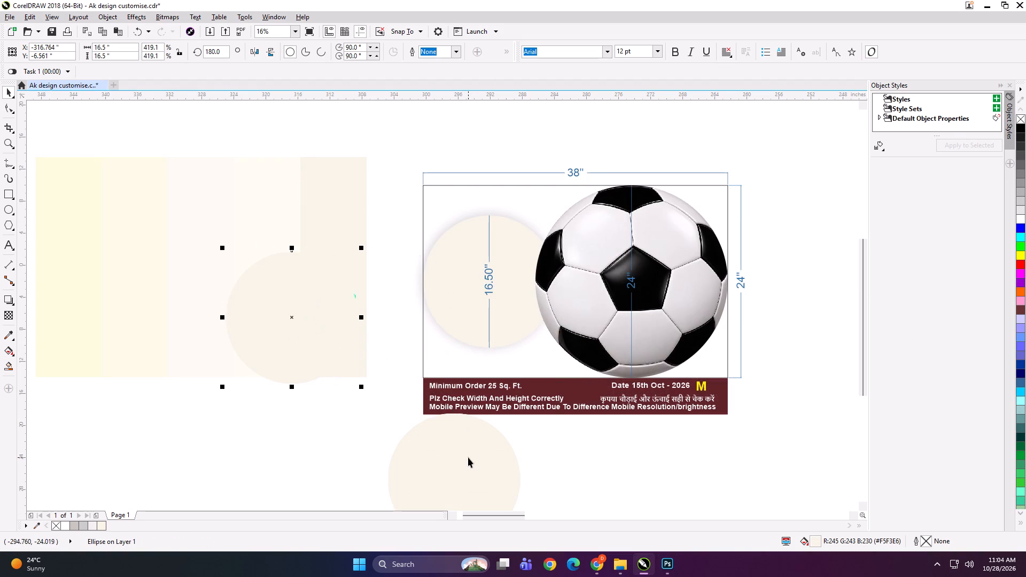
# Align the imported circle to the 38" layout frame, vertically centred and flush with its left edge.
pyautogui.click(468, 458)
pyautogui.keyDown('shift'); pyautogui.click(452, 320); pyautogui.keyUp('shift')
pyautogui.write('xce')
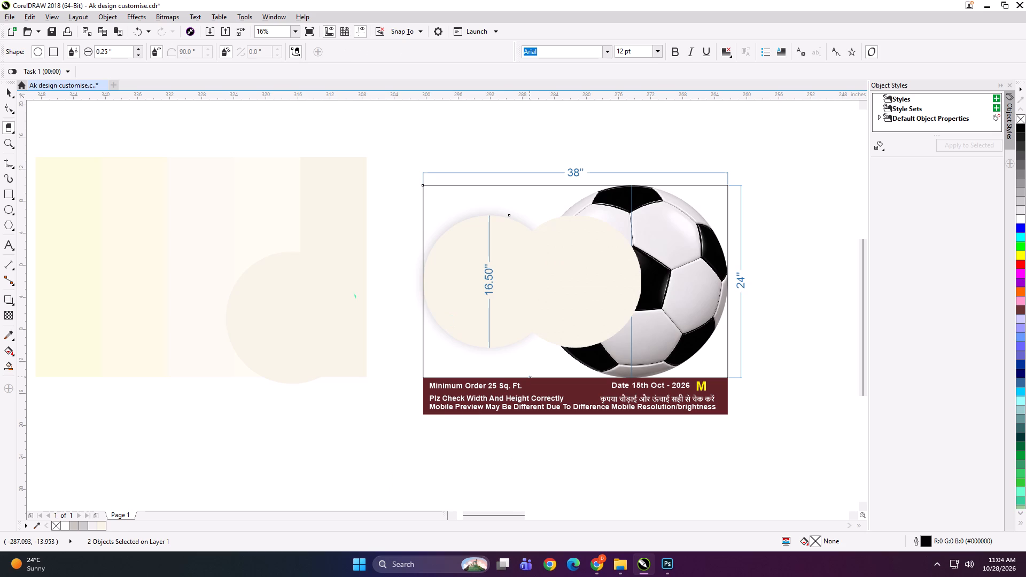
pyautogui.press('l')
pyautogui.click(547, 465)
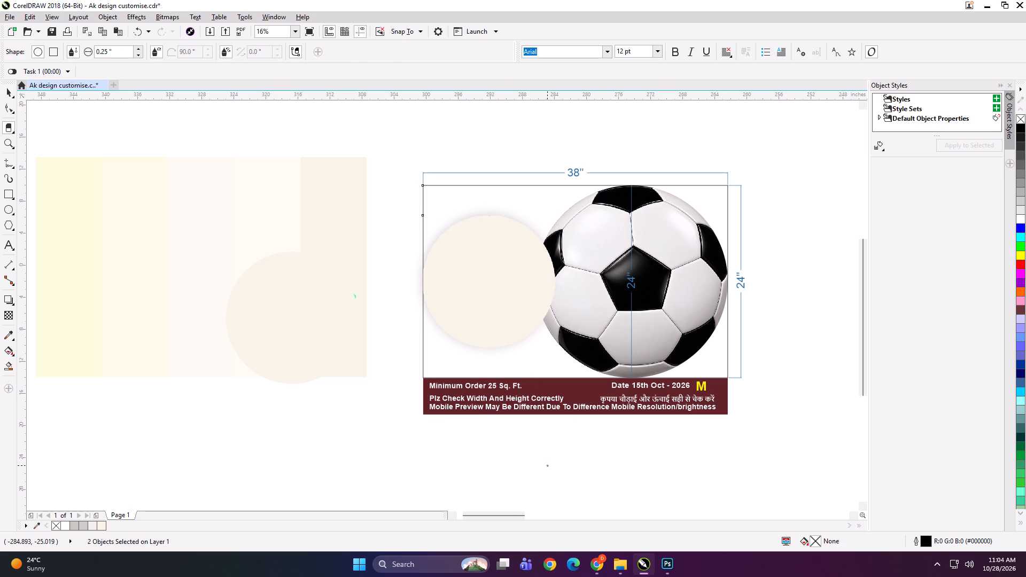
pyautogui.click(535, 438)
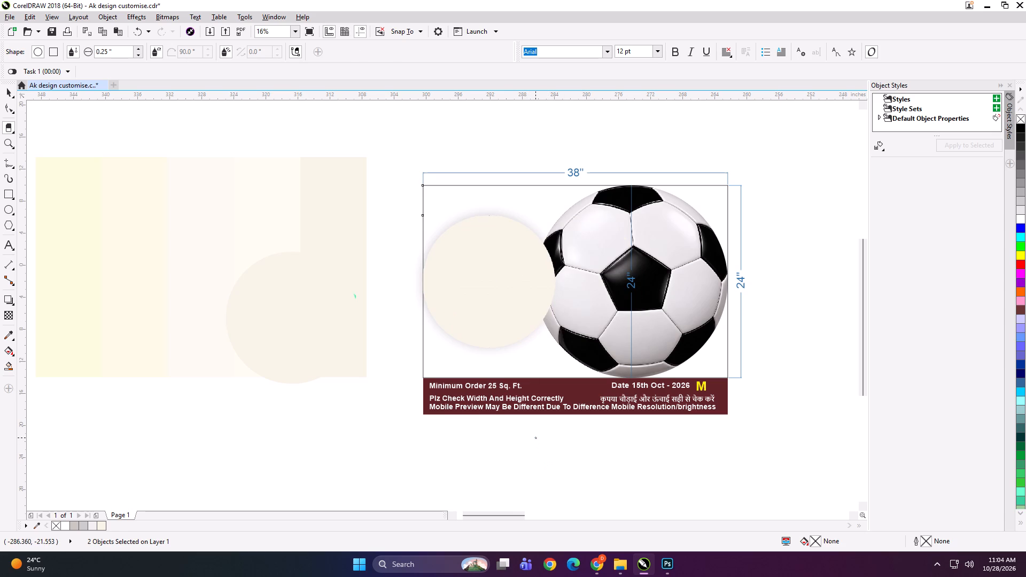
pyautogui.press('v')
pyautogui.press('space')
pyautogui.click(535, 438)
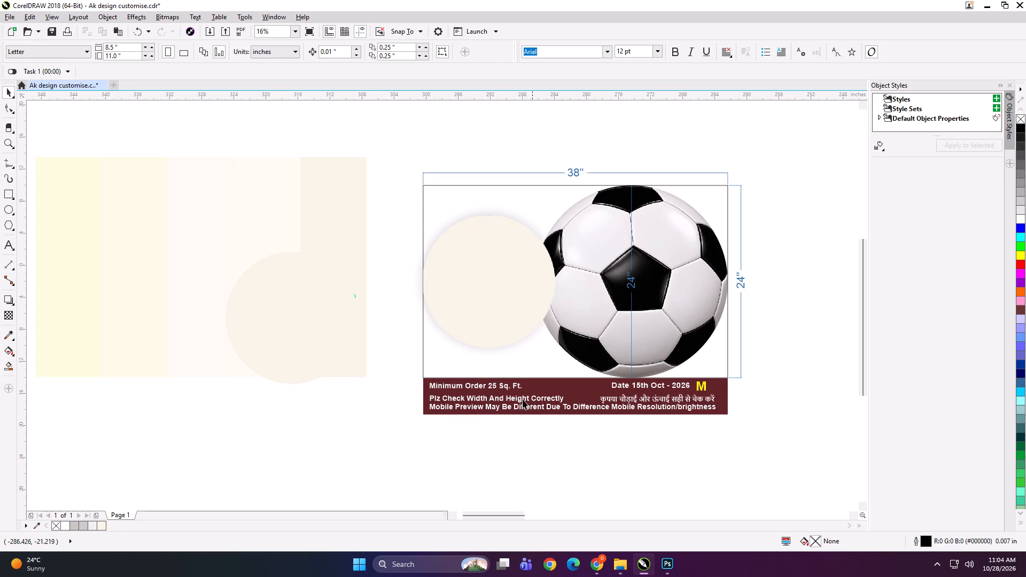
# Bring the 16.50" dimension to the front, above the textured circle.
pyautogui.moveTo(450, 146); pyautogui.dragTo(542, 389)
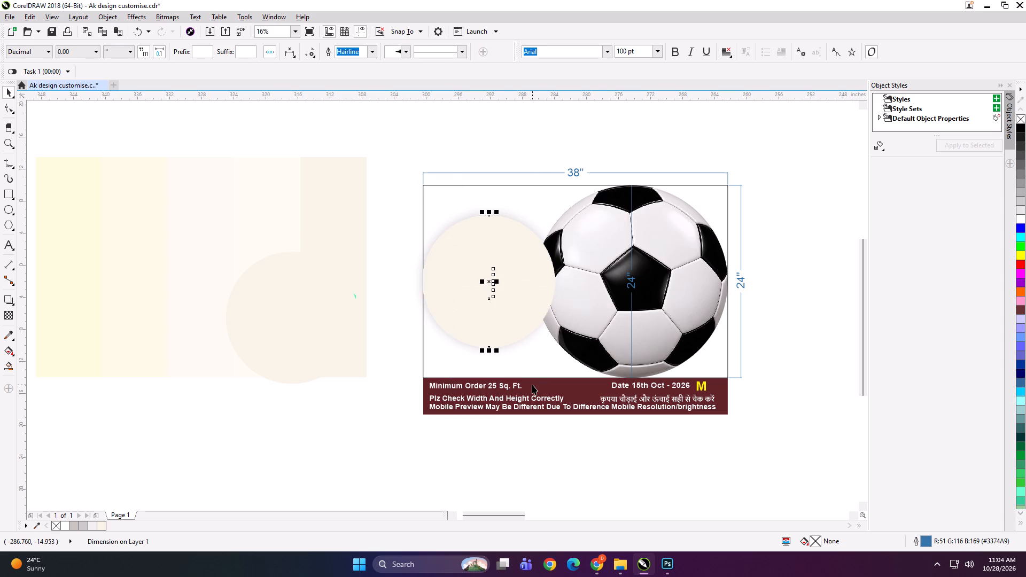
pyautogui.hotkey('ctrl', 'Home')
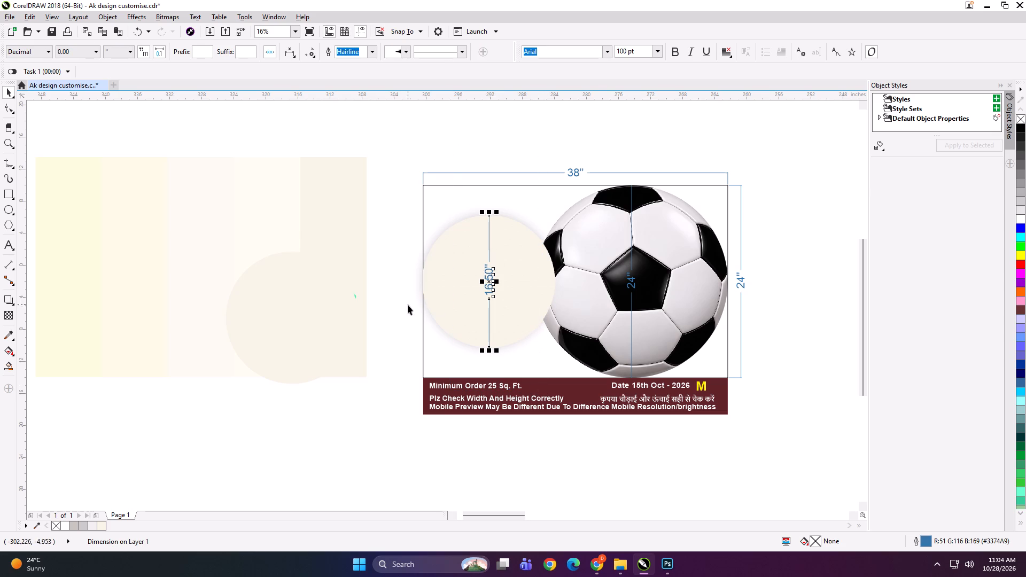
# Capture a screenshot of the whole soccer-ball layout, including its dimensions and the maroon notes banner.
pyautogui.moveTo(386, 120); pyautogui.dragTo(828, 472)
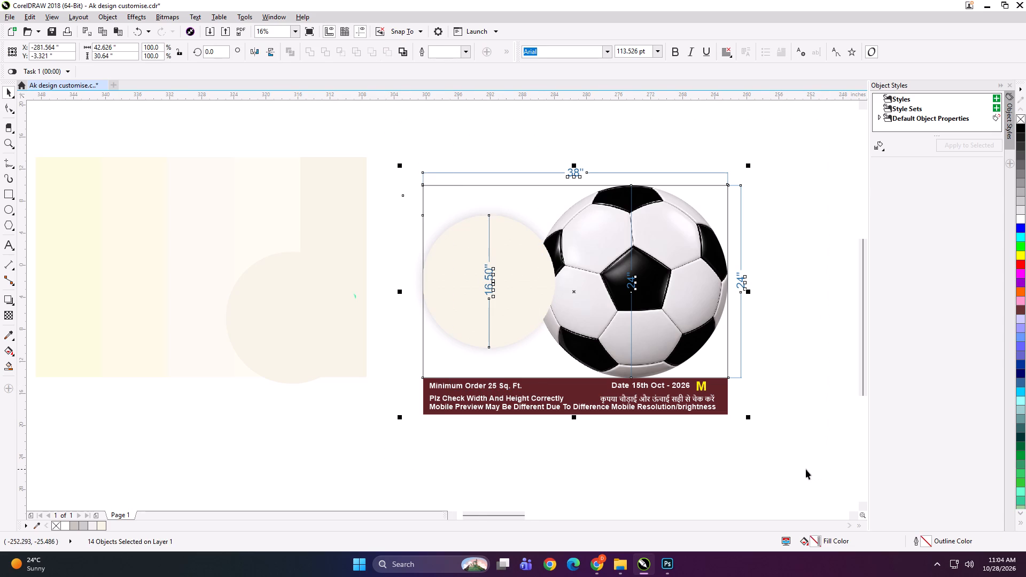
pyautogui.hotkey('shift', 'F2')
pyautogui.click(797, 323)
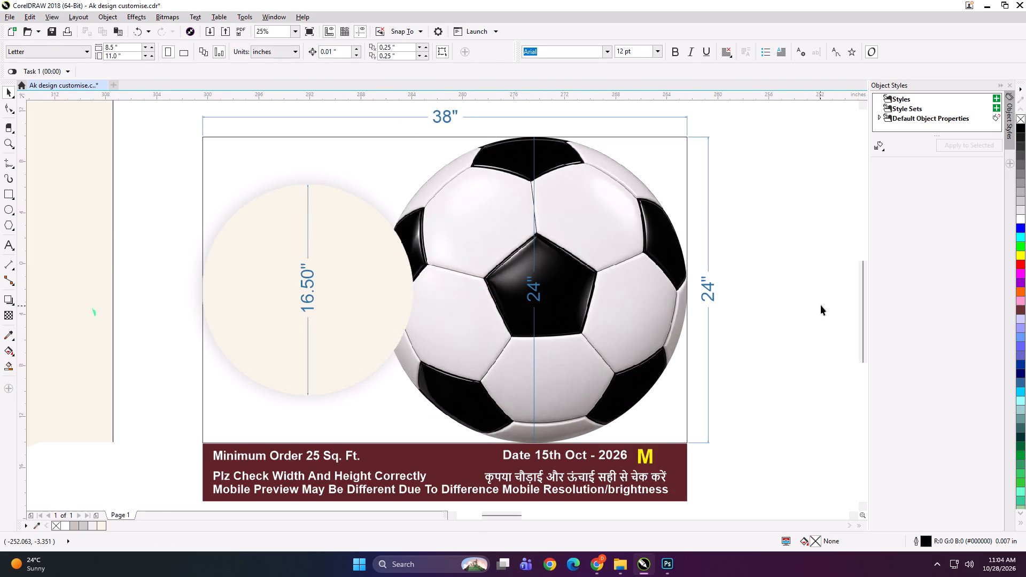
pyautogui.press('Print')
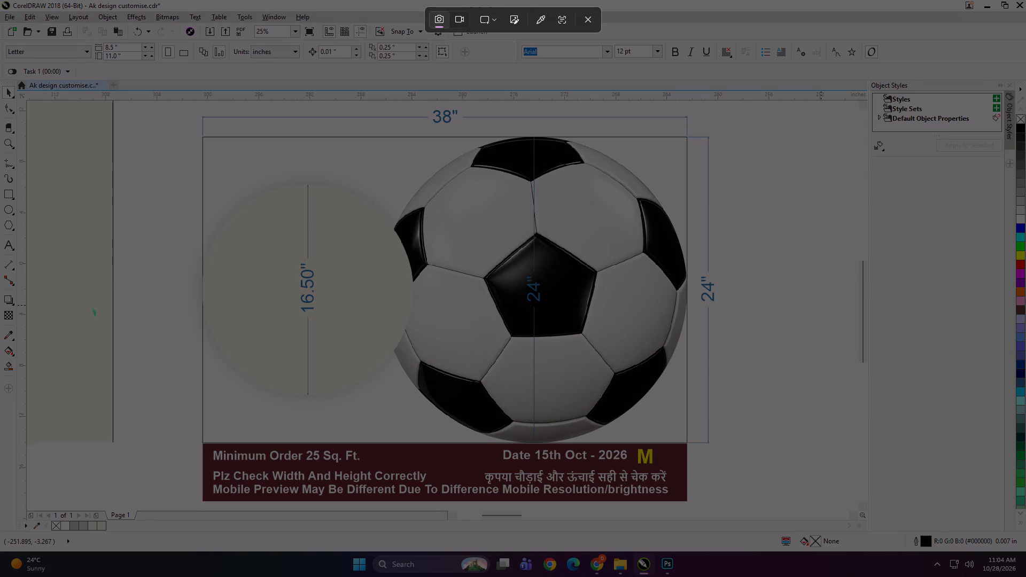
pyautogui.moveTo(185, 103); pyautogui.dragTo(719, 508)
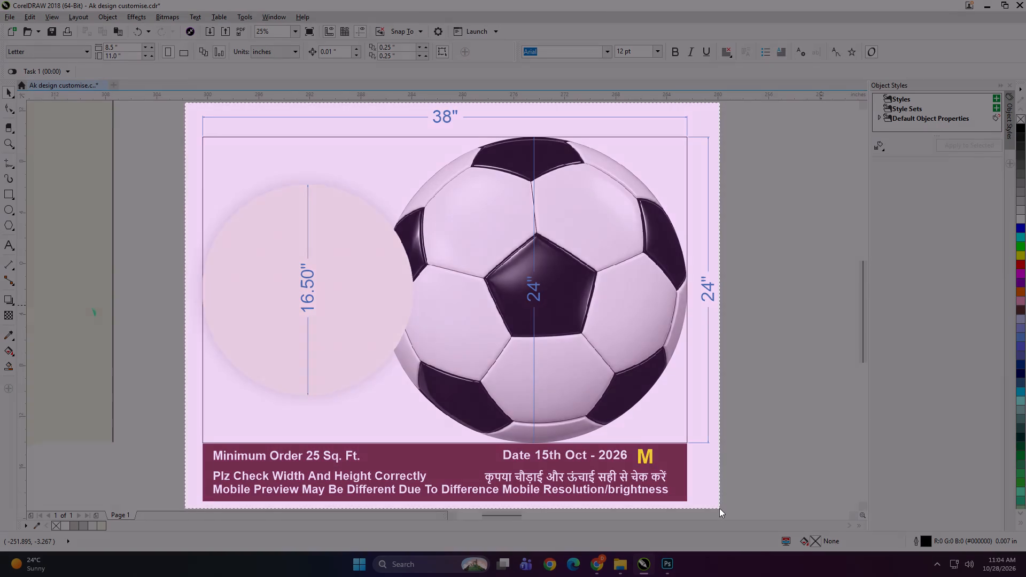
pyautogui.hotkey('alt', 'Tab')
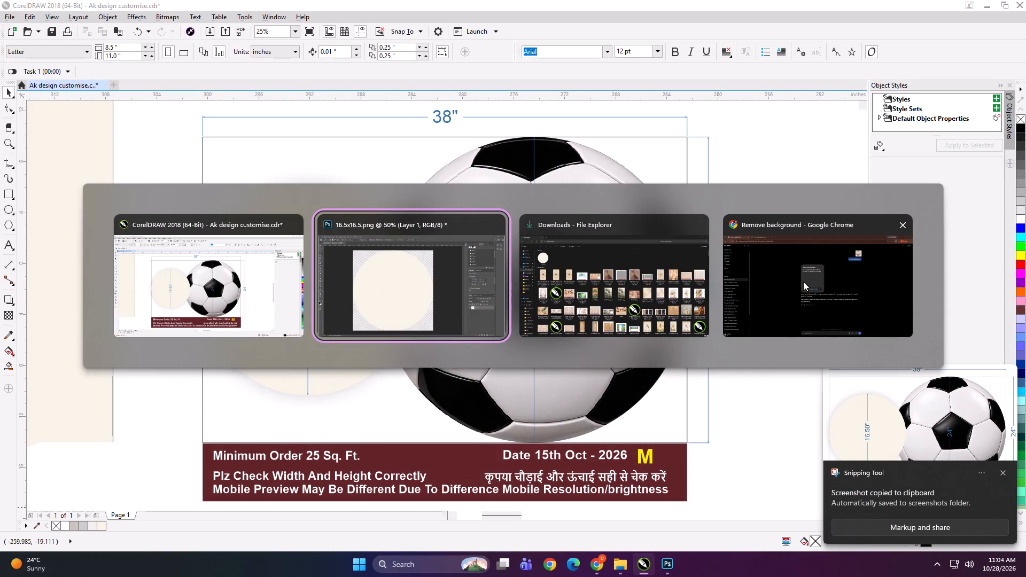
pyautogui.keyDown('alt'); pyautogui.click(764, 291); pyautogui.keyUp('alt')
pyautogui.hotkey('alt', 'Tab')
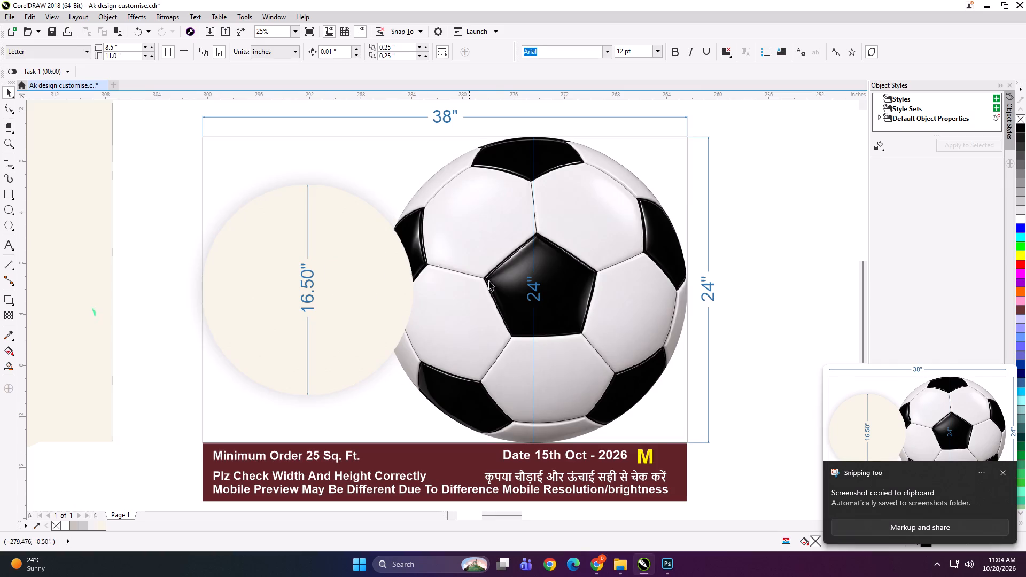
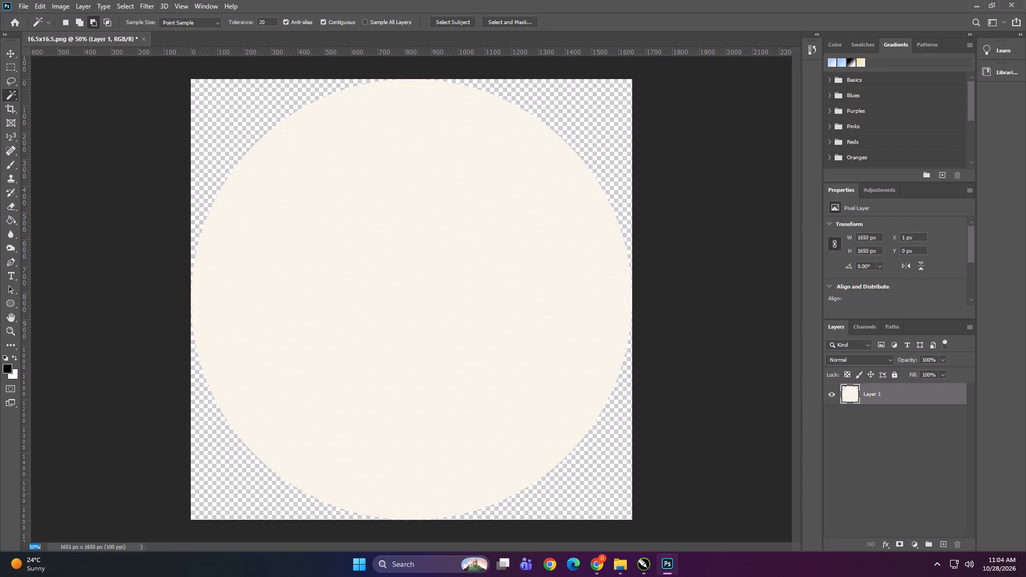
# Capture a close-up screenshot of the circle's canvas texture in Photoshop at 100% zoom, keeping the region inside the cream area.
pyautogui.write('100')
pyautogui.press('Return')
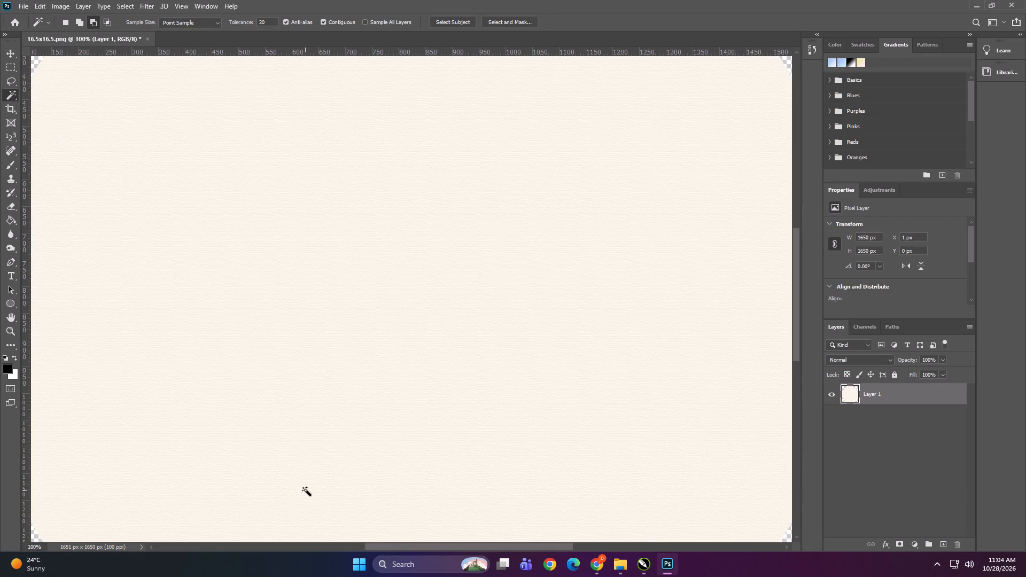
pyautogui.press('Print')
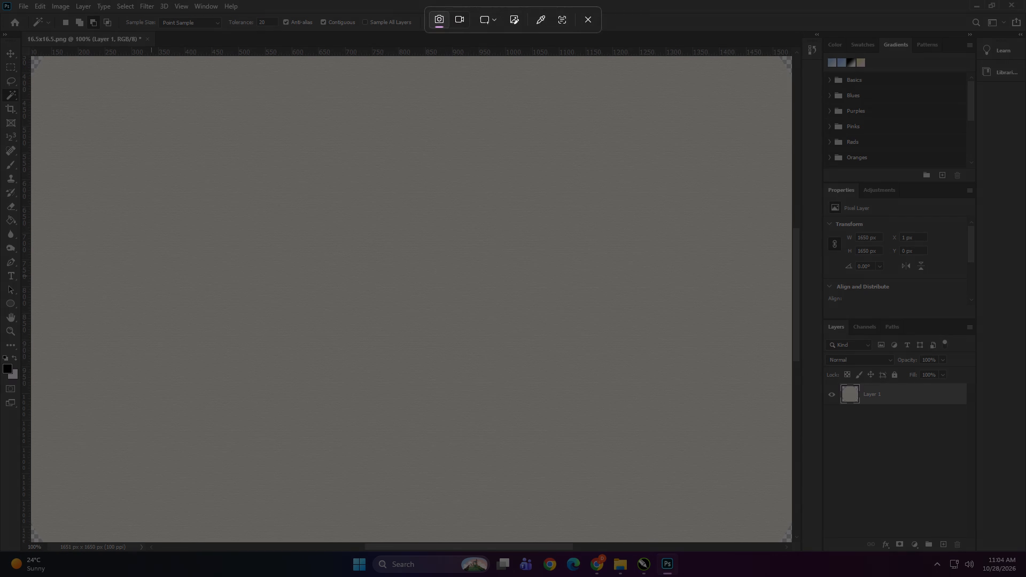
pyautogui.moveTo(61, 73); pyautogui.dragTo(780, 477)
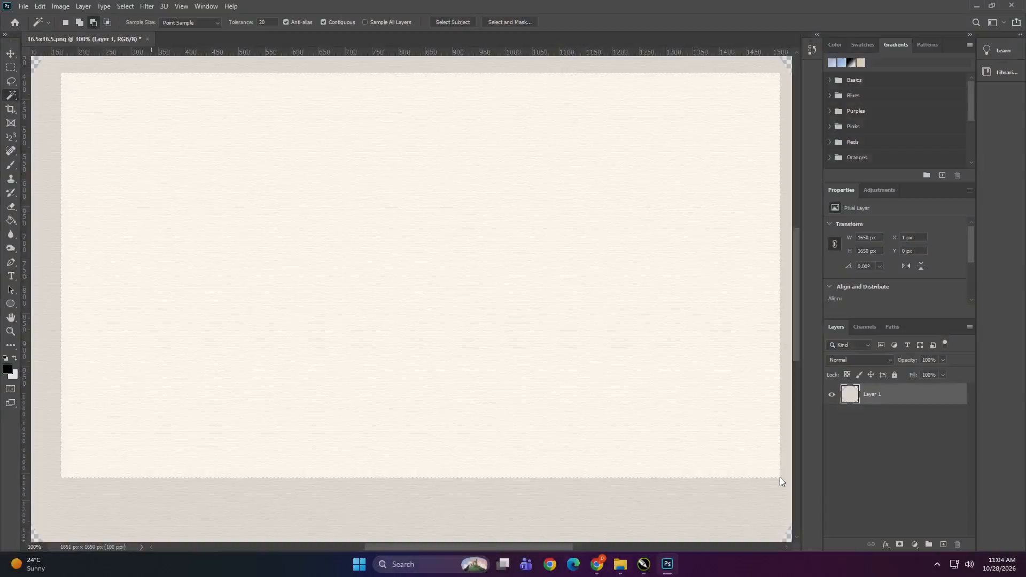
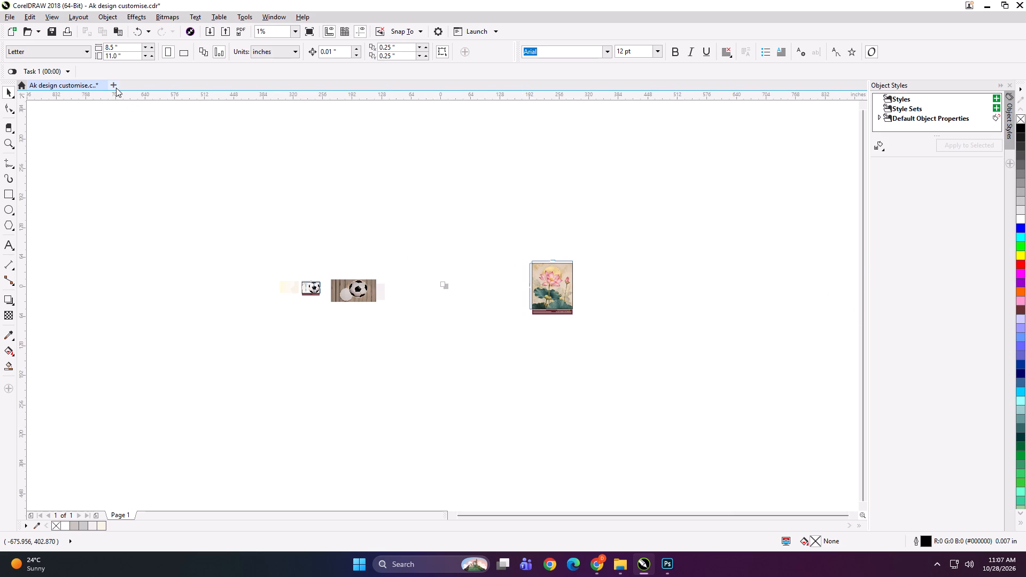
# Create a new blank Letter-size document, 8.5 by 11 inches, in RGB color mode, keeping the name Untitled-1.
pyautogui.keyDown('alt'); pyautogui.click(113, 85); pyautogui.keyUp('alt')
pyautogui.keyDown('alt'); pyautogui.click(509, 391); pyautogui.keyUp('alt')
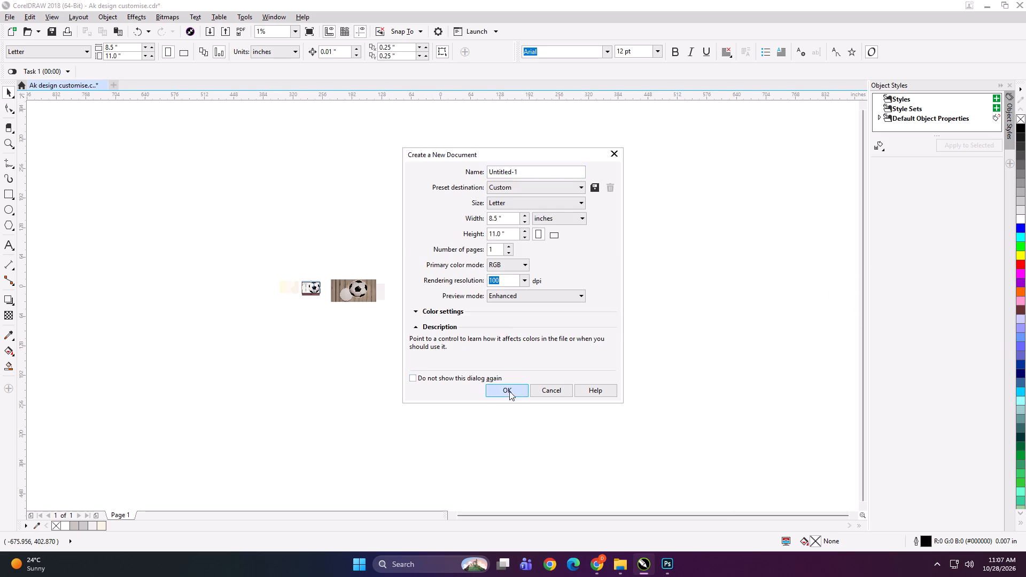
pyautogui.keyDown('alt'); pyautogui.scroll(-20, 444, 307); pyautogui.keyUp('alt')
pyautogui.keyDown('alt'); pyautogui.scroll(-9, 444, 307); pyautogui.keyUp('alt')
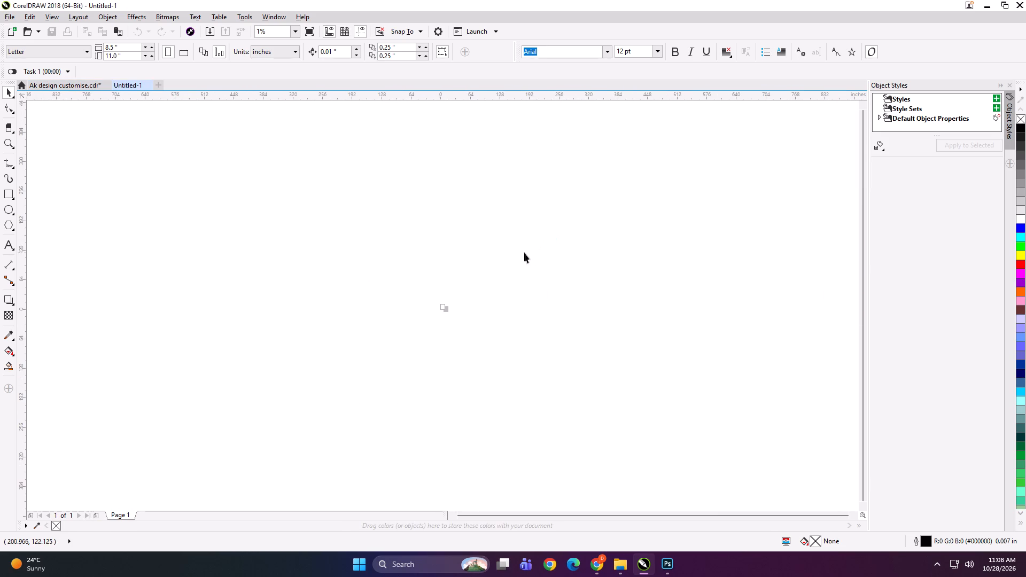
pyautogui.keyDown('alt'); pyautogui.scroll(-6, 474, 244); pyautogui.keyUp('alt')
pyautogui.keyDown('alt'); pyautogui.scroll(-7, 497, 311); pyautogui.keyUp('alt')
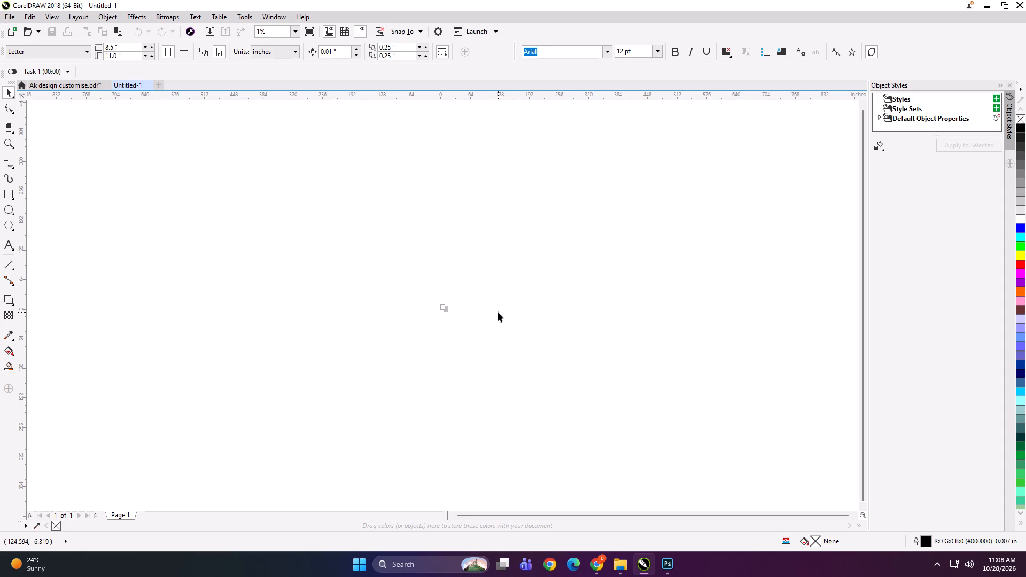
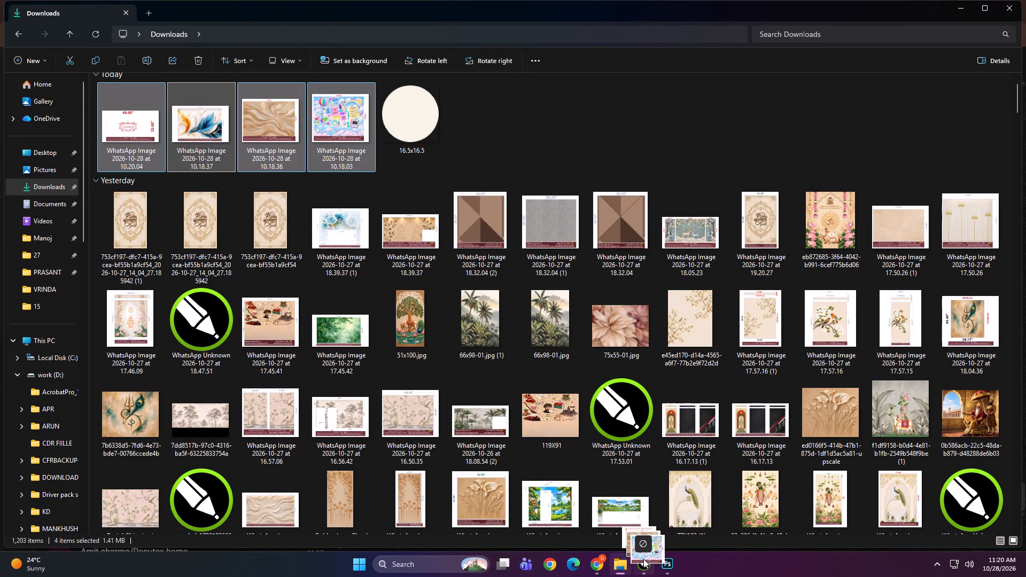
# Bring the four selected WhatsApp images from the Downloads folder into the blank Untitled-1 document in CorelDRAW.
pyautogui.moveTo(643, 559); pyautogui.dragTo(353, 320)
# Select all the imported images together and enlarge them proportionally to about 4,209% of their original size.
pyautogui.moveTo(324, 303); pyautogui.dragTo(393, 361)
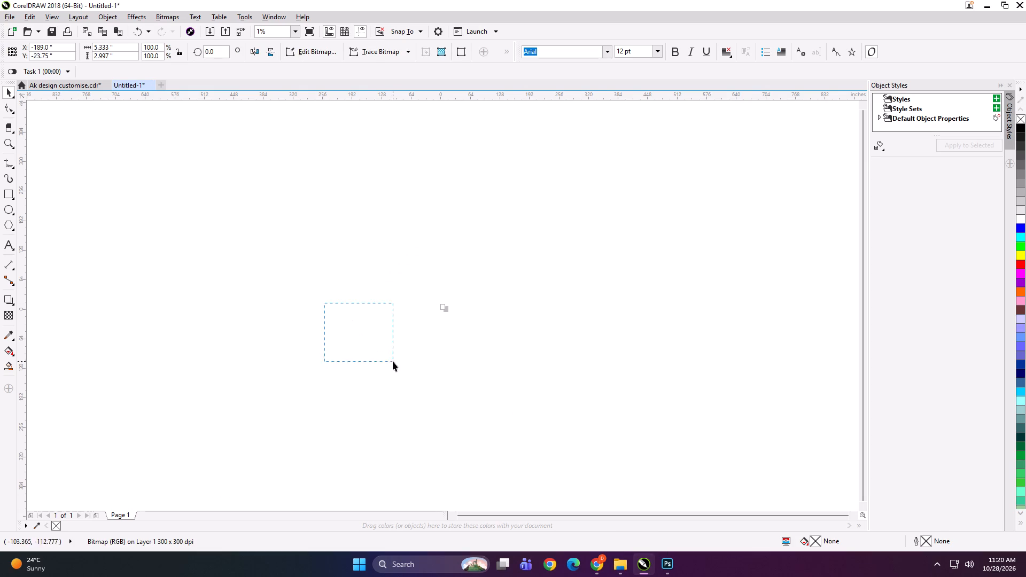
pyautogui.moveTo(393, 361); pyautogui.dragTo(391, 363)
pyautogui.keyDown('shift'); pyautogui.moveTo(360, 326); pyautogui.dragTo(410, 368); pyautogui.keyUp('shift')
pyautogui.click(410, 397)
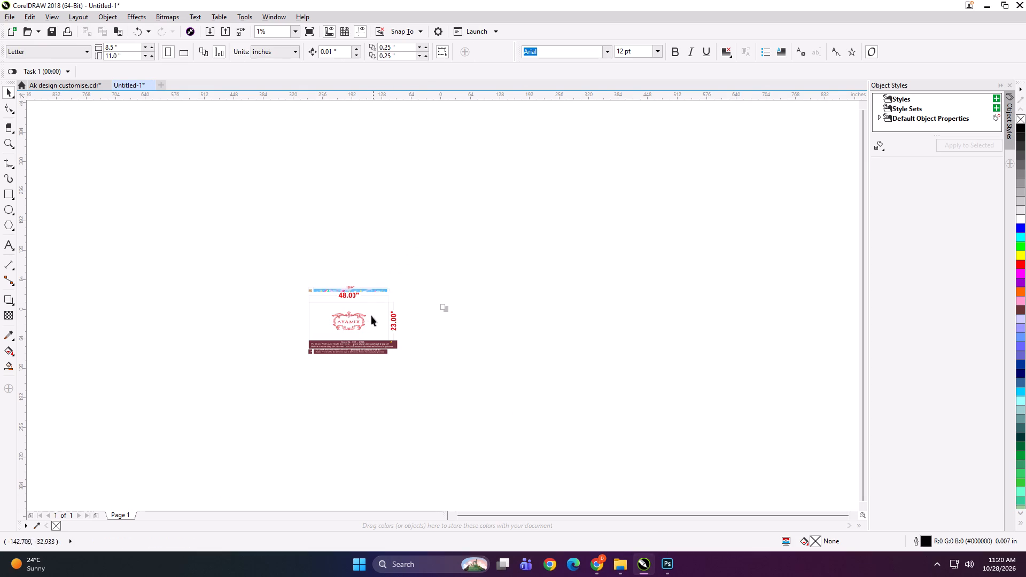
# Spread the stacked images apart, moving the 48.00" by 23.00" logo image and the colorful sky collage to separate empty areas.
pyautogui.moveTo(370, 310); pyautogui.dragTo(190, 280)
pyautogui.moveTo(359, 310); pyautogui.dragTo(253, 157)
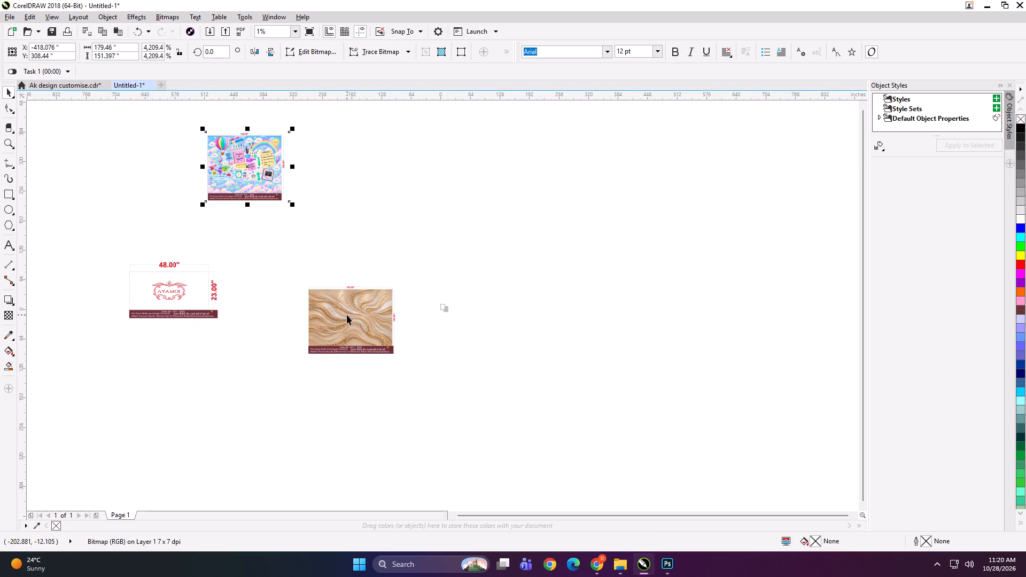
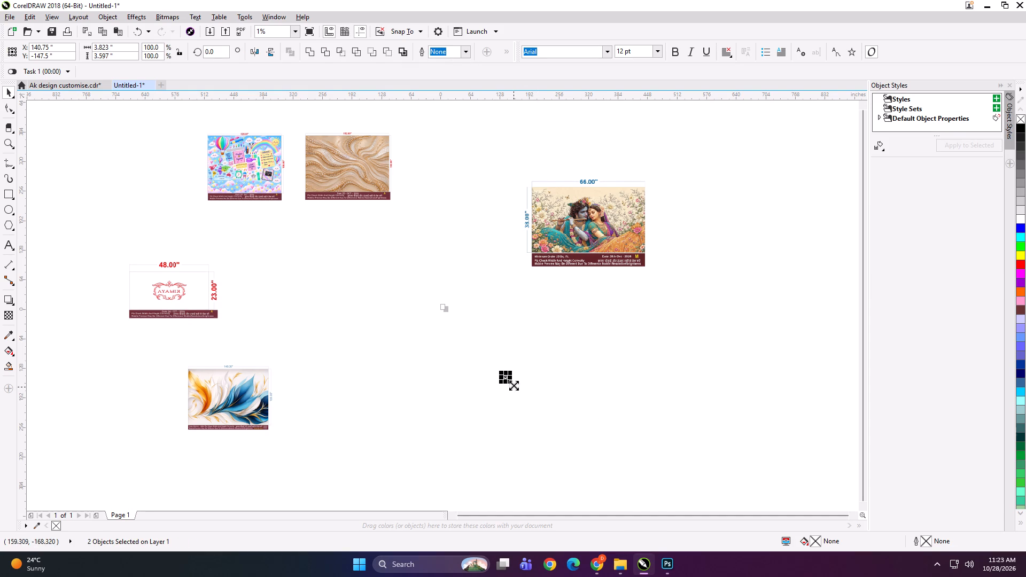
# Enlarge the two tiny selected images together proportionally to about 5,937% of their original size, then deselect them.
pyautogui.keyDown('shift'); pyautogui.moveTo(512, 383); pyautogui.dragTo(564, 441); pyautogui.keyUp('shift')
pyautogui.click(653, 404)
# Move the upper of the two overlapping arch-panel images into the empty area beside the other one, so they sit side by side.
pyautogui.moveTo(522, 379); pyautogui.dragTo(418, 372)
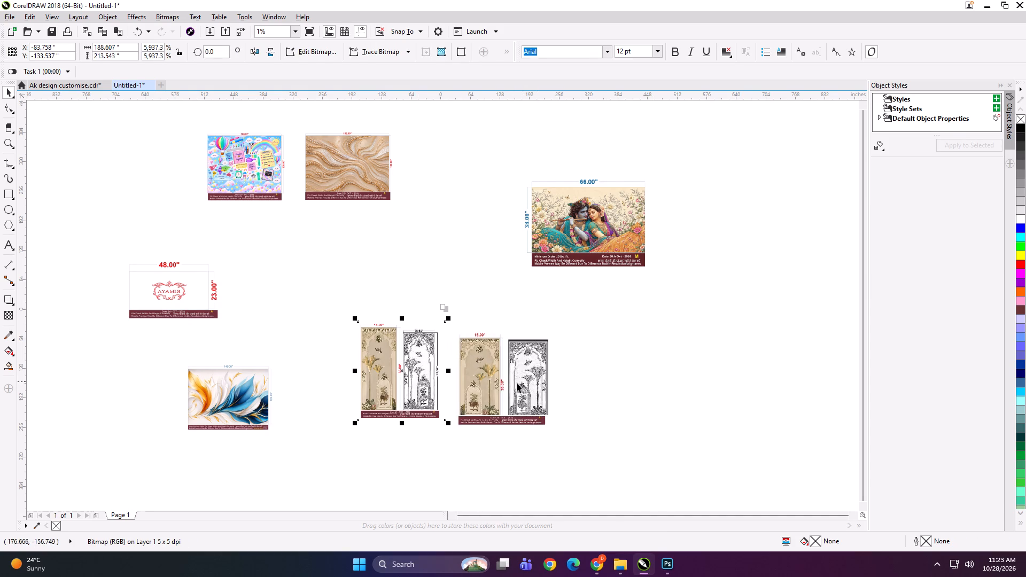
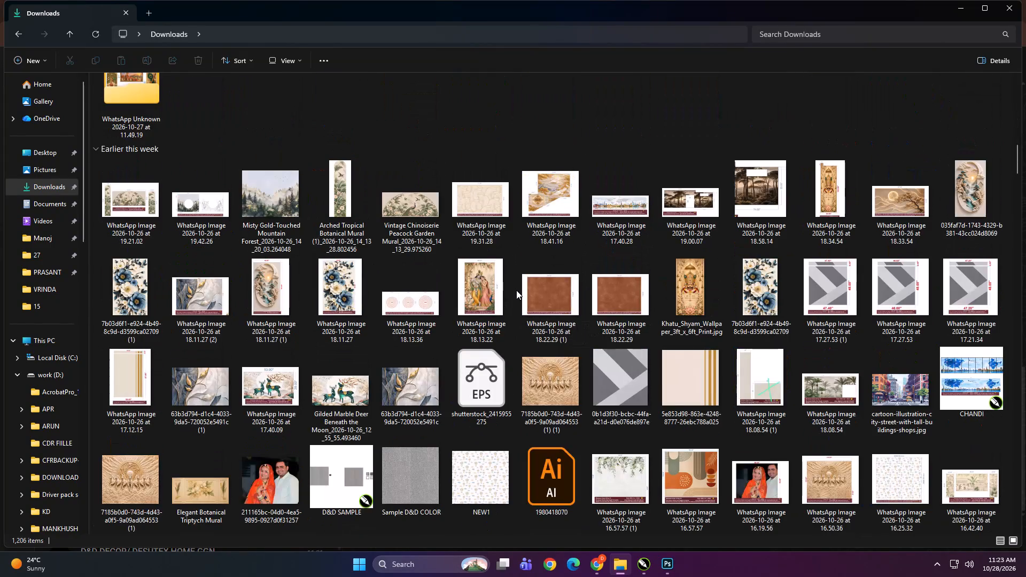
# Look through the older image and design file thumbnails in the Downloads folder for the needed design.
pyautogui.scroll(1, 516, 290)
pyautogui.scroll(-2, 516, 290)
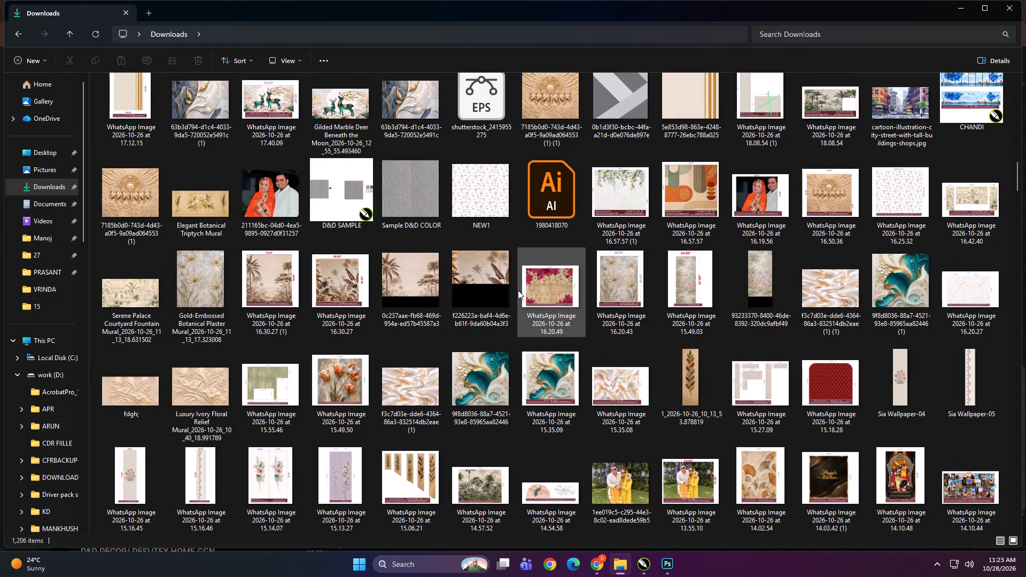
pyautogui.scroll(-1, 518, 290)
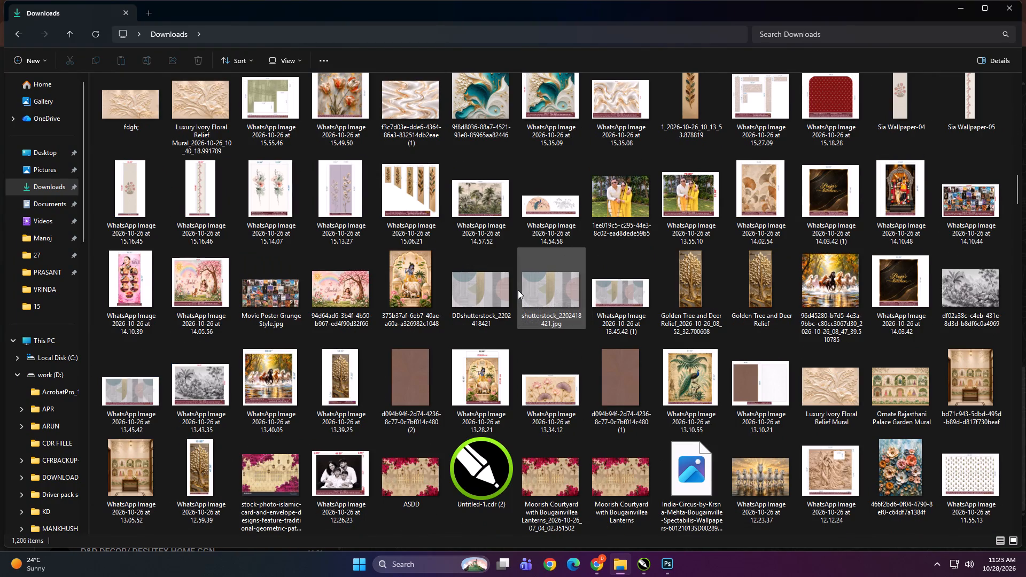
pyautogui.scroll(-1, 518, 290)
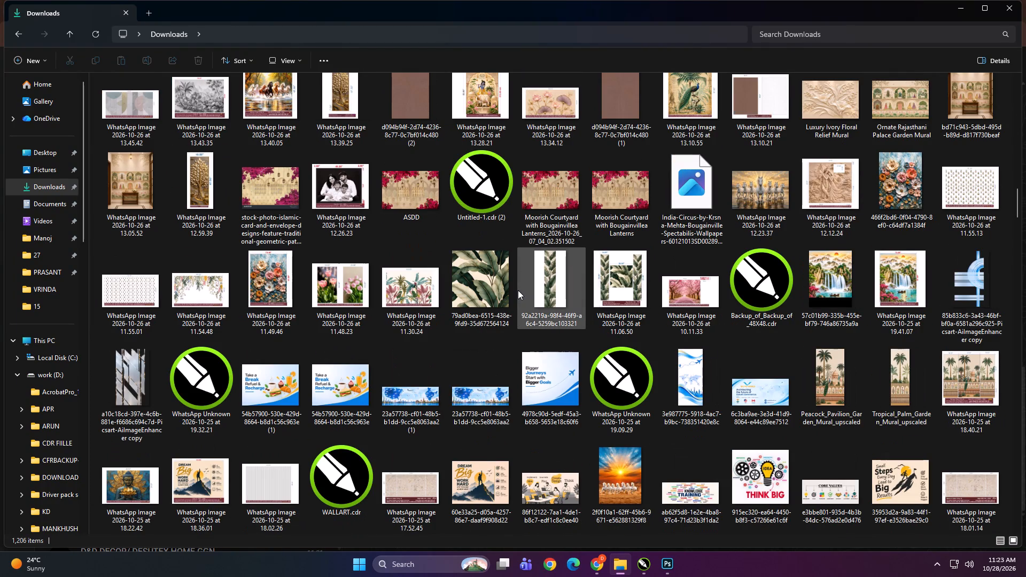
# Look through the Downloads folder's thumbnails from the October 26 files back to the October 19 files for source artwork.
pyautogui.scroll(-2, 518, 290)
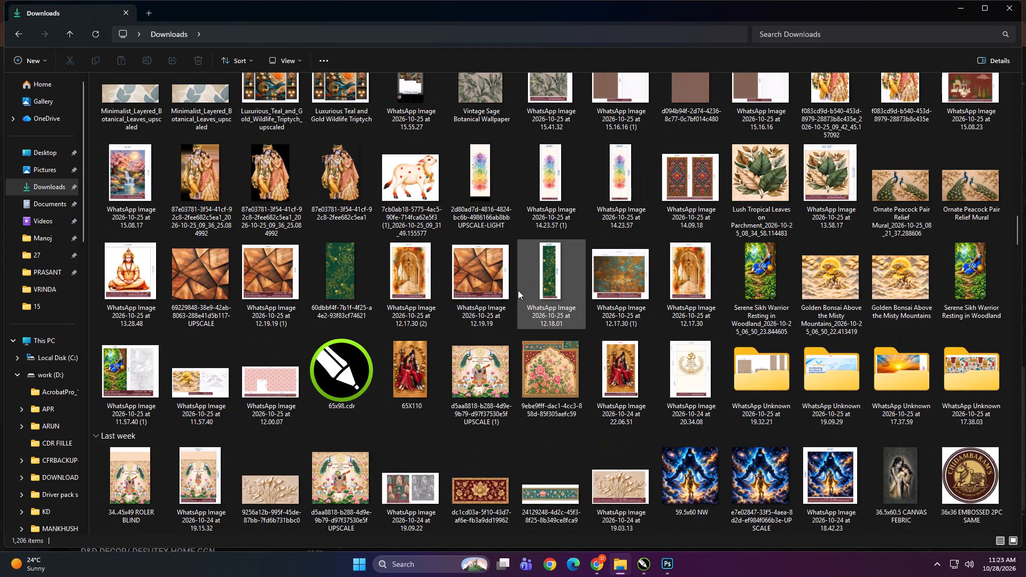
pyautogui.scroll(-2, 518, 290)
pyautogui.scroll(1, 518, 290)
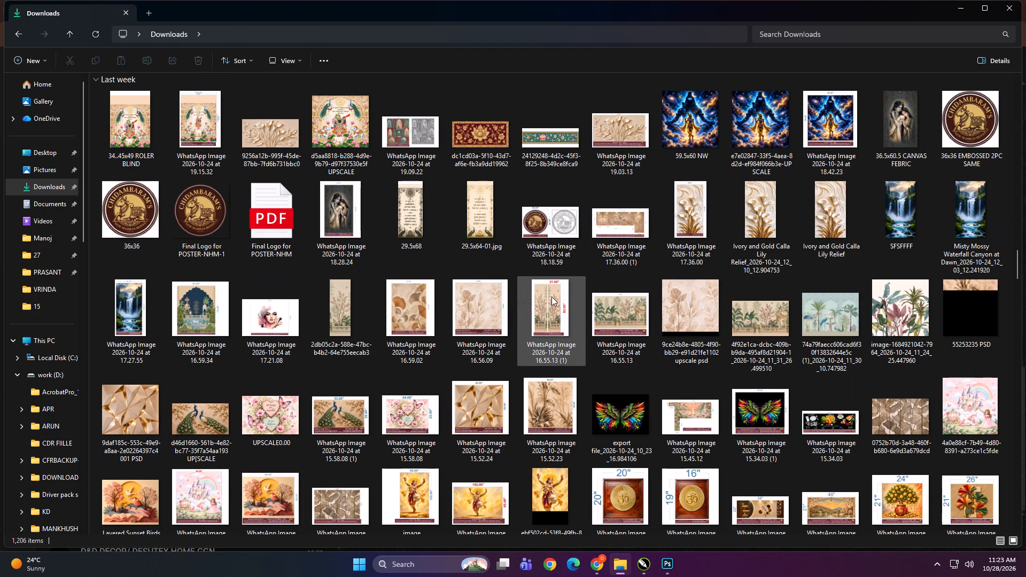
pyautogui.click(551, 297)
pyautogui.scroll(-1, 551, 297)
pyautogui.click(551, 297)
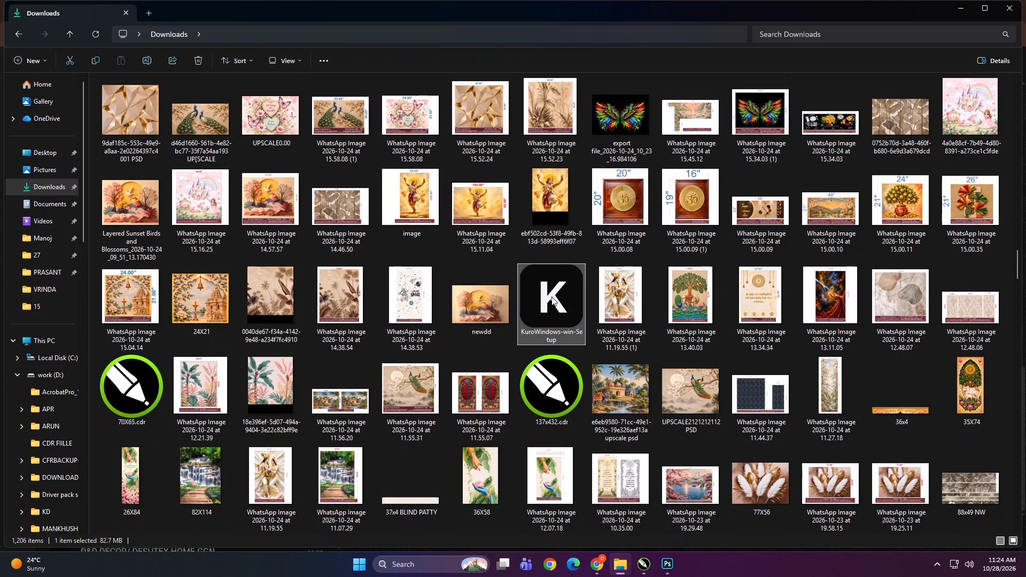
pyautogui.scroll(-1, 551, 297)
pyautogui.click(551, 297)
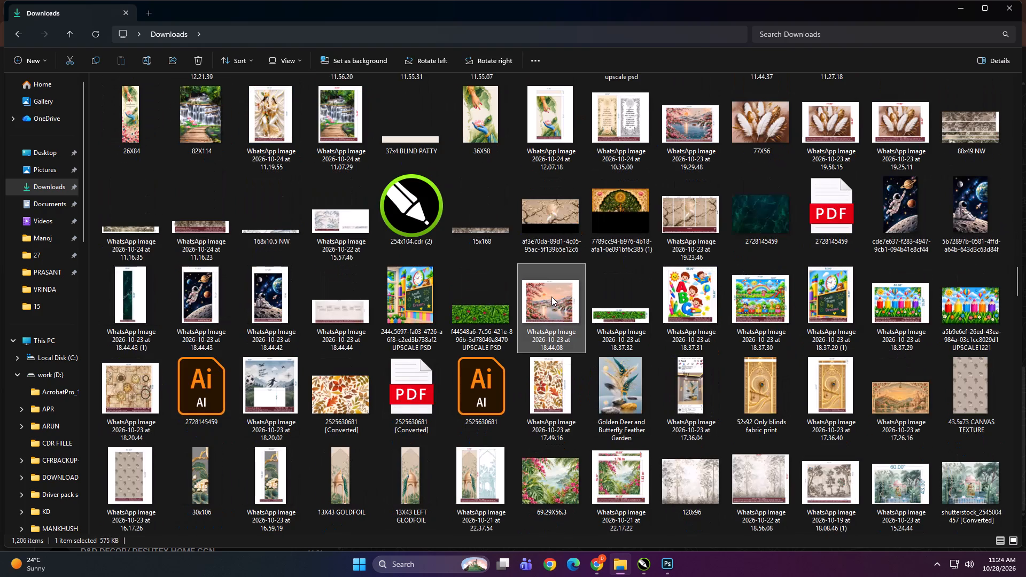
pyautogui.scroll(-1, 551, 297)
pyautogui.click(551, 297)
pyautogui.scroll(-1, 551, 297)
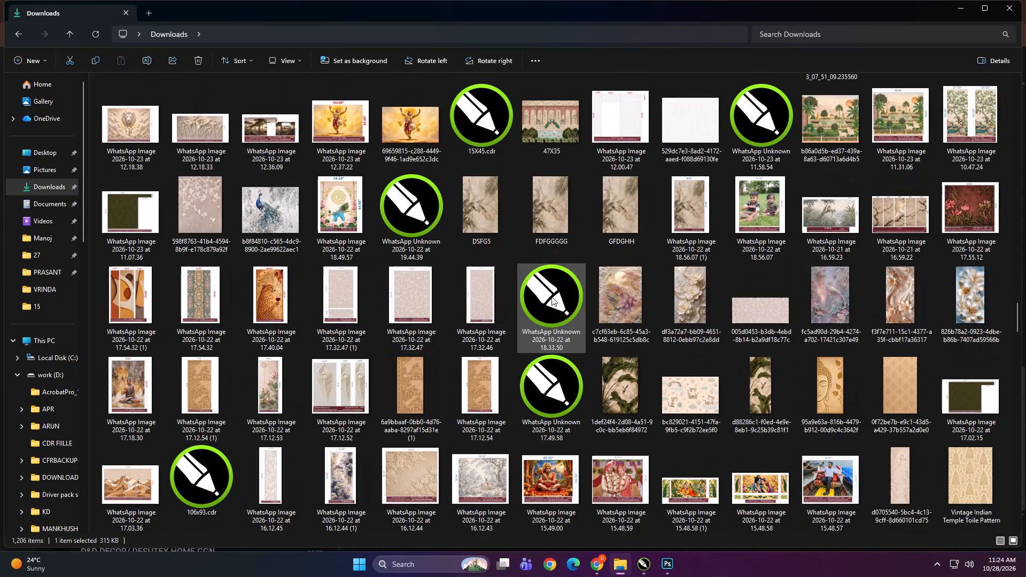
pyautogui.click(551, 297)
pyautogui.scroll(-1, 551, 297)
pyautogui.click(551, 297)
pyautogui.scroll(-1, 551, 297)
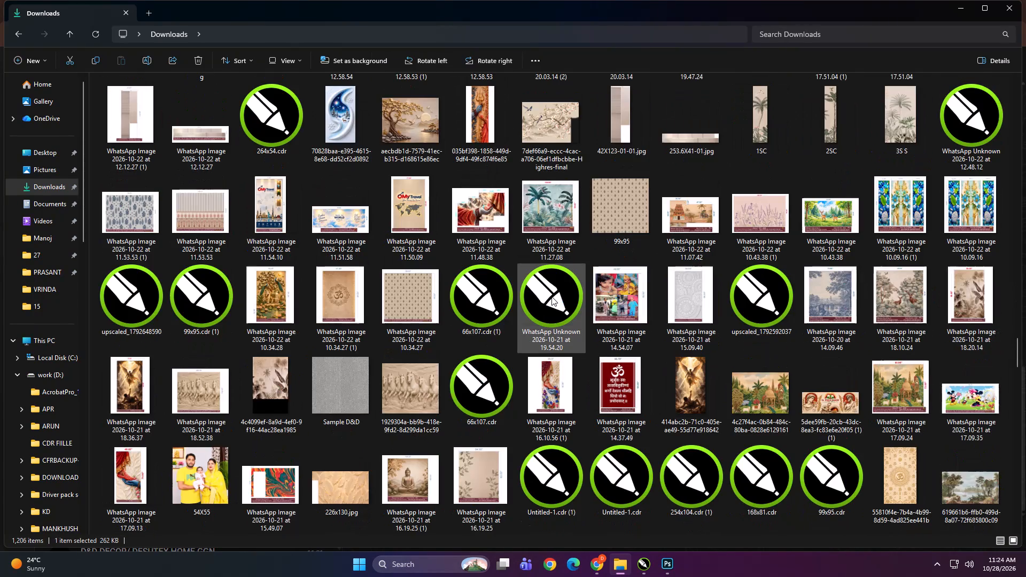
pyautogui.scroll(-2, 551, 297)
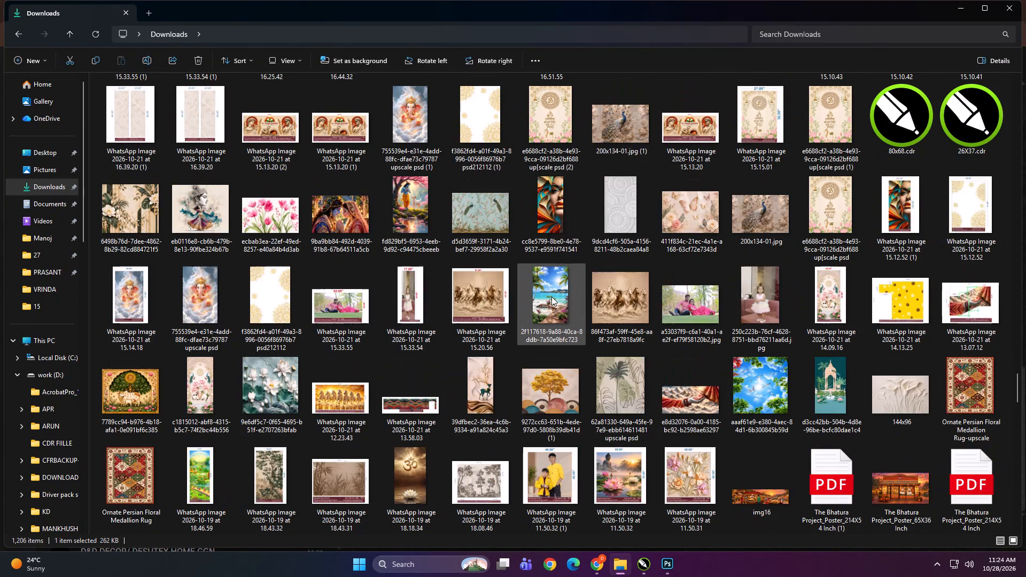
pyautogui.click(551, 297)
pyautogui.scroll(-1, 551, 297)
pyautogui.click(551, 297)
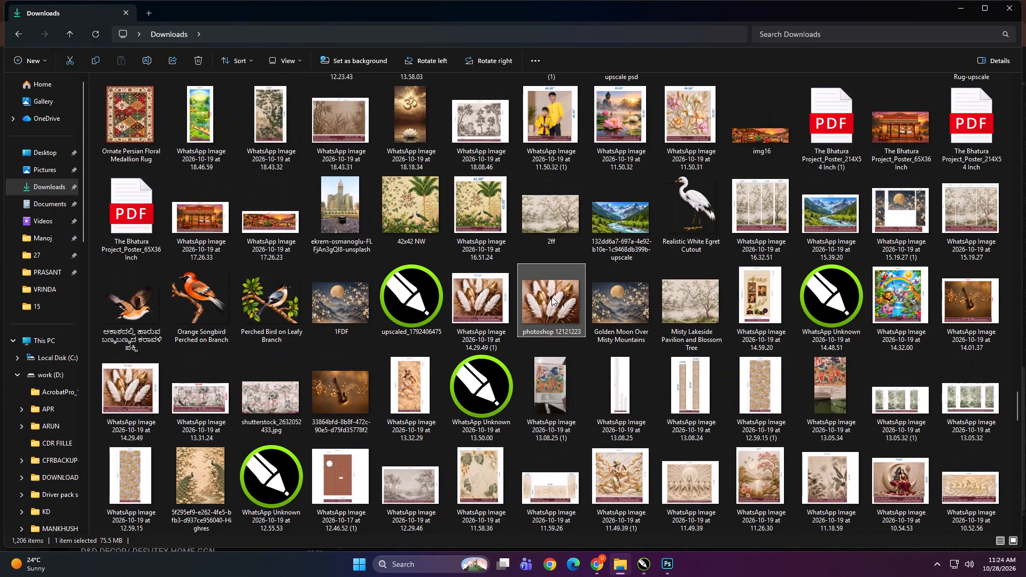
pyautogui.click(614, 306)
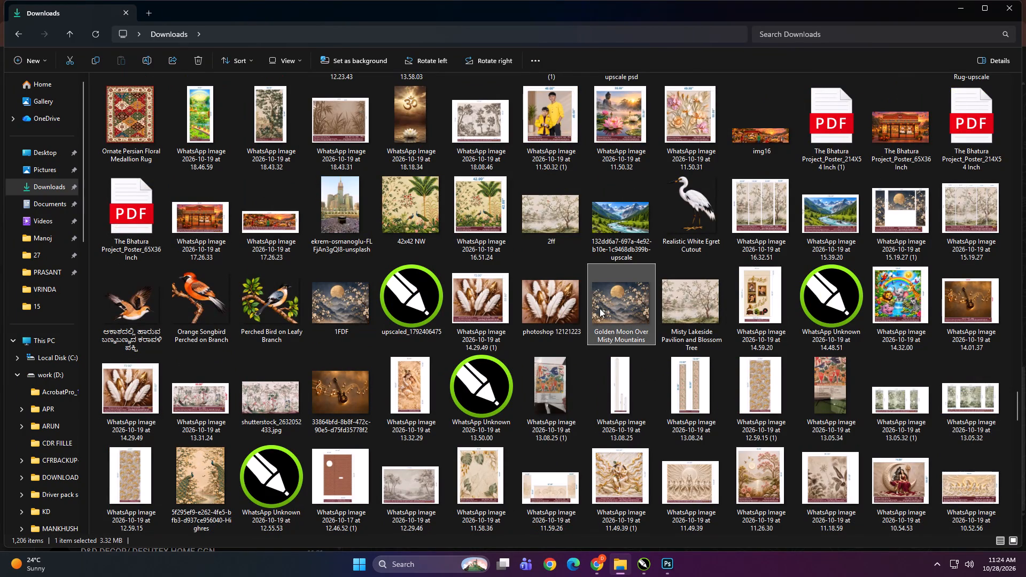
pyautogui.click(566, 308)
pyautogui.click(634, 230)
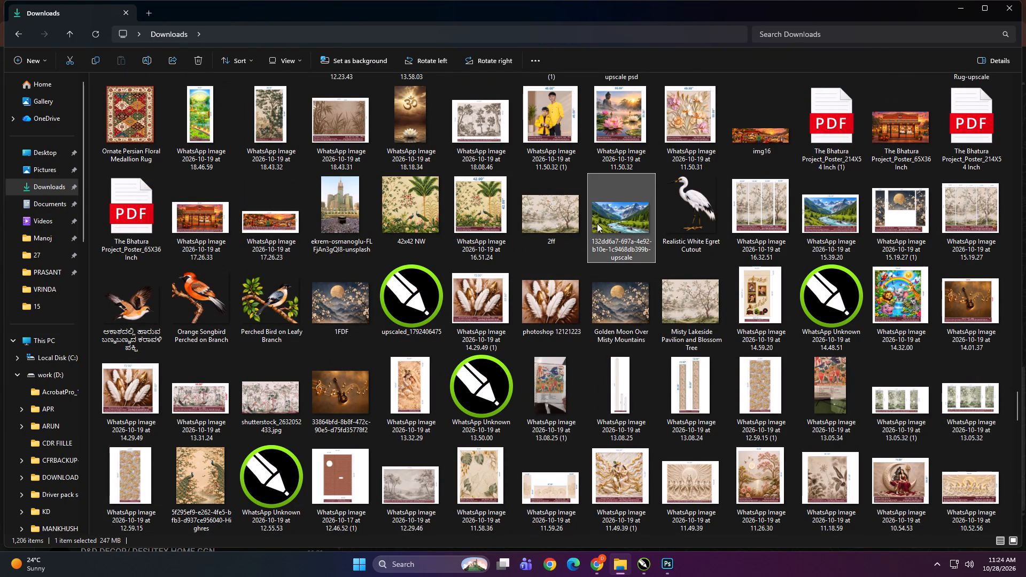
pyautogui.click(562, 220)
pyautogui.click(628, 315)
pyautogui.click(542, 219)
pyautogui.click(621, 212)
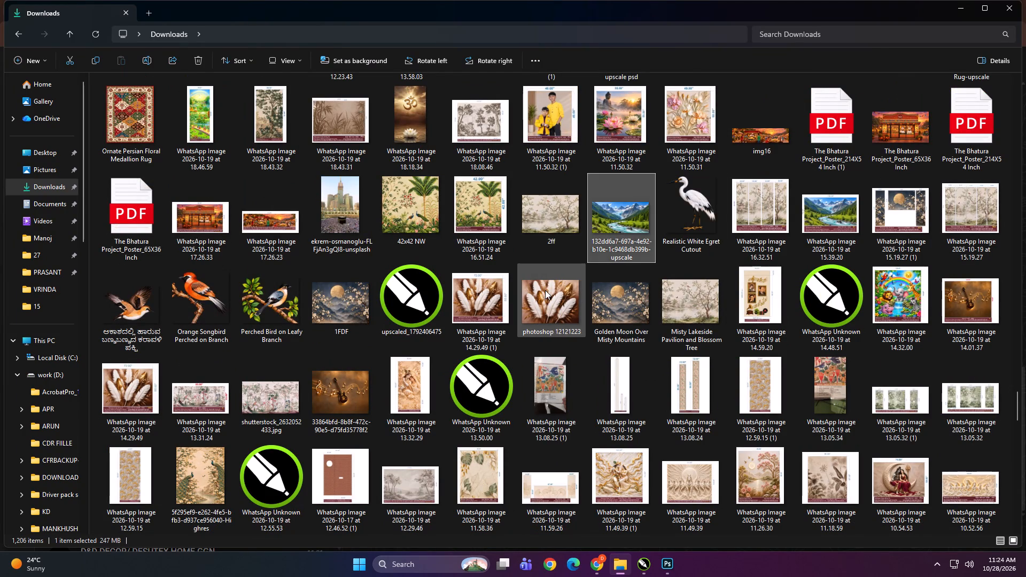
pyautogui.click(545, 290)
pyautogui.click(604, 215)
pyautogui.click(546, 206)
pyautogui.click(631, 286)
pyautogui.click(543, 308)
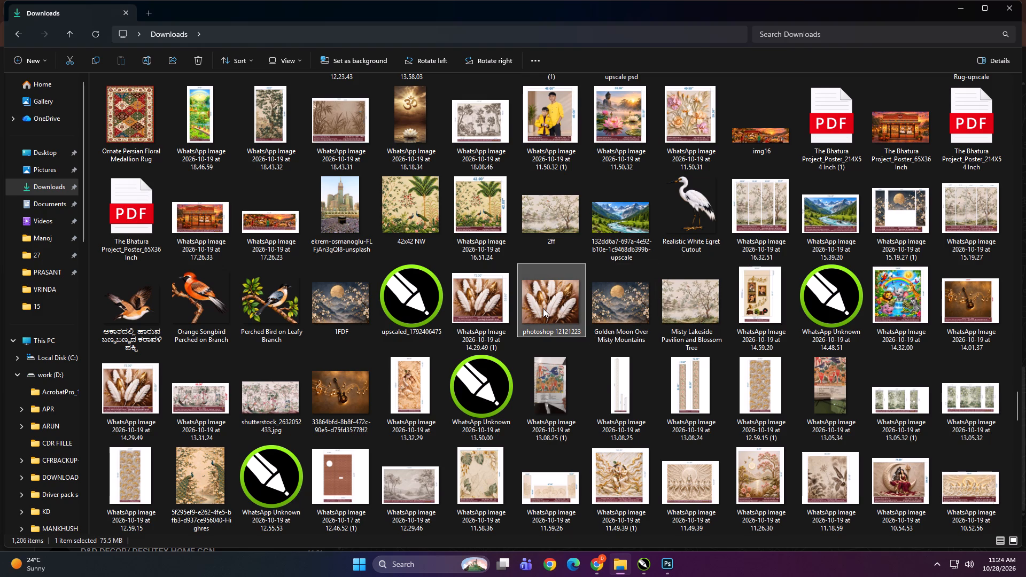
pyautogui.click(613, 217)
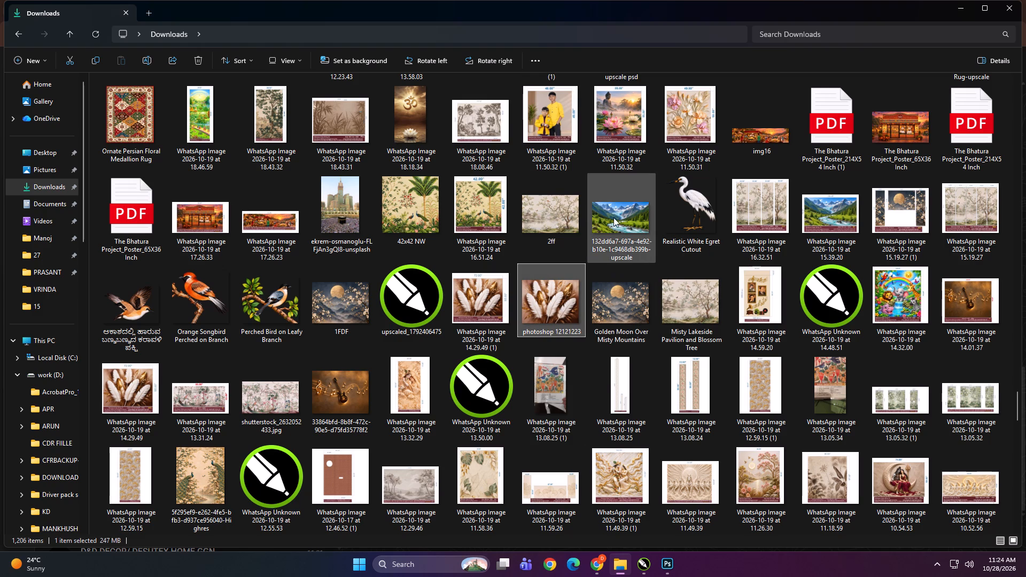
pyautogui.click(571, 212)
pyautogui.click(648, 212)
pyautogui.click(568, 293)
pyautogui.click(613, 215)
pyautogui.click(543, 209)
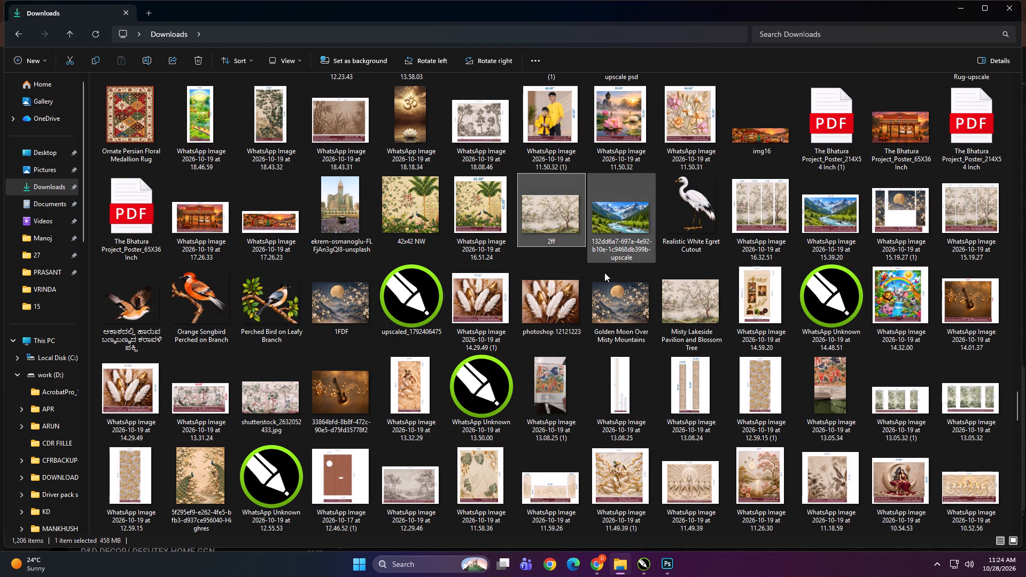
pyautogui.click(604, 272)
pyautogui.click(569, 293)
# Examine the Downloads thumbnails around the October 17 to 21 files, including the WhatsApp Unknown and upscaled folders.
pyautogui.scroll(-1, 567, 293)
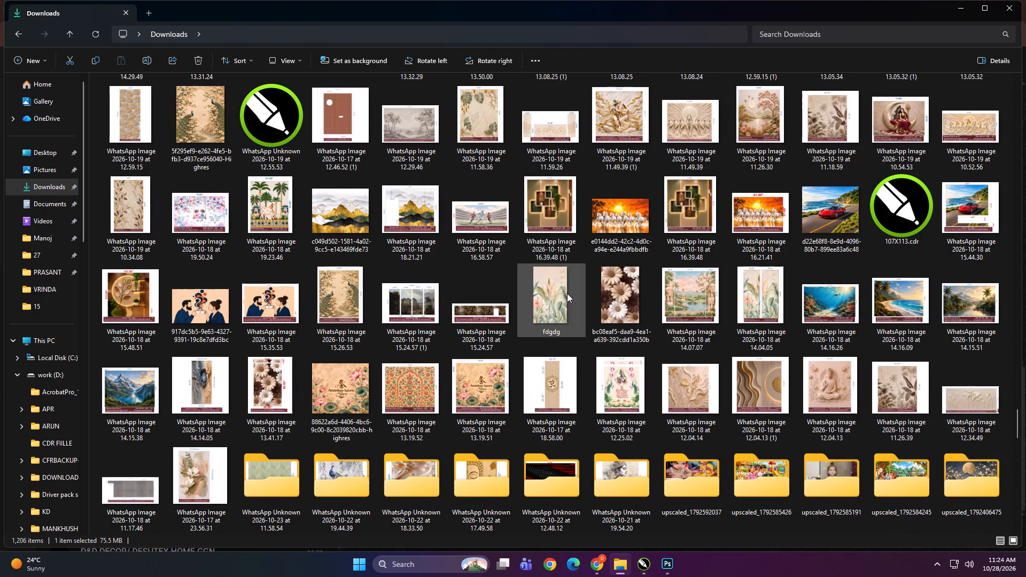
pyautogui.scroll(-1, 567, 293)
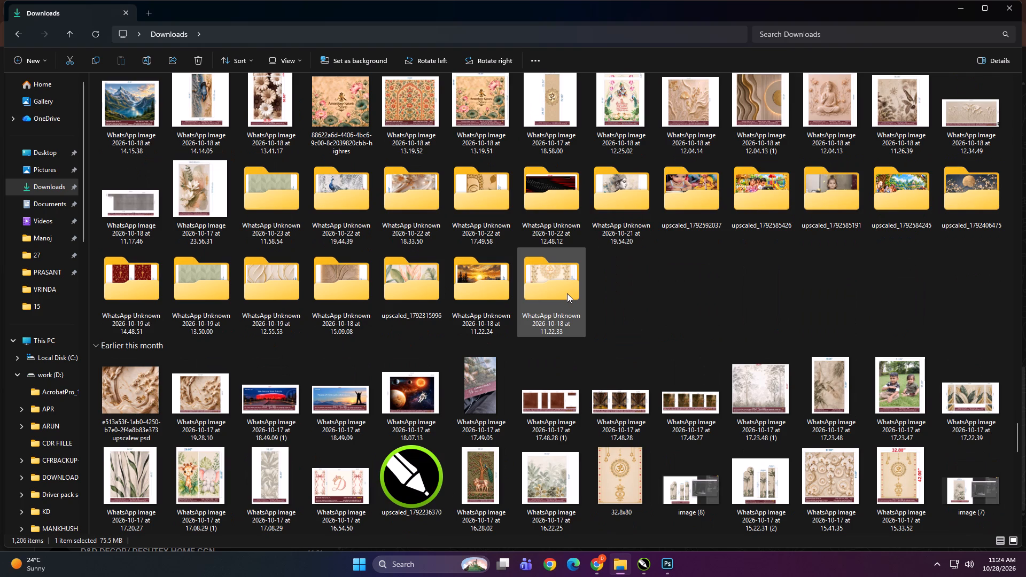
pyautogui.scroll(1, 567, 293)
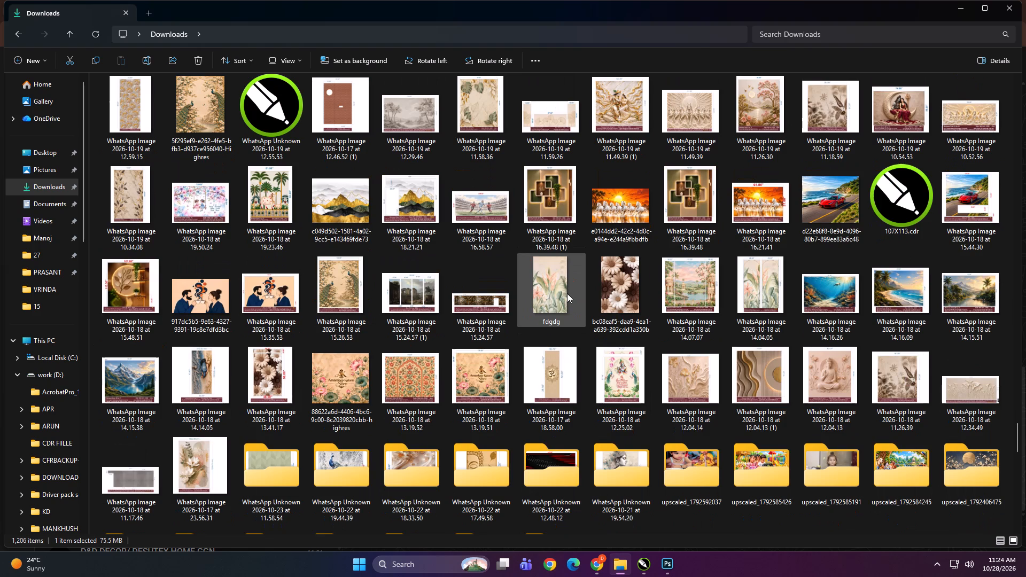
pyautogui.scroll(1, 603, 274)
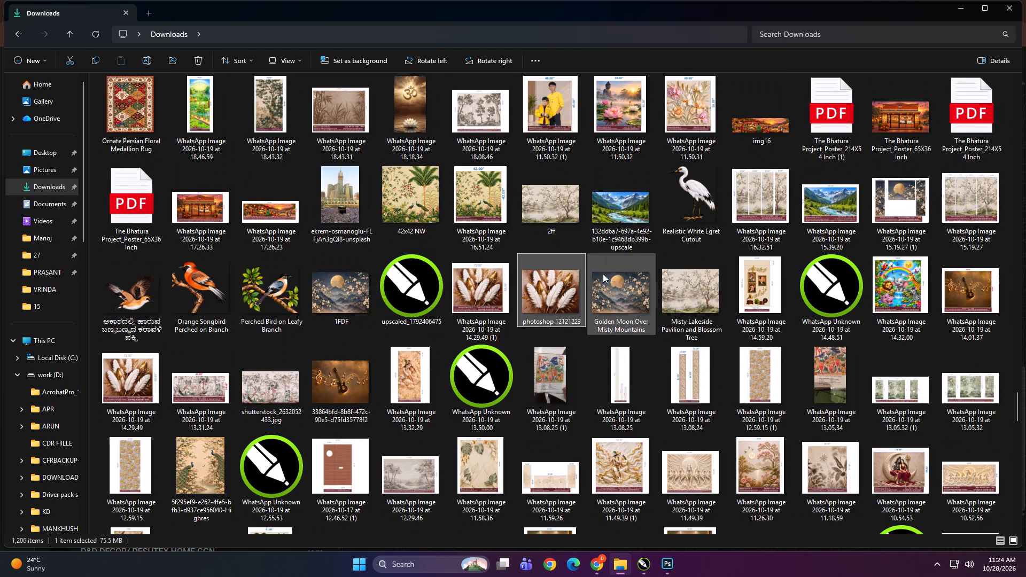
pyautogui.scroll(1, 588, 284)
pyautogui.scroll(-1, 588, 284)
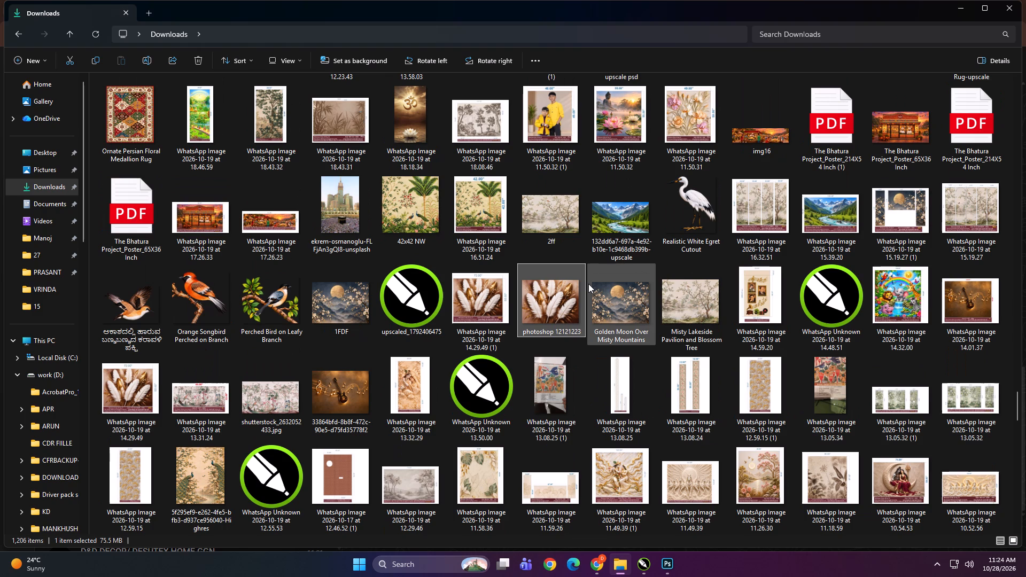
pyautogui.click(619, 304)
pyautogui.scroll(-1, 619, 304)
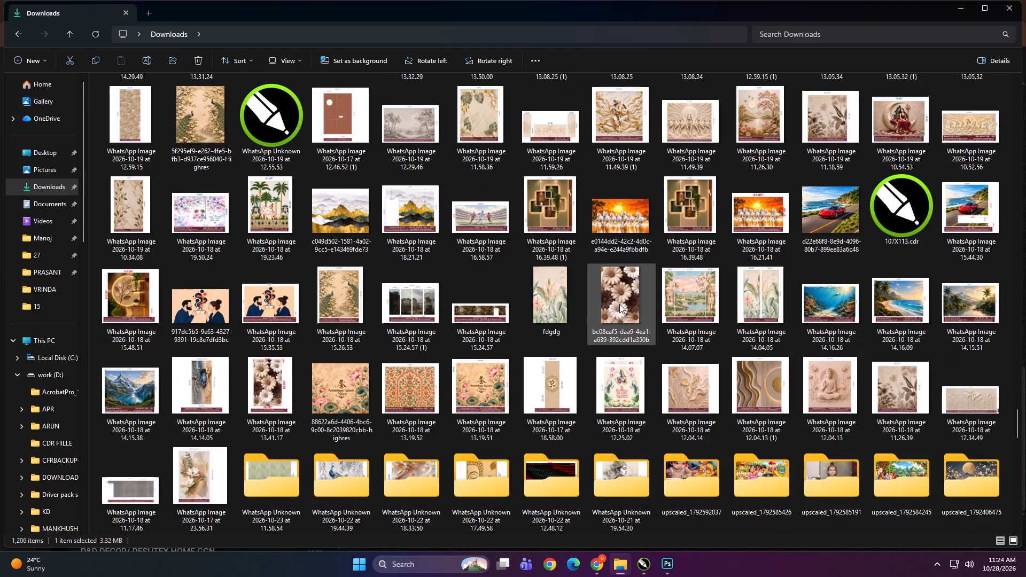
pyautogui.scroll(-2, 619, 304)
pyautogui.scroll(2, 619, 304)
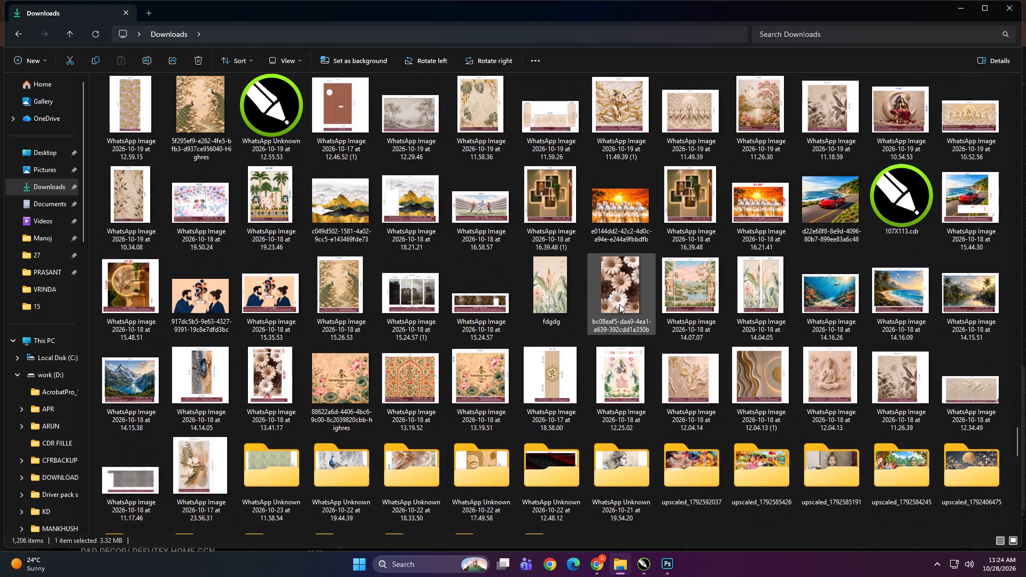
pyautogui.scroll(2, 619, 304)
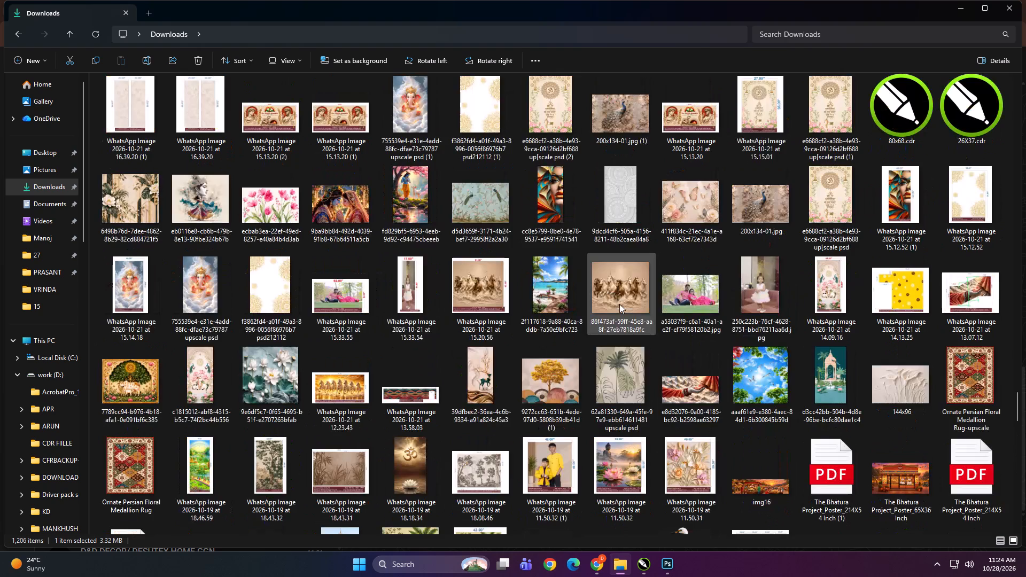
pyautogui.scroll(1, 619, 304)
pyautogui.scroll(-1, 619, 304)
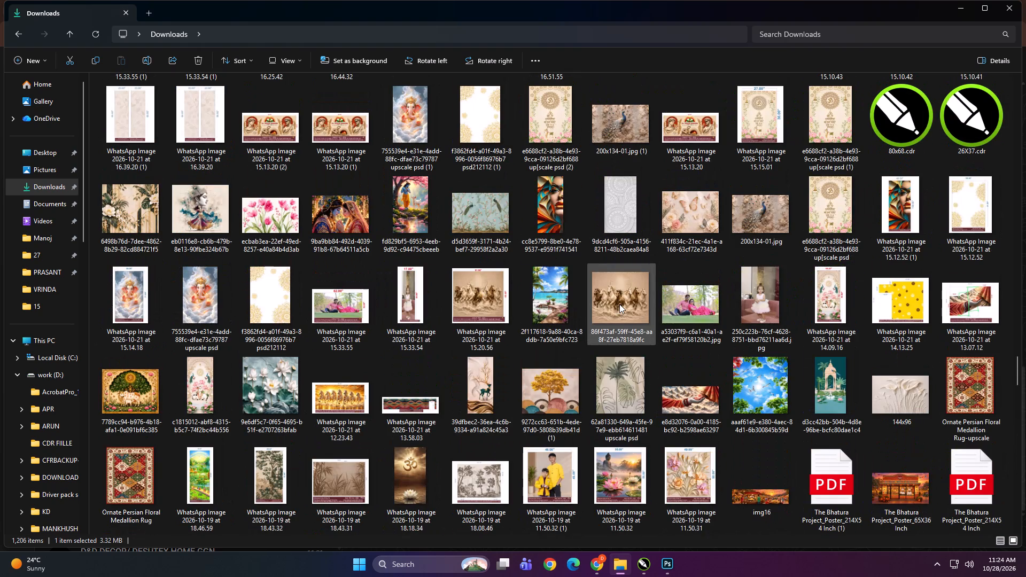
# Look back through the Downloads thumbnails from the October 21 files up to the October 27 and earlier-this-week files.
pyautogui.scroll(1, 619, 304)
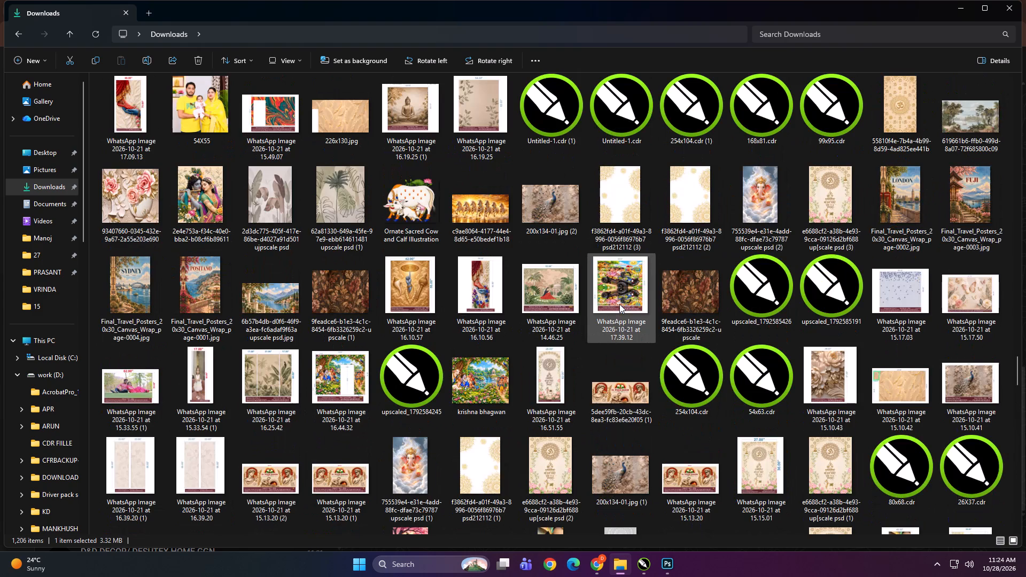
pyautogui.scroll(3, 619, 304)
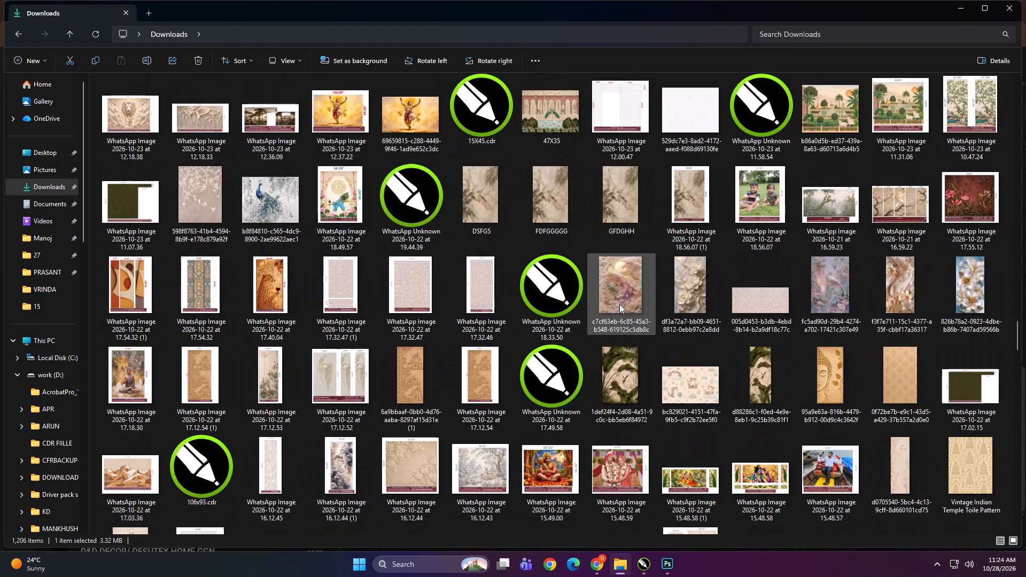
pyautogui.scroll(1, 619, 304)
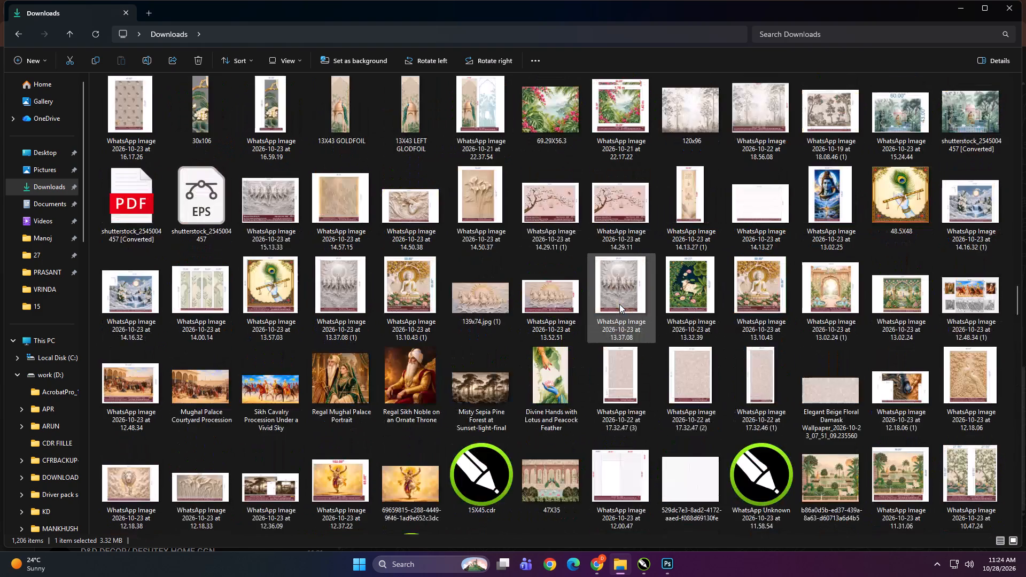
pyautogui.scroll(2, 619, 304)
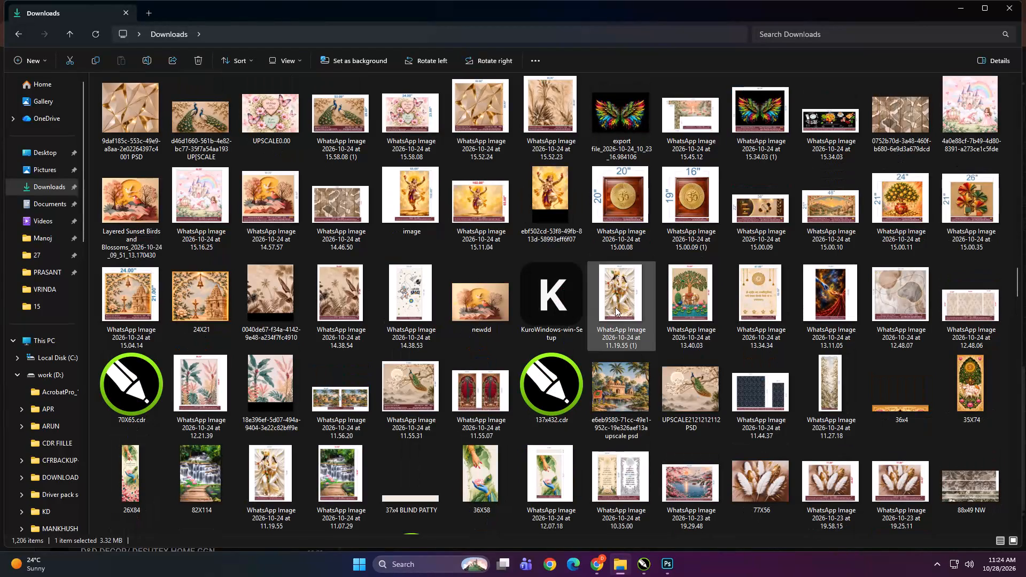
pyautogui.click(615, 307)
pyautogui.scroll(3, 615, 307)
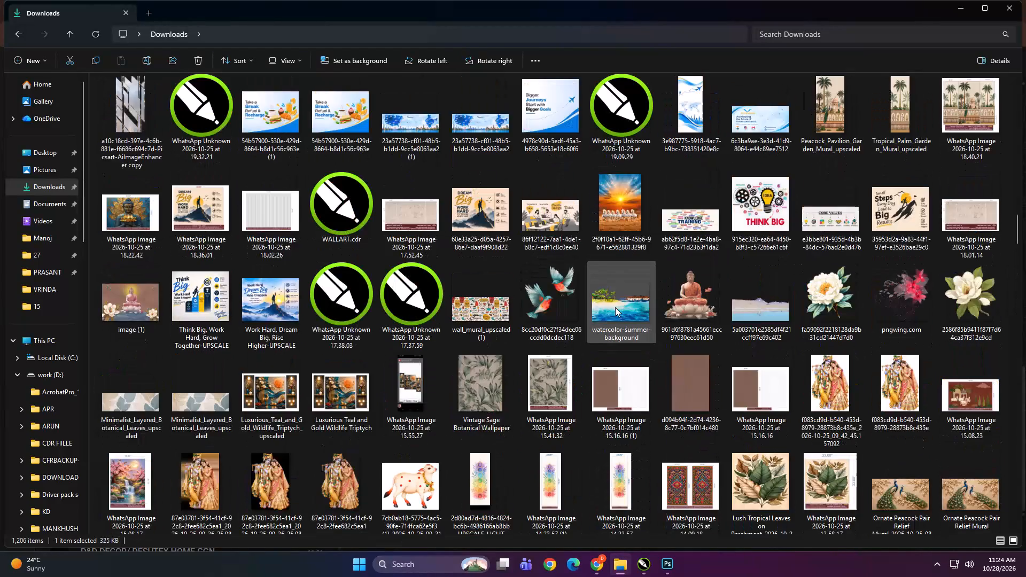
pyautogui.scroll(3, 615, 307)
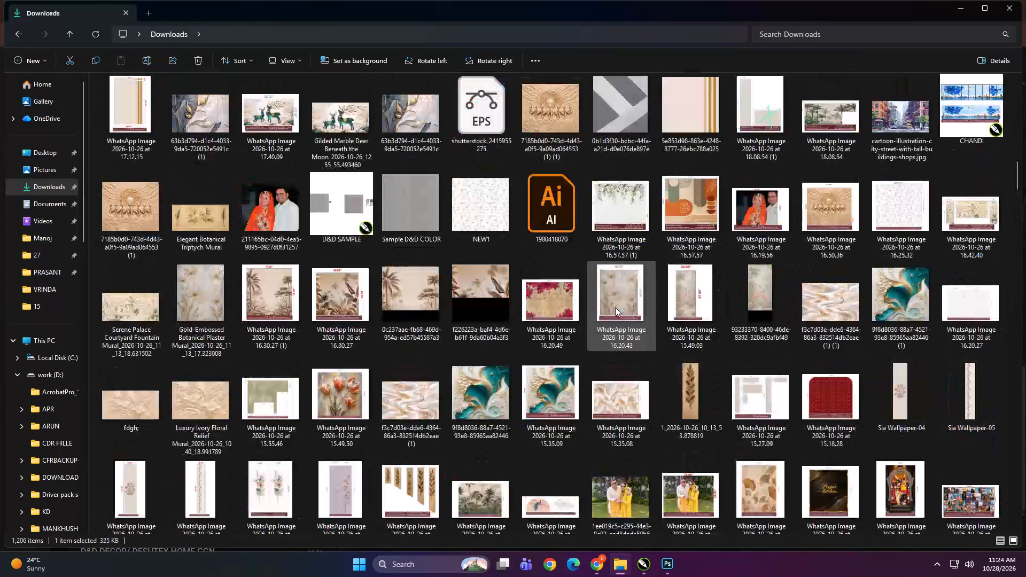
pyautogui.scroll(9, 615, 307)
pyautogui.scroll(-3, 615, 307)
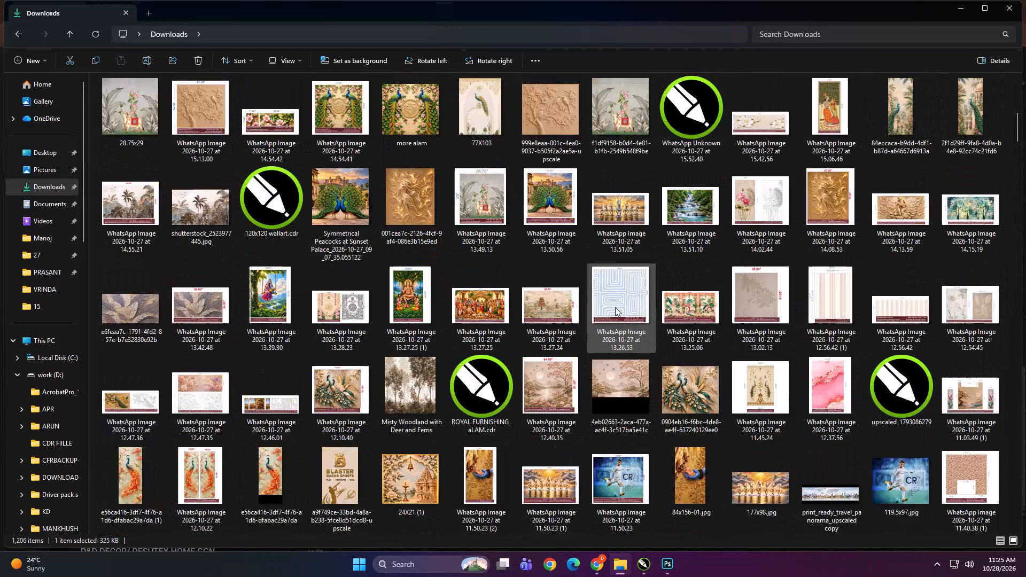
pyautogui.scroll(-1, 615, 307)
pyautogui.scroll(1, 615, 307)
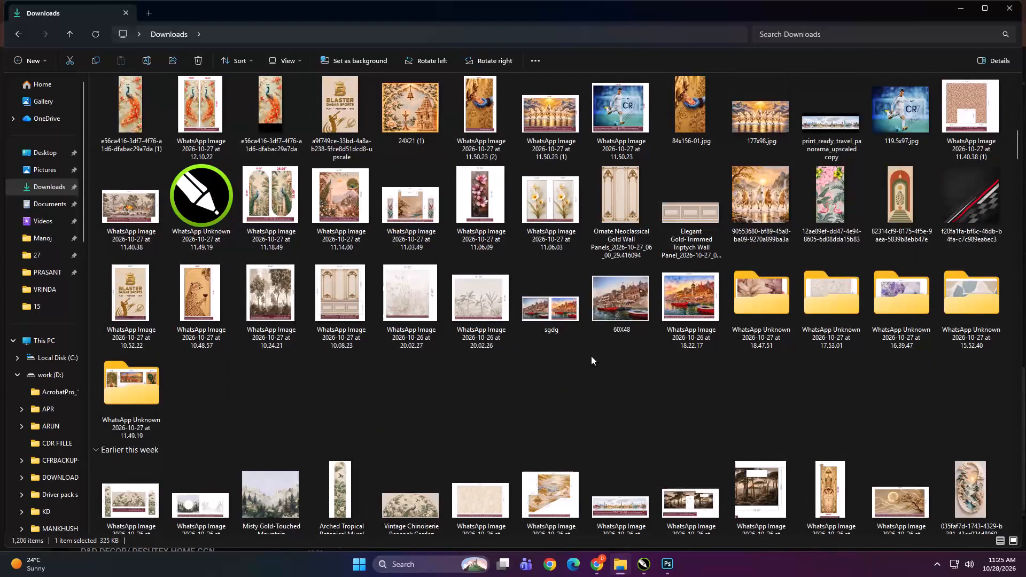
pyautogui.click(585, 374)
pyautogui.scroll(-1, 585, 374)
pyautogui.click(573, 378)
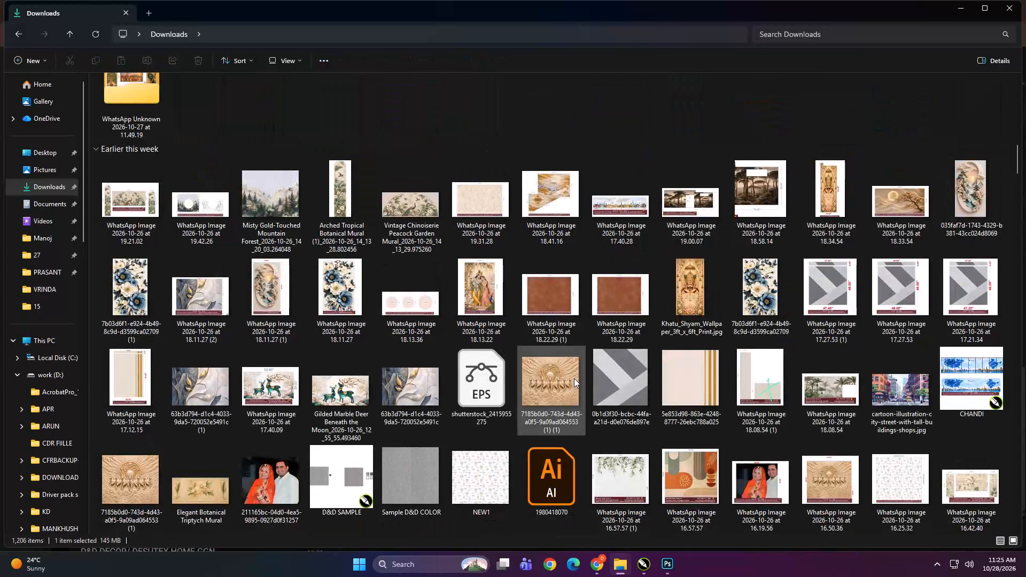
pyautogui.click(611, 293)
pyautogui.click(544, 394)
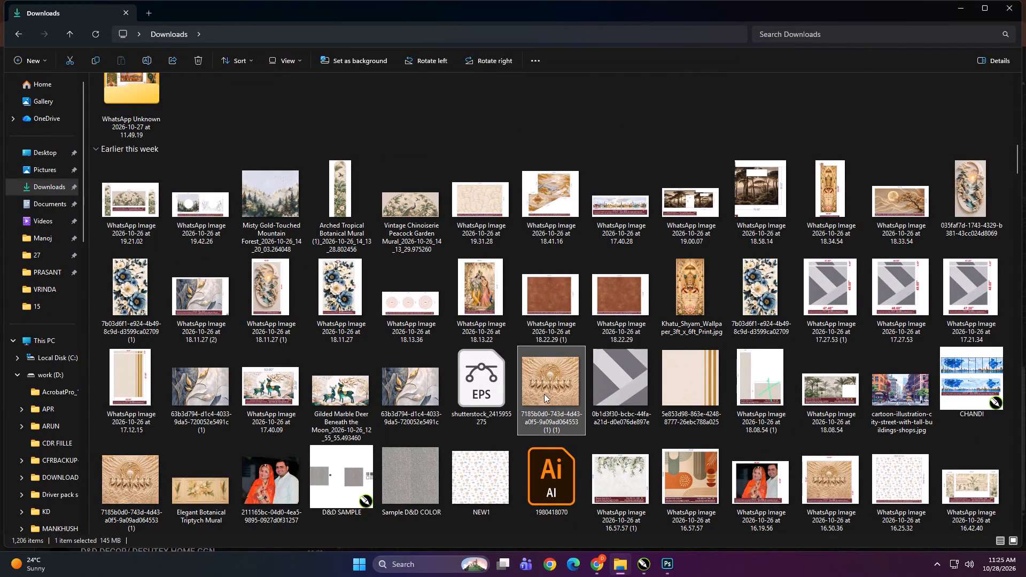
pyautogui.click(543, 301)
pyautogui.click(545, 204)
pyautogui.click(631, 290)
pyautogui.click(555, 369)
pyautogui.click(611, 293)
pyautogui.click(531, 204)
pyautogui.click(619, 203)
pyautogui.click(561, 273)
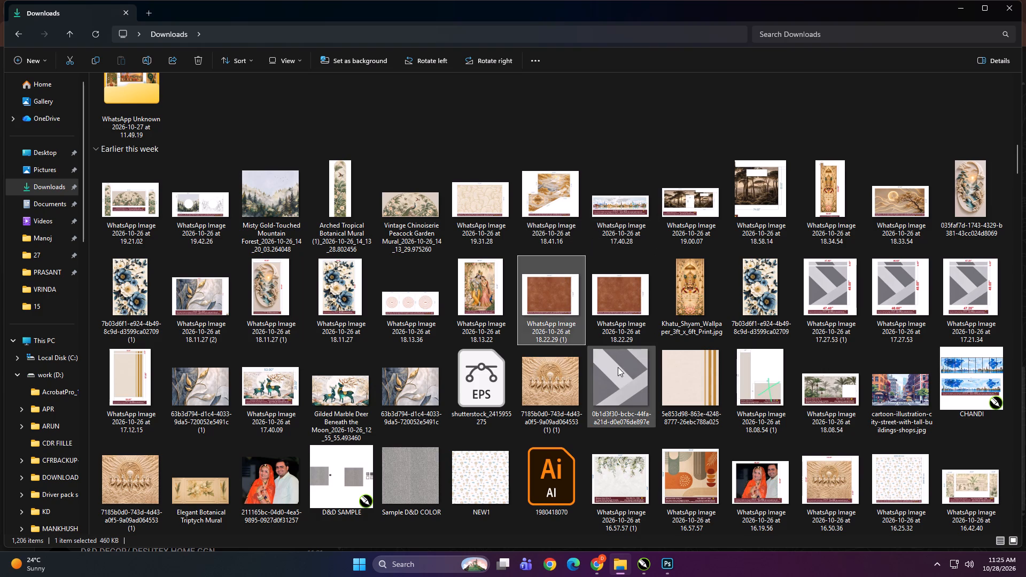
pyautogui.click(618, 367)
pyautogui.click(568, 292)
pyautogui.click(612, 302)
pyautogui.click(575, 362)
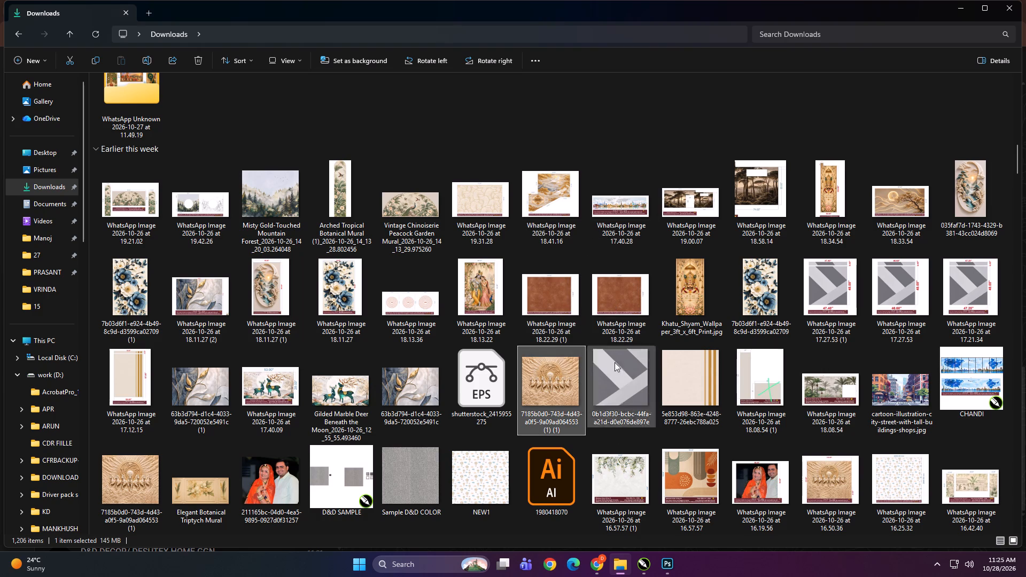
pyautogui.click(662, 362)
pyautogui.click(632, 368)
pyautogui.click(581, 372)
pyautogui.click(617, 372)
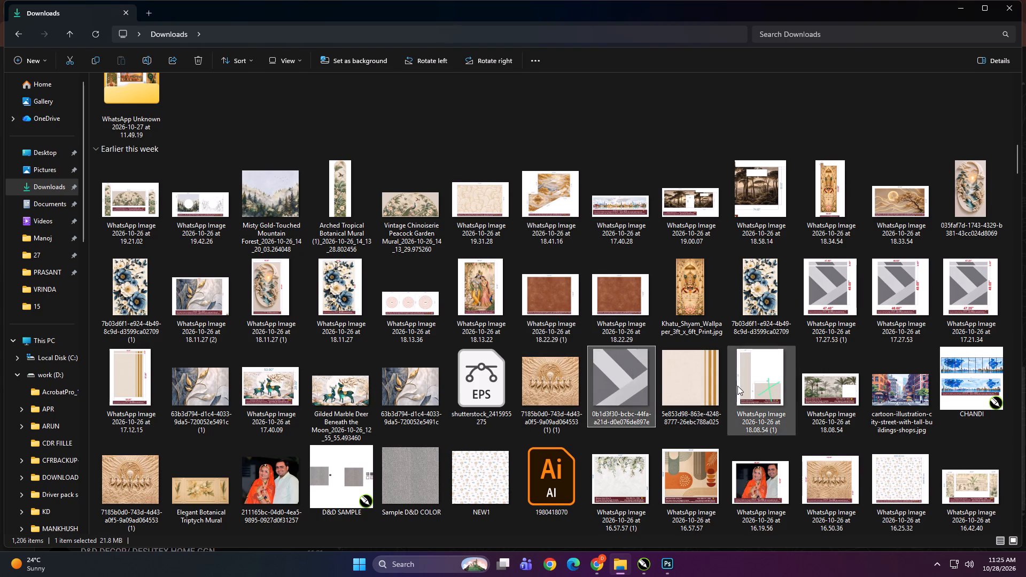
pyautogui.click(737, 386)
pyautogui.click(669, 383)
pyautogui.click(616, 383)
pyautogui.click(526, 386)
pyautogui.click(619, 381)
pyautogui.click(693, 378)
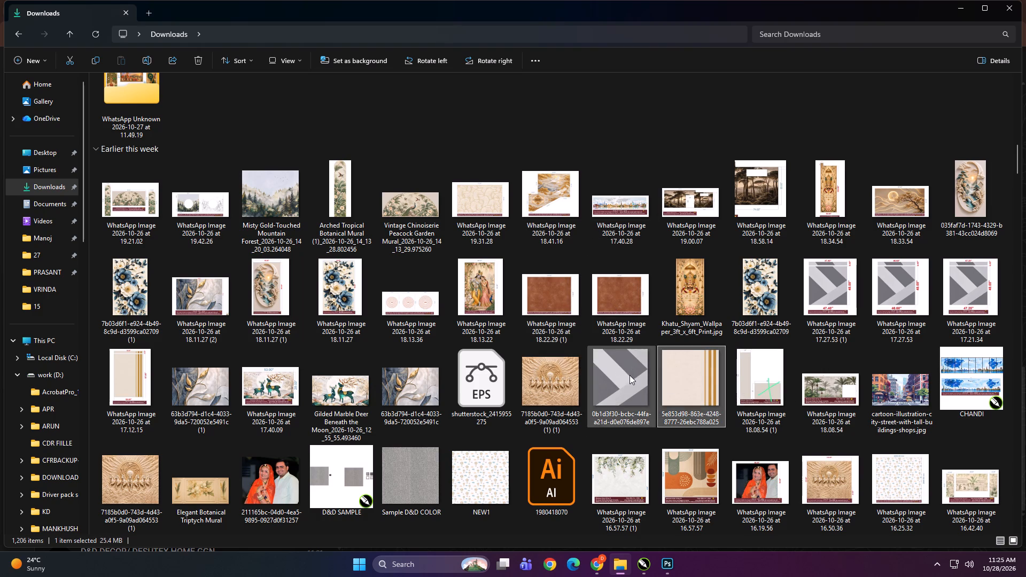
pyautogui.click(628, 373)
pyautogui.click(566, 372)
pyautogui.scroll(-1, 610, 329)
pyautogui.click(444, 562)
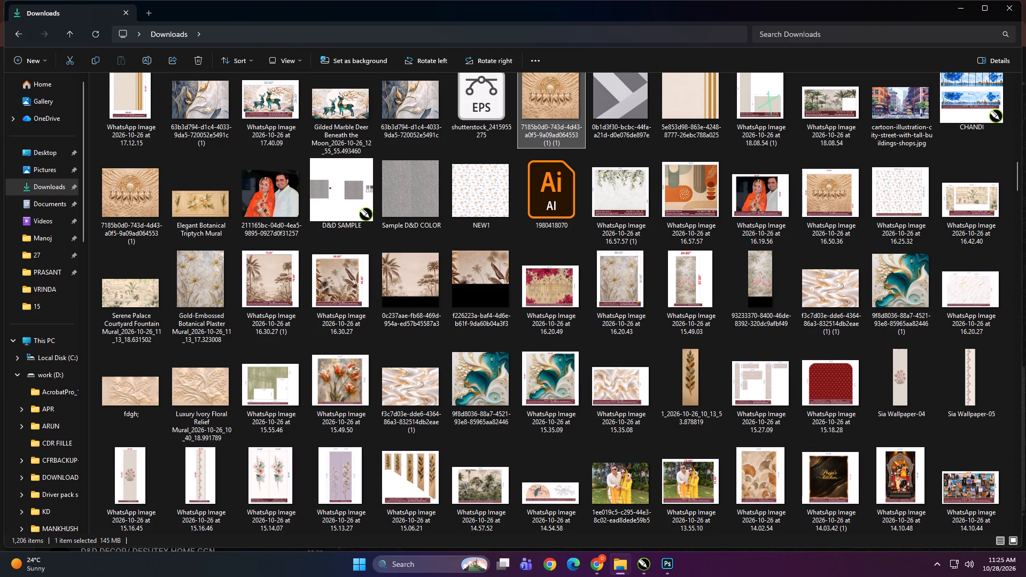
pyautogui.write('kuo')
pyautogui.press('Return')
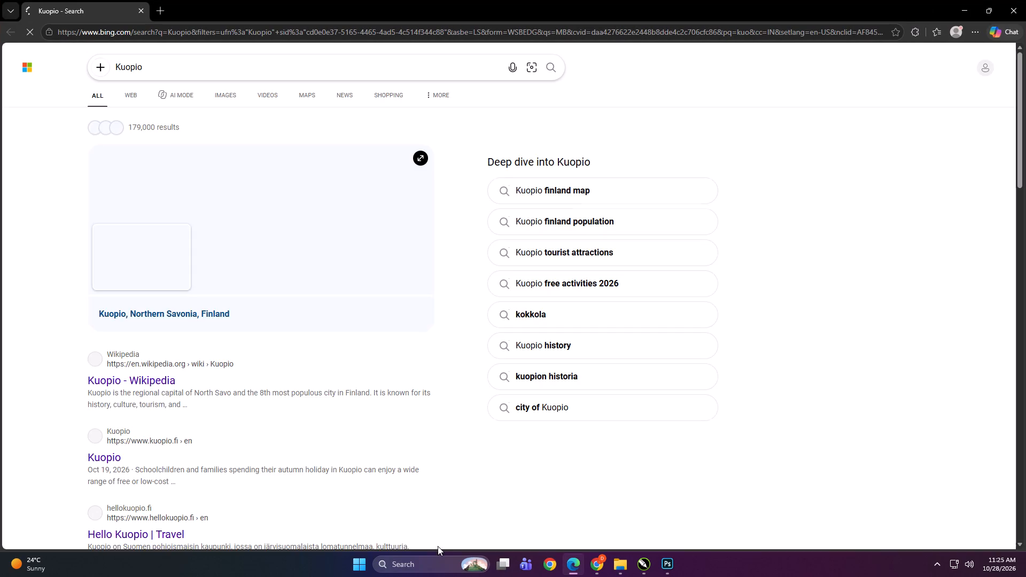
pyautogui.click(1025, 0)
# Search Windows for "kuro" and launch the Kuro app.
pyautogui.click(431, 570)
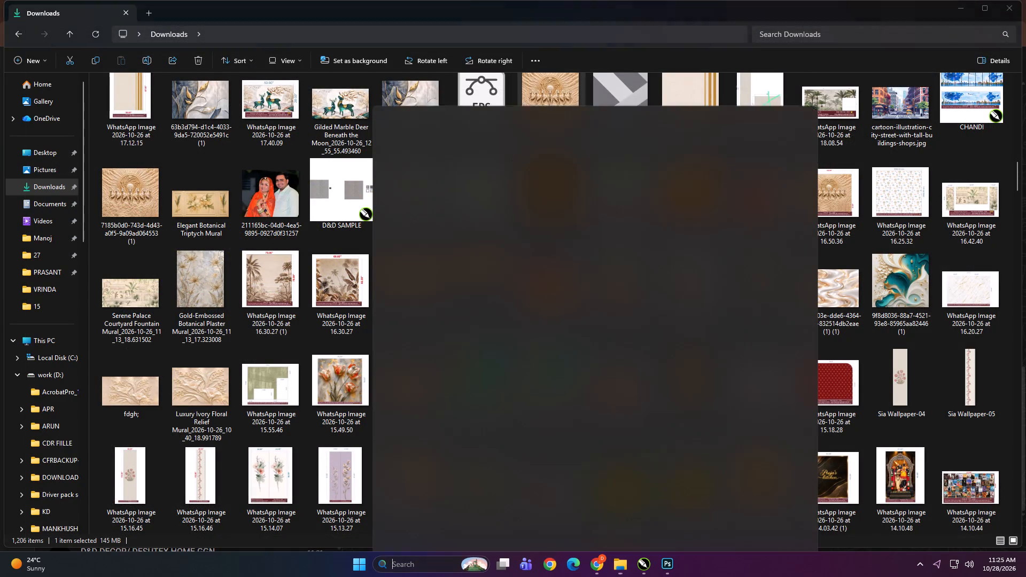
pyautogui.write('kuro')
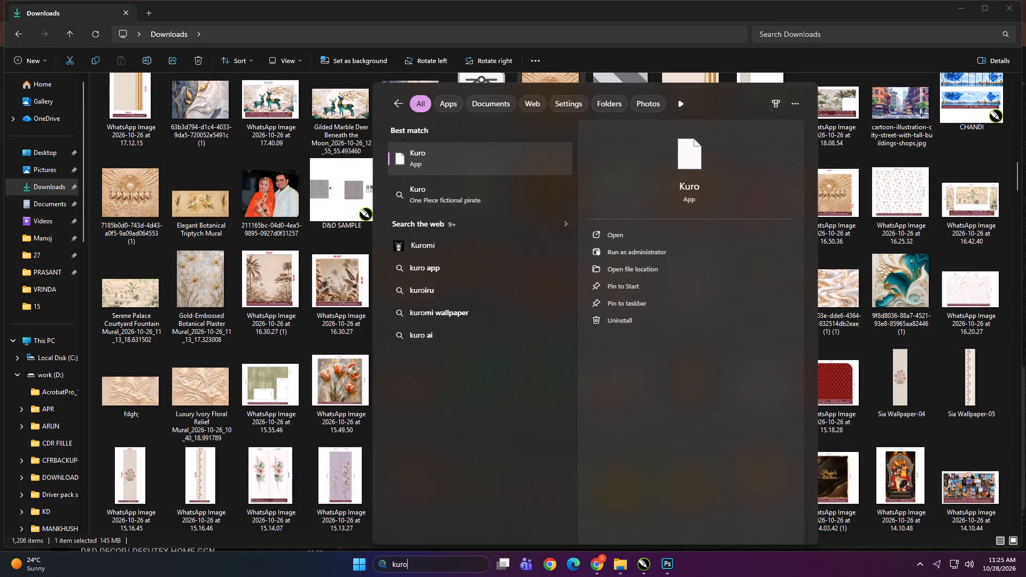
pyautogui.press('Return')
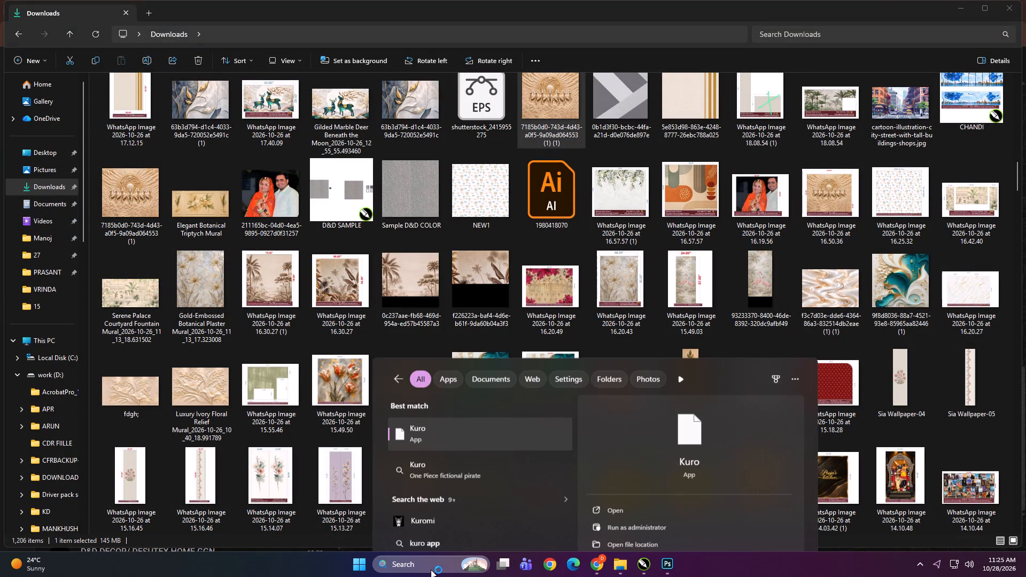
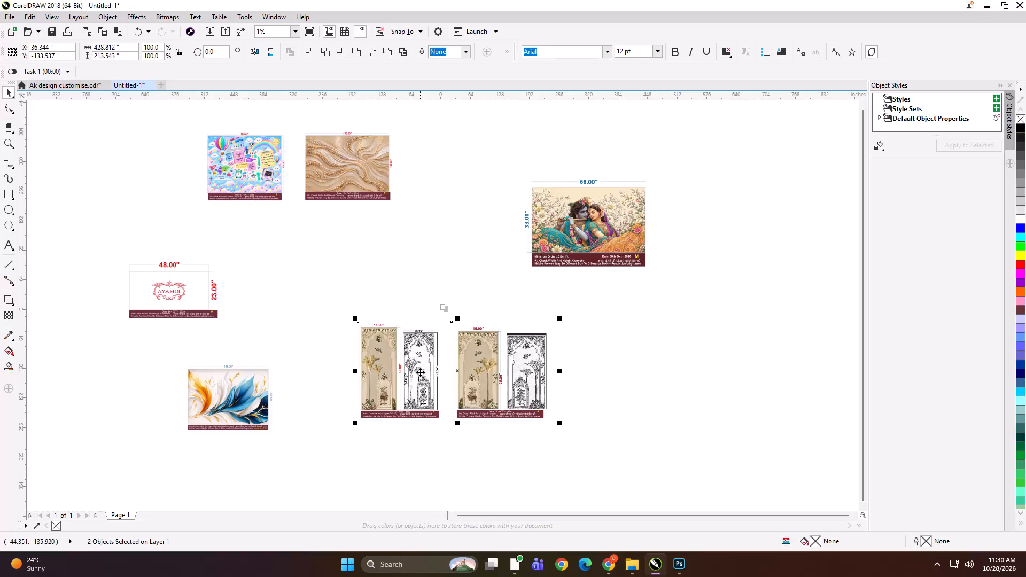
# Align the two selected arch-panel design images along their bottom edges and move them together below and to the right of the Krishna image.
pyautogui.press('b')
pyautogui.moveTo(413, 372); pyautogui.dragTo(665, 394)
pyautogui.click(502, 365)
# Move the 66-inch Radha Krishna design image down and left so that it sits over the small document page.
pyautogui.moveTo(555, 225); pyautogui.dragTo(471, 270)
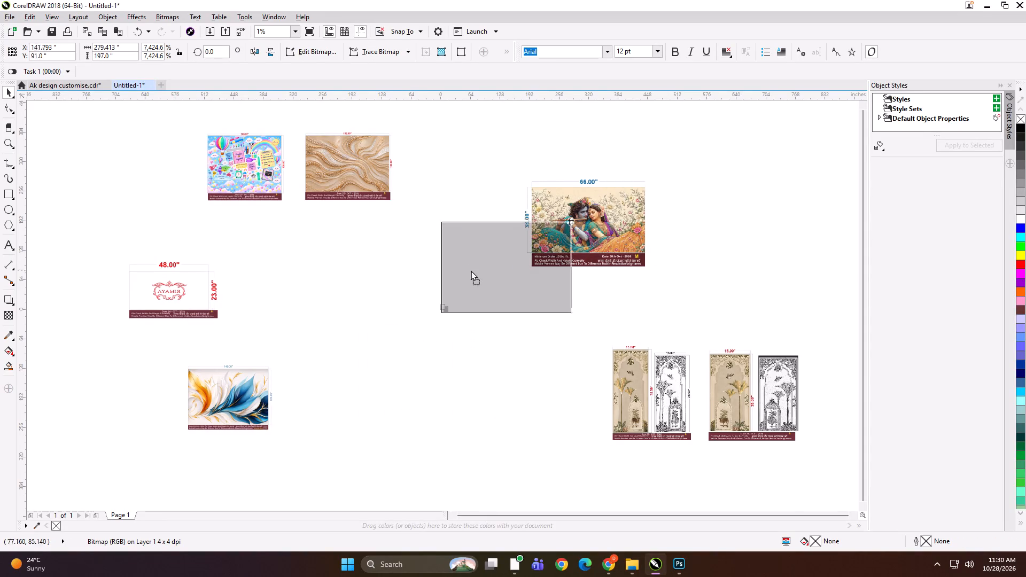
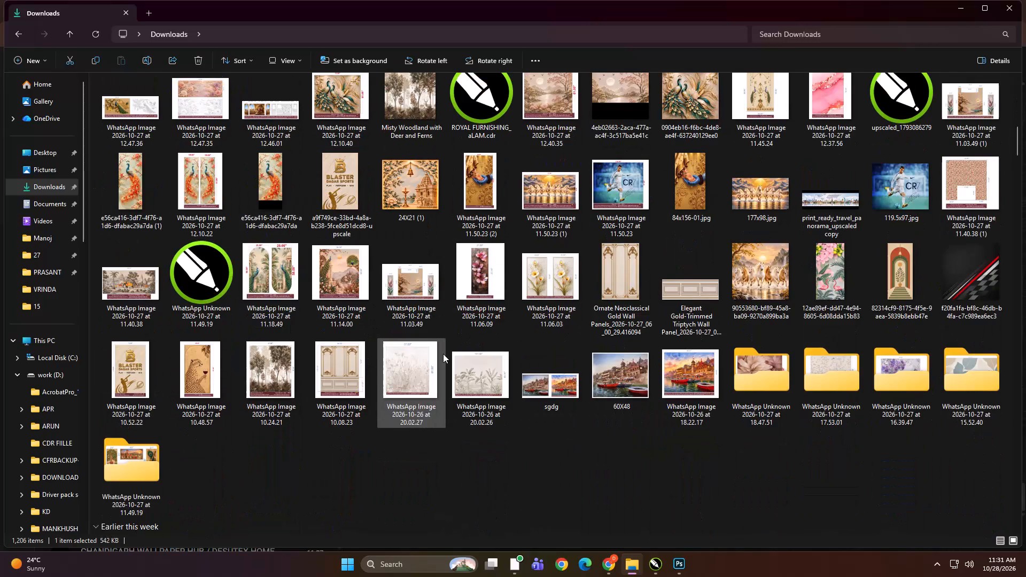
# Look through the Downloads thumbnails from yesterday's files to the oldest ones for the source artwork of the placed designs.
pyautogui.scroll(-1, 443, 354)
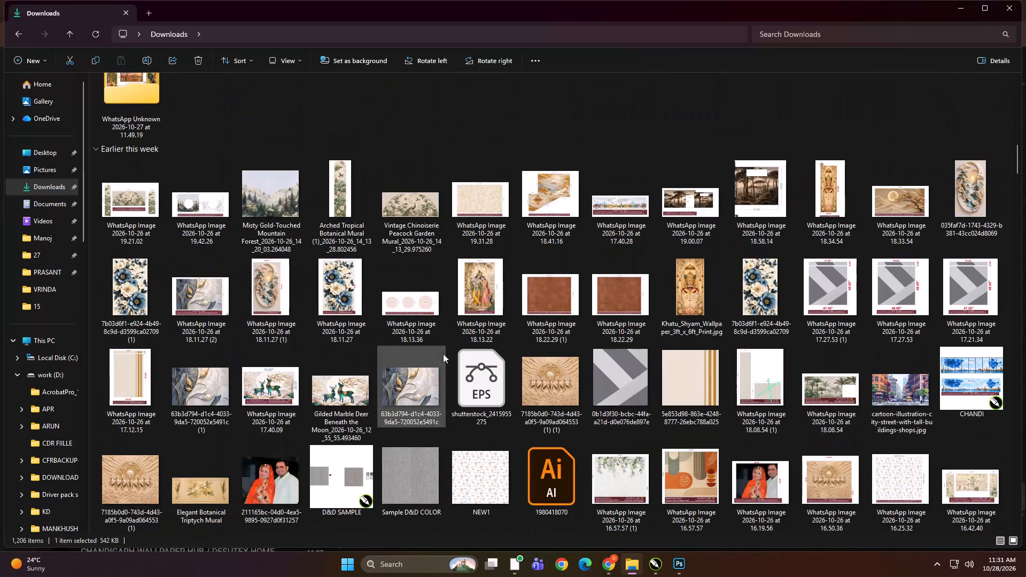
pyautogui.scroll(-1, 443, 354)
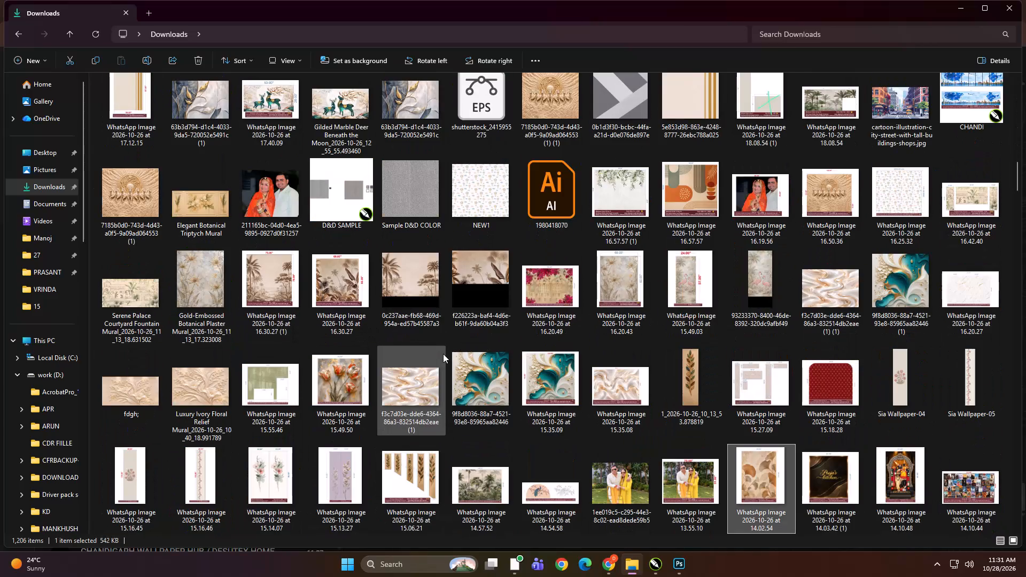
pyautogui.scroll(-2, 443, 354)
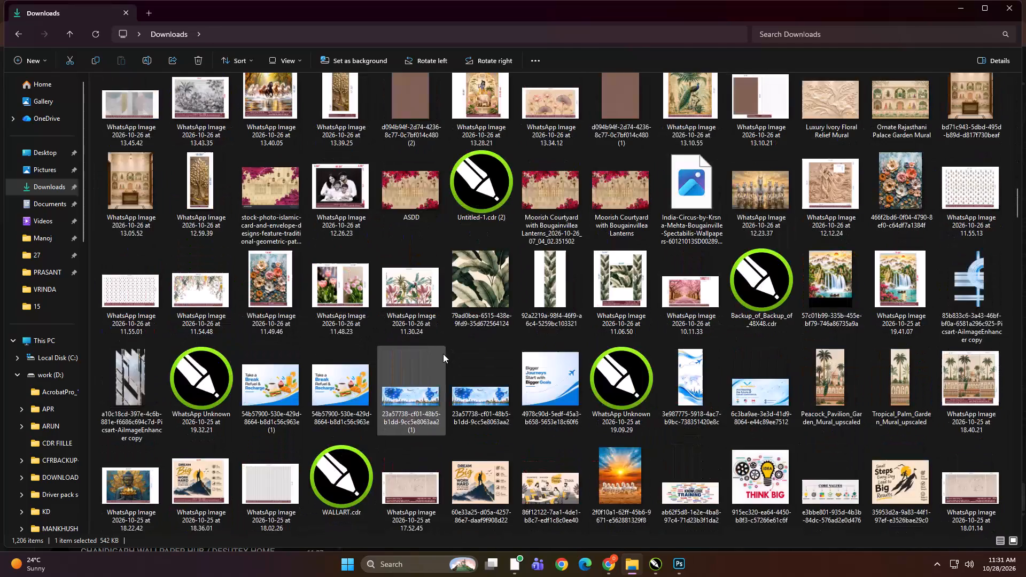
pyautogui.scroll(-2, 443, 354)
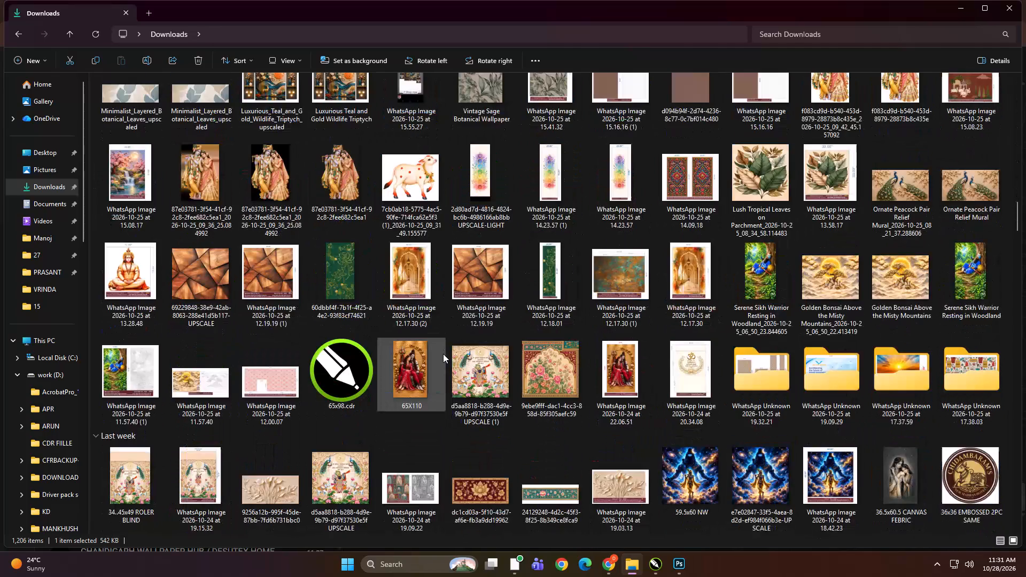
pyautogui.scroll(-2, 443, 354)
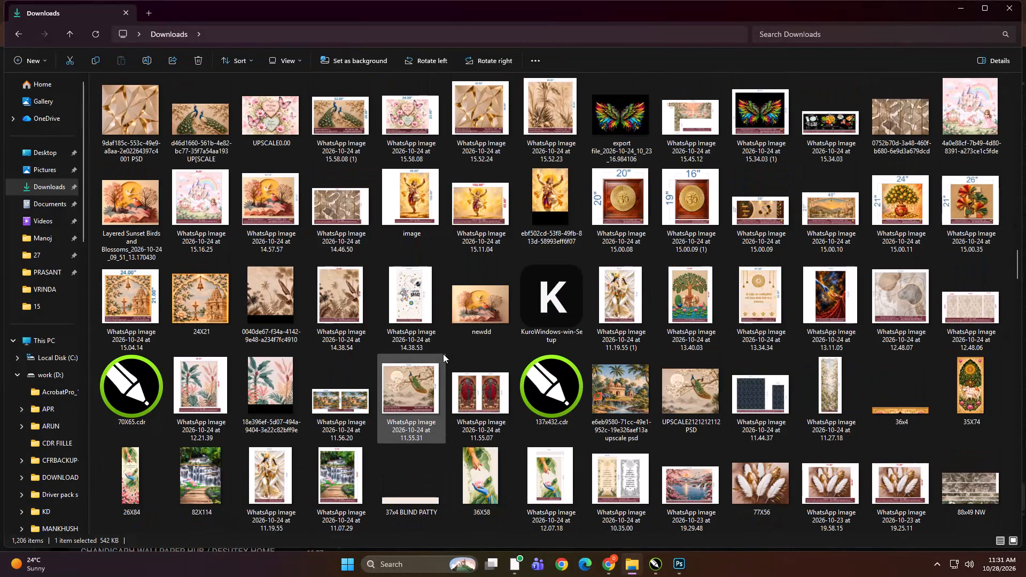
pyautogui.scroll(-2, 443, 354)
pyautogui.scroll(1, 443, 354)
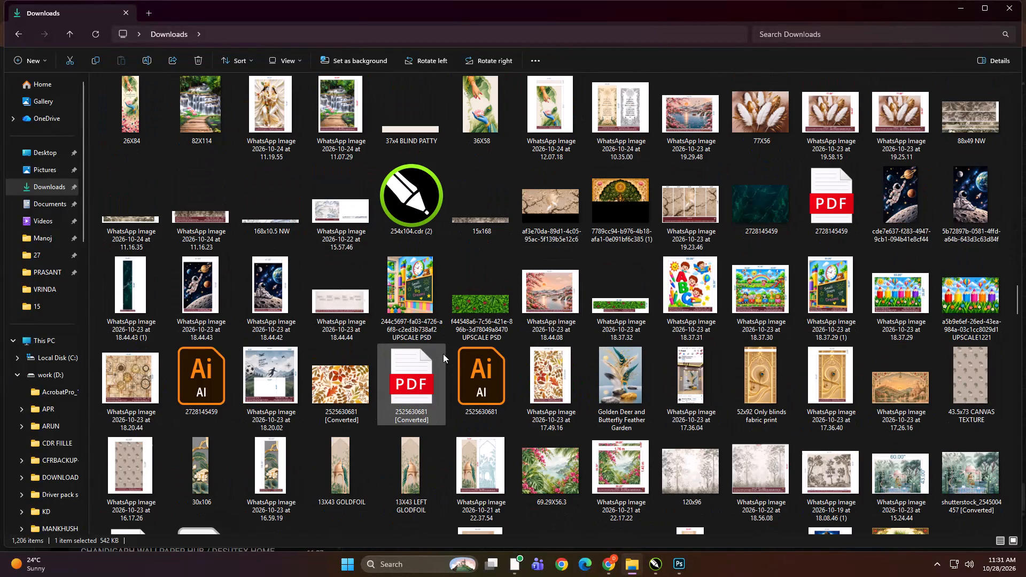
pyautogui.scroll(-2, 443, 354)
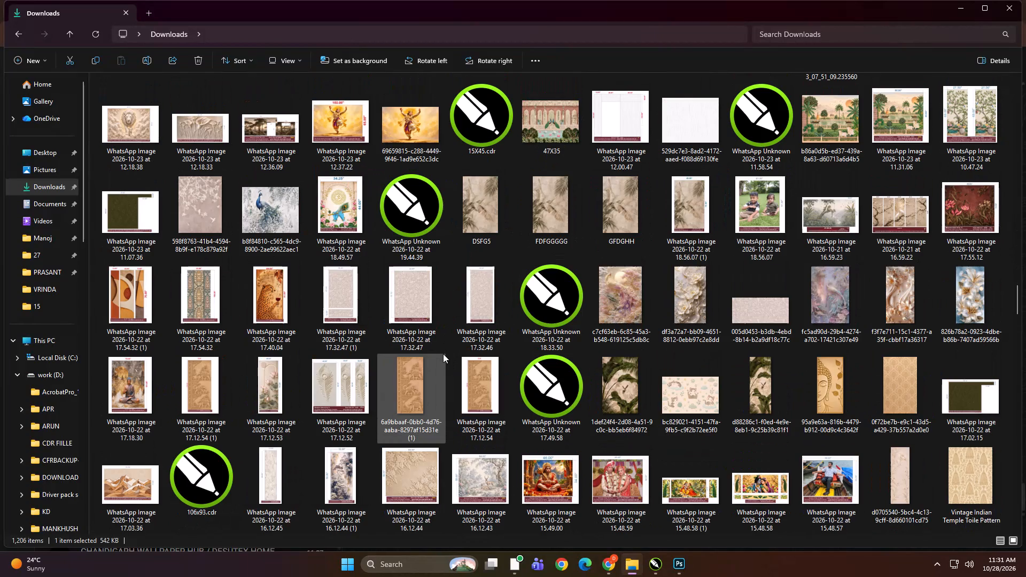
pyautogui.scroll(-1, 443, 354)
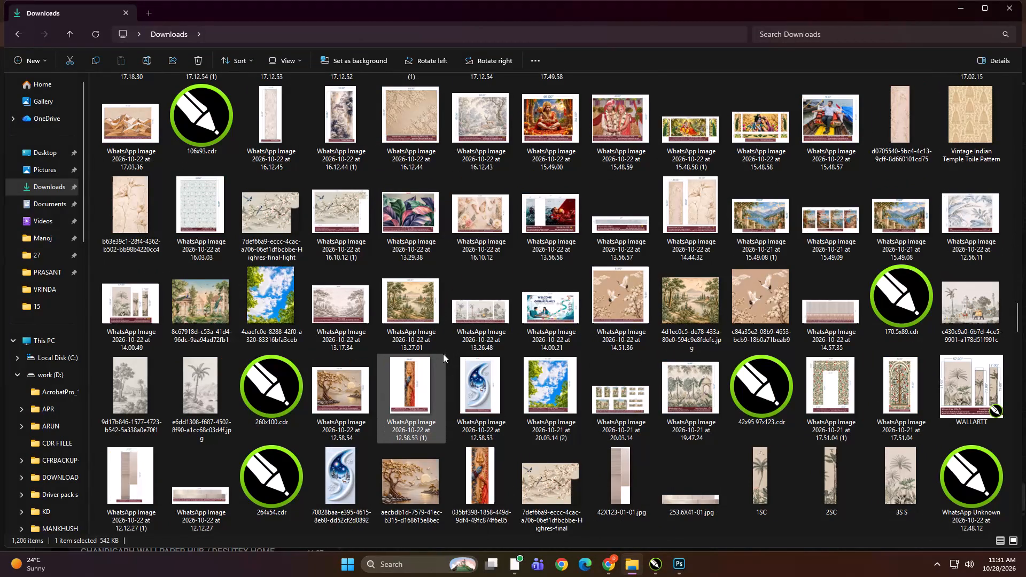
pyautogui.scroll(-1, 483, 353)
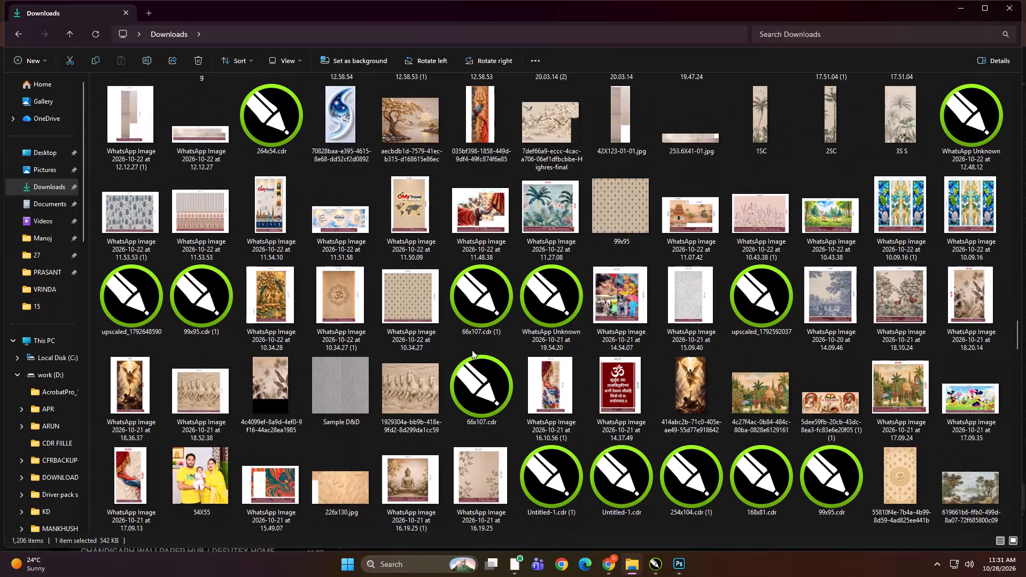
pyautogui.scroll(-2, 472, 350)
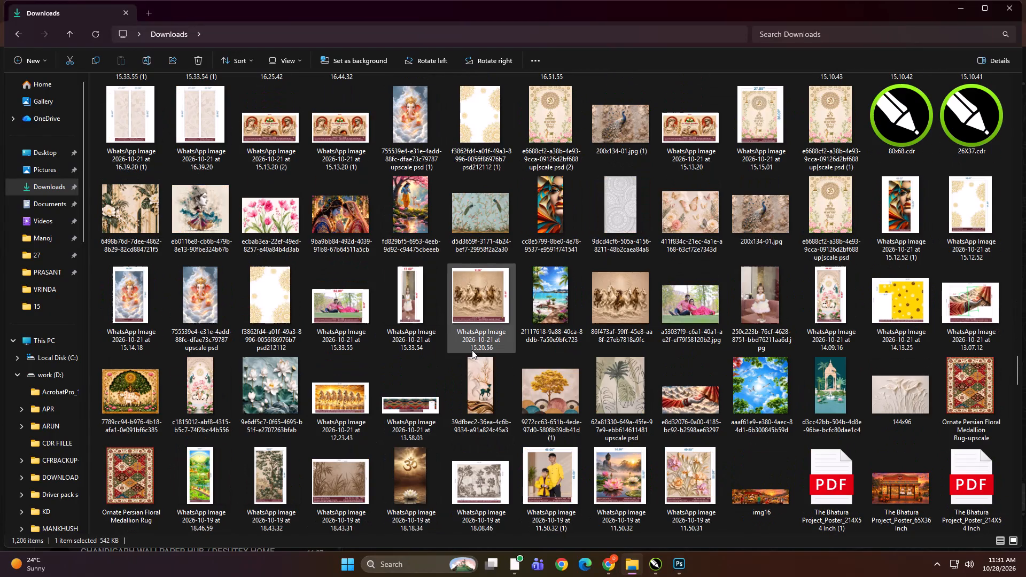
pyautogui.scroll(-1, 472, 350)
pyautogui.scroll(1, 472, 350)
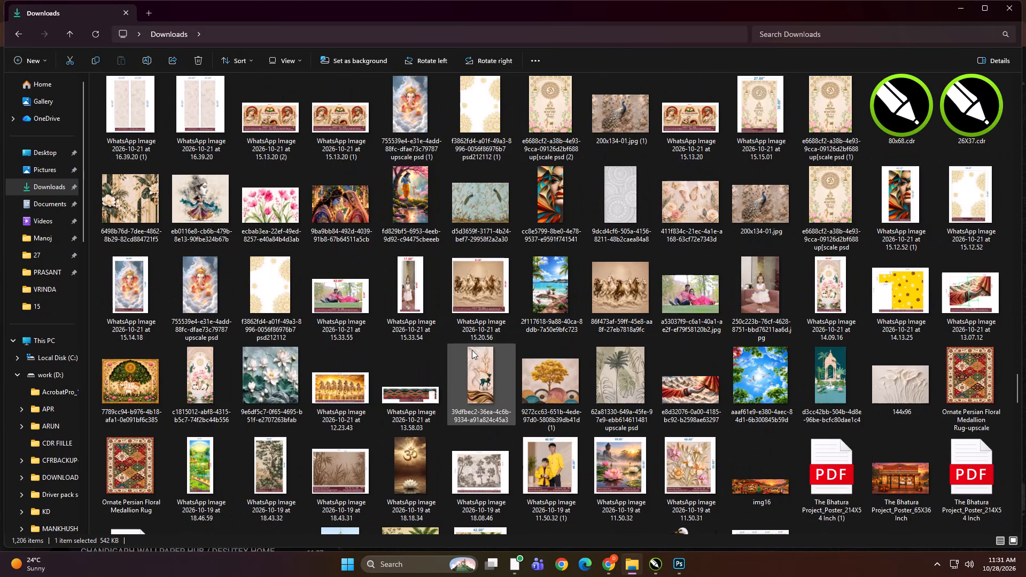
pyautogui.scroll(1, 472, 350)
pyautogui.scroll(-2, 472, 350)
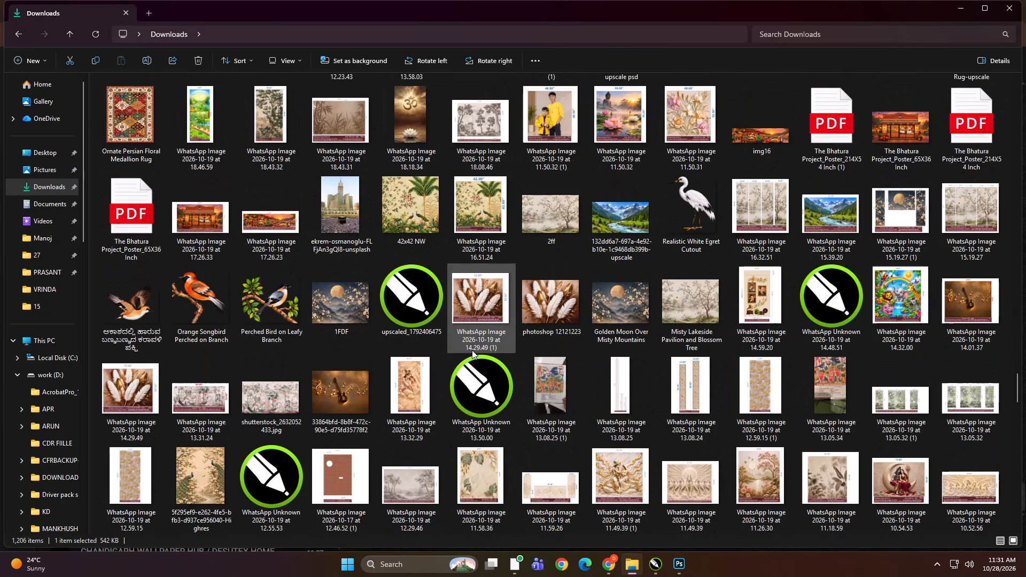
pyautogui.scroll(-1, 472, 350)
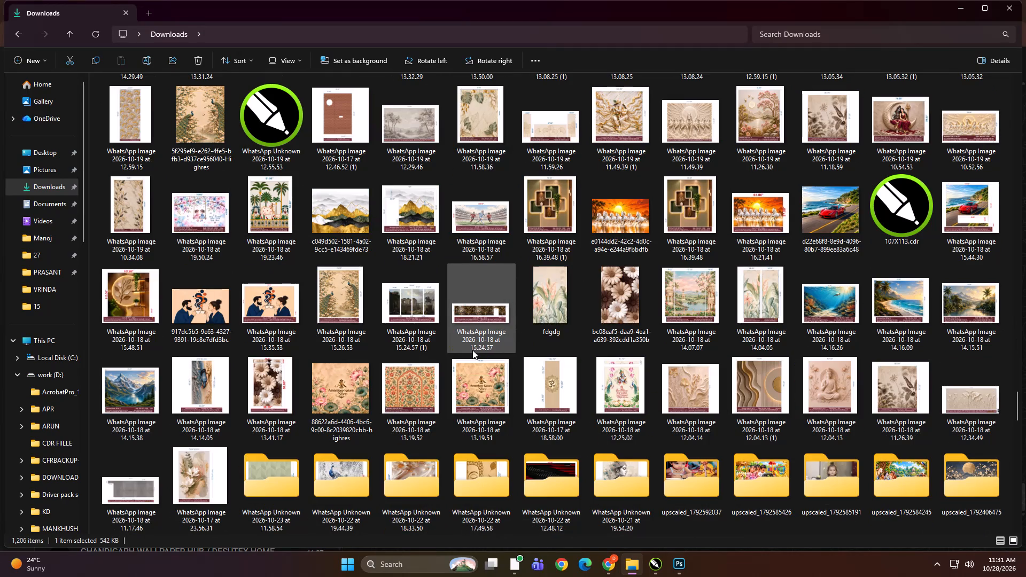
pyautogui.scroll(-1, 472, 350)
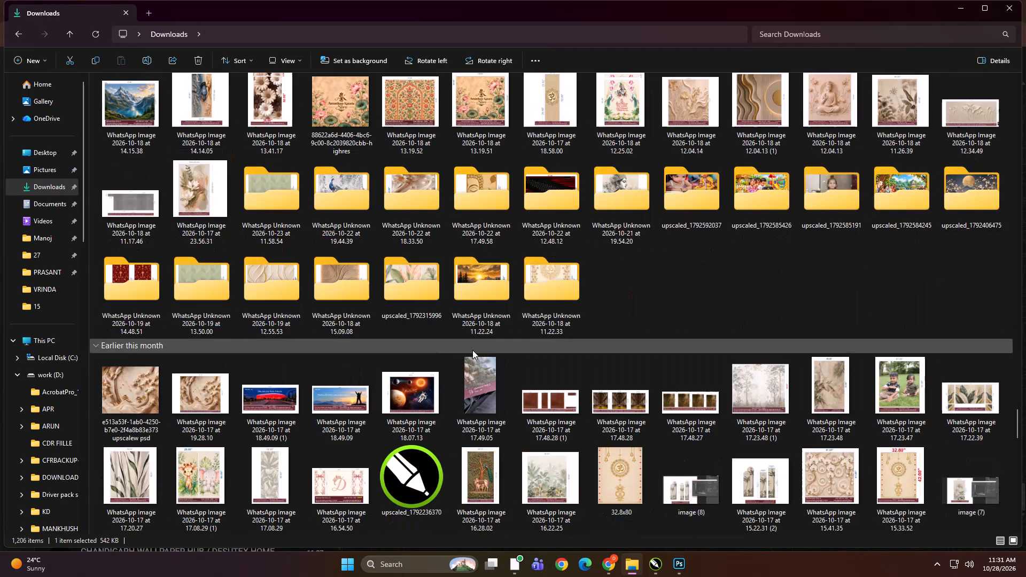
pyautogui.scroll(-1, 472, 350)
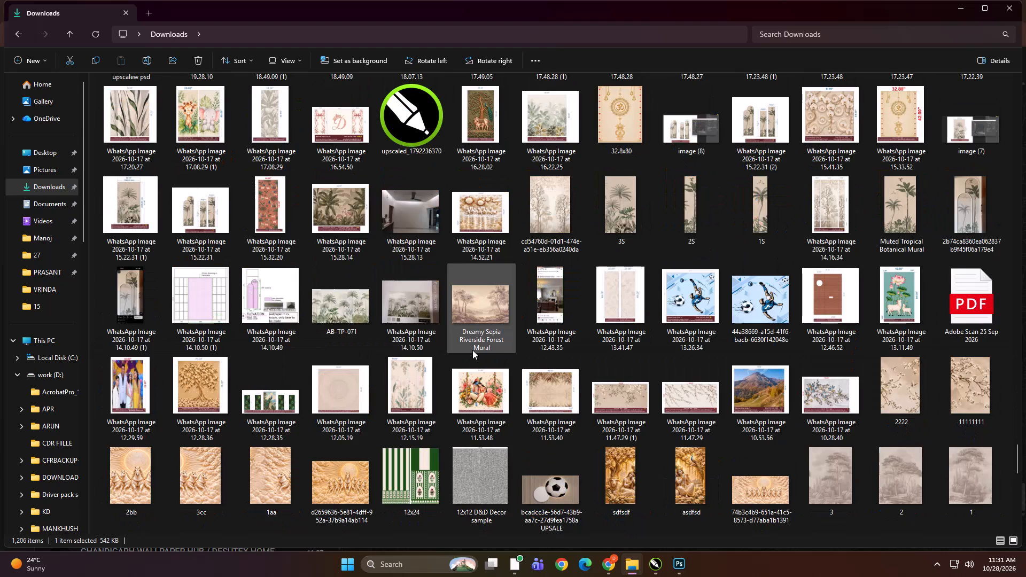
pyautogui.scroll(-1, 472, 350)
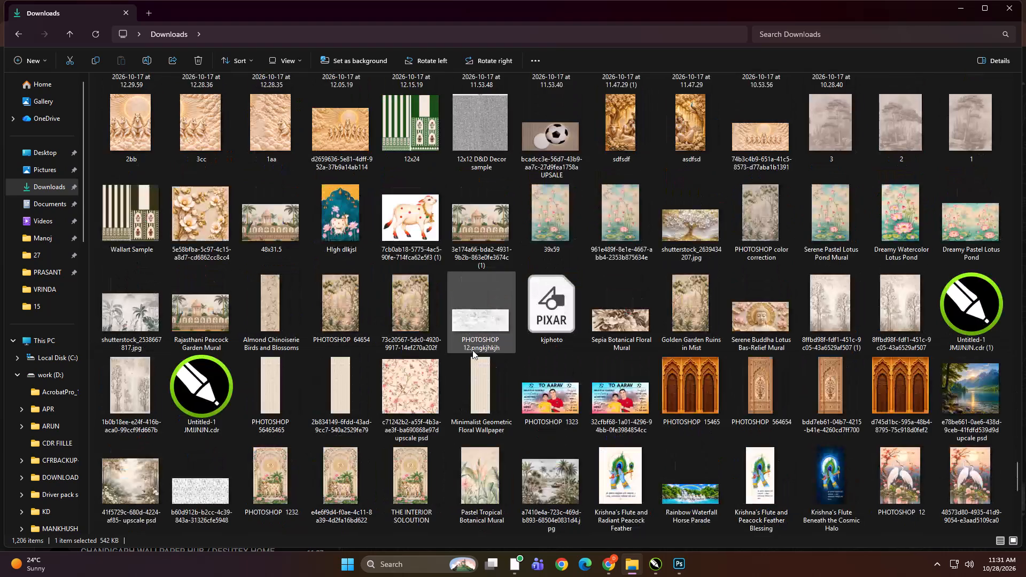
pyautogui.scroll(-1, 472, 350)
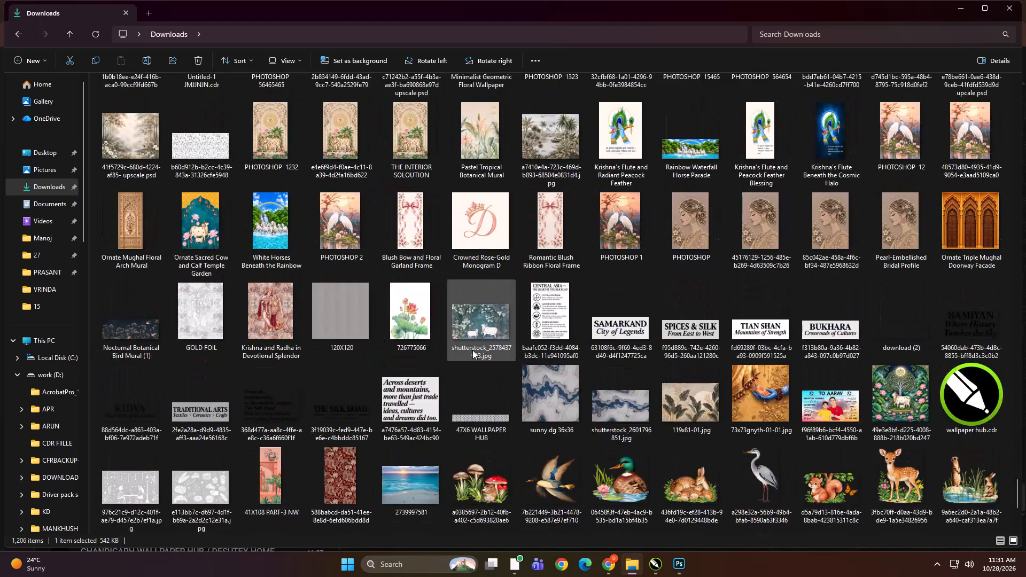
pyautogui.scroll(-1, 472, 350)
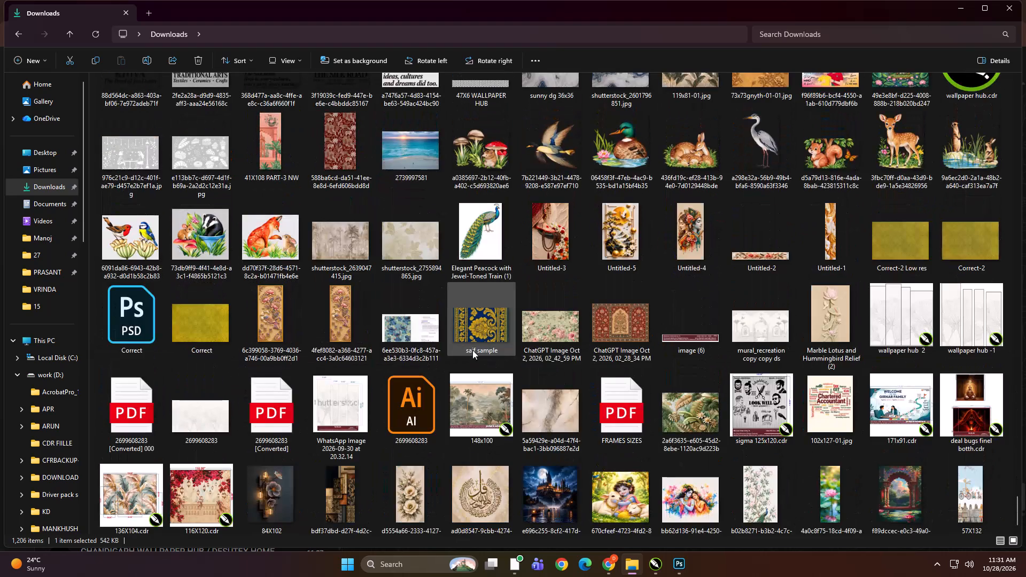
pyautogui.scroll(-1, 472, 350)
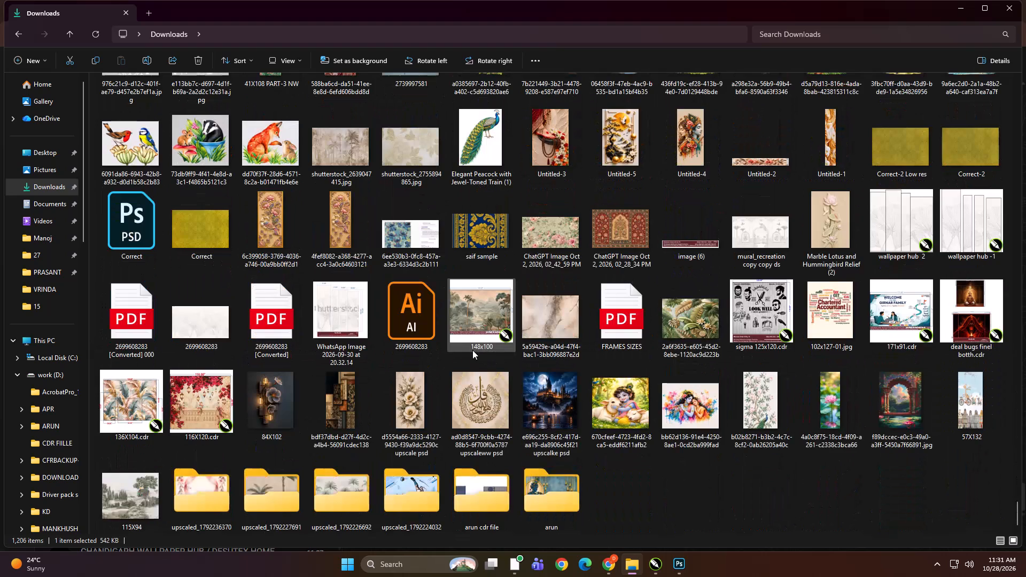
pyautogui.scroll(-1, 472, 350)
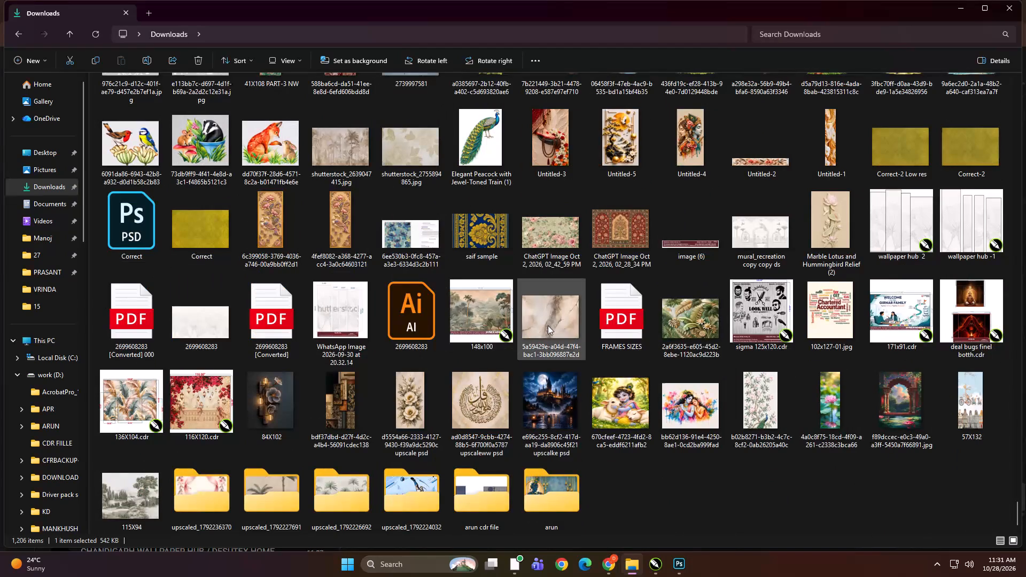
pyautogui.scroll(-3, 547, 325)
# Review the Downloads thumbnails again from the oldest files back to today's, checking for the matching source artwork.
pyautogui.scroll(1, 547, 325)
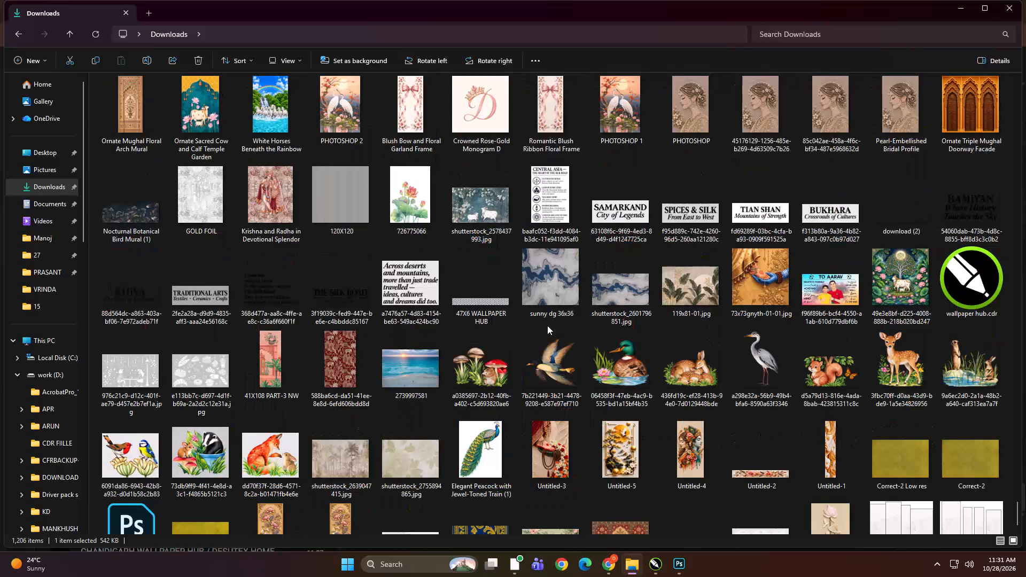
pyautogui.scroll(1, 547, 325)
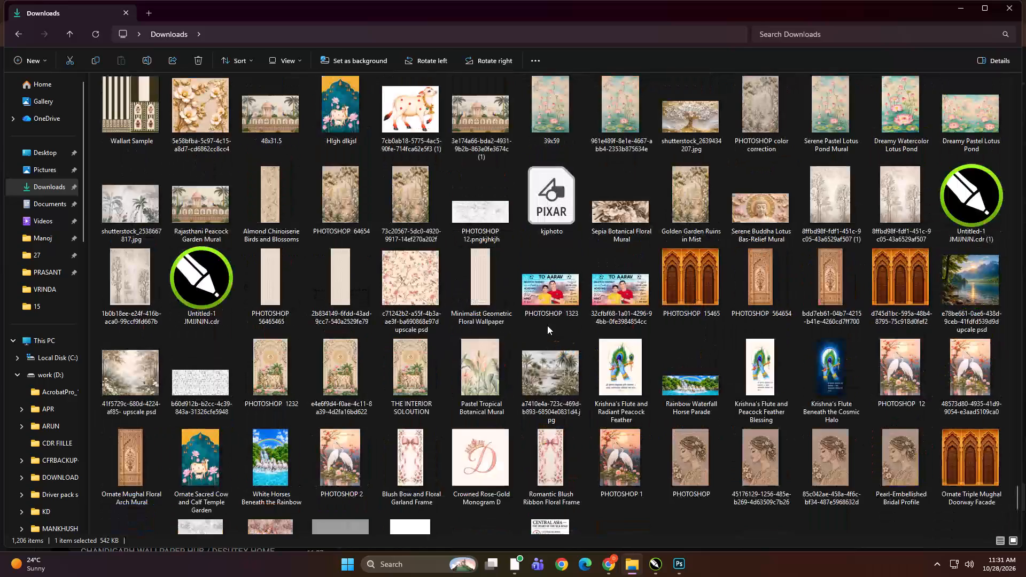
pyautogui.scroll(-4, 547, 325)
pyautogui.scroll(1, 547, 325)
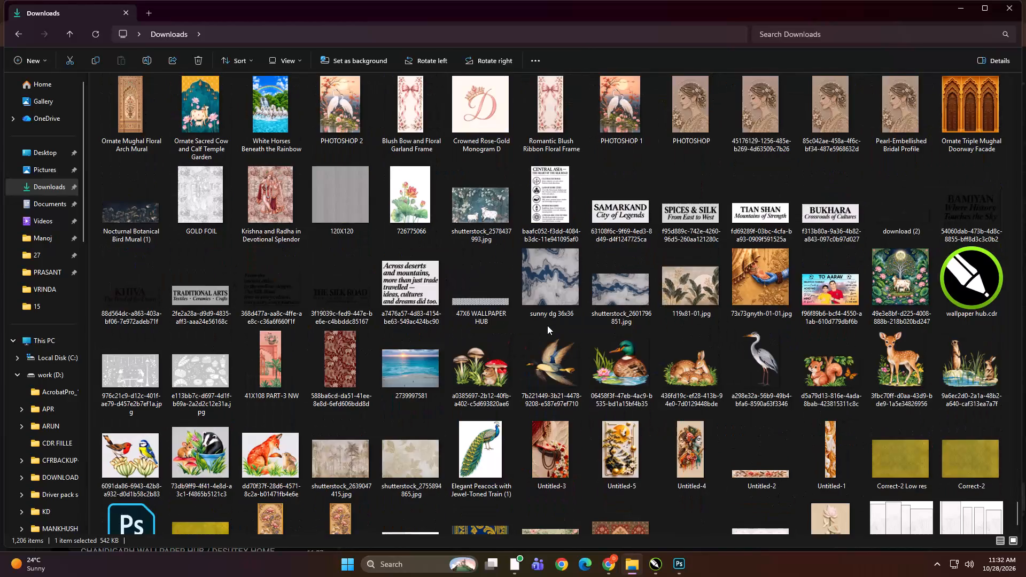
pyautogui.scroll(1, 547, 325)
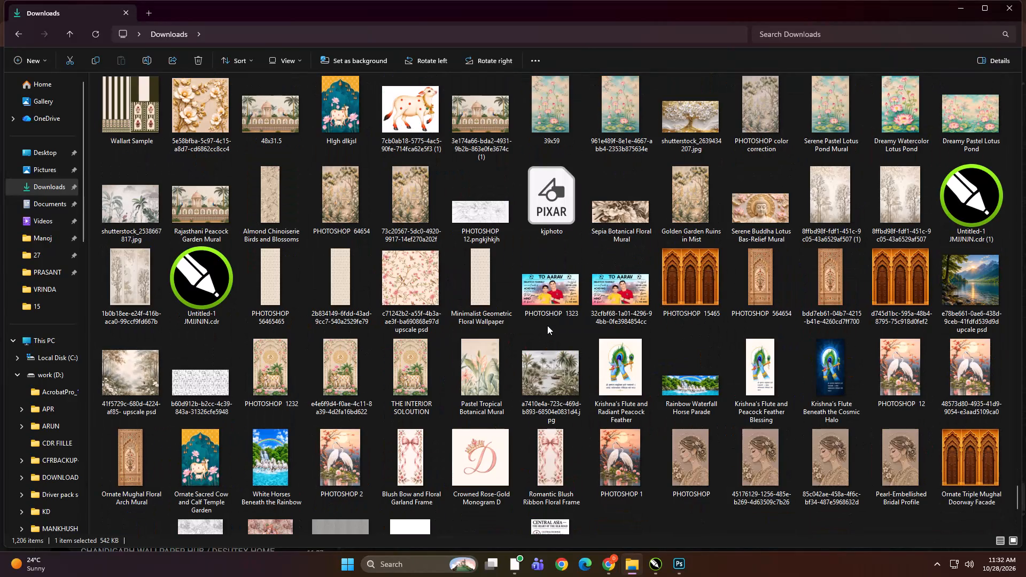
pyautogui.scroll(2, 547, 325)
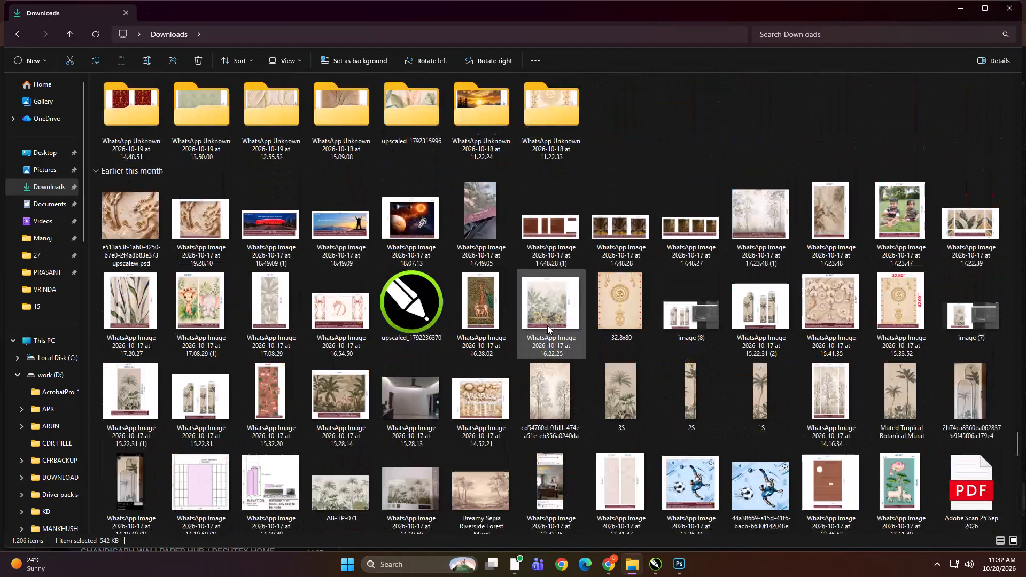
pyautogui.scroll(4, 547, 325)
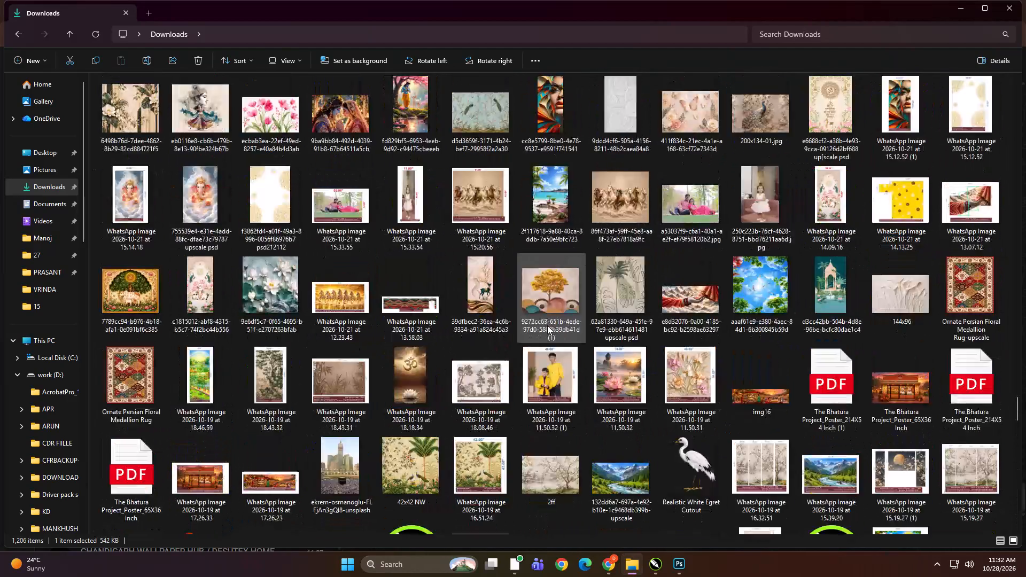
pyautogui.scroll(8, 547, 325)
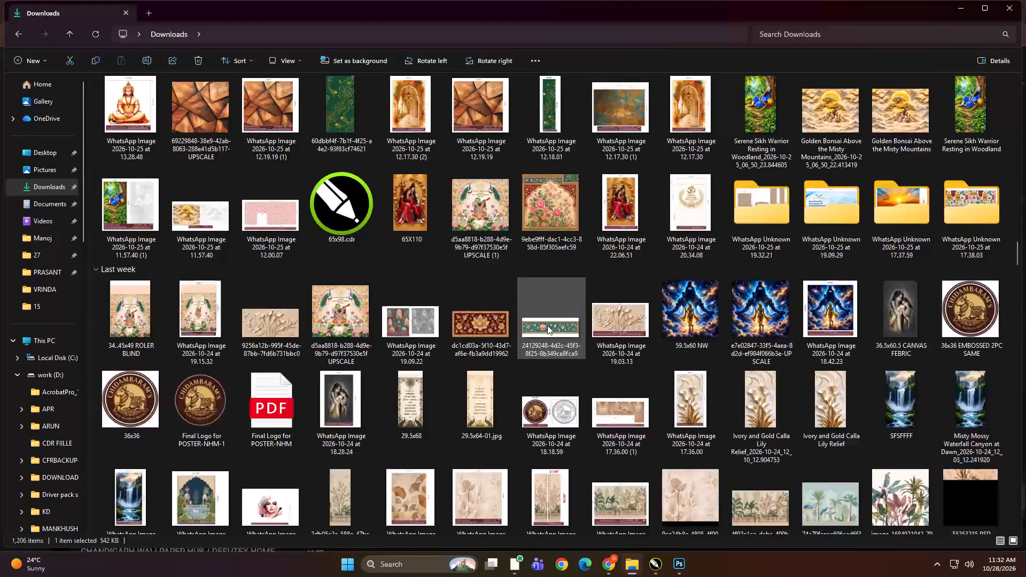
pyautogui.scroll(13, 547, 325)
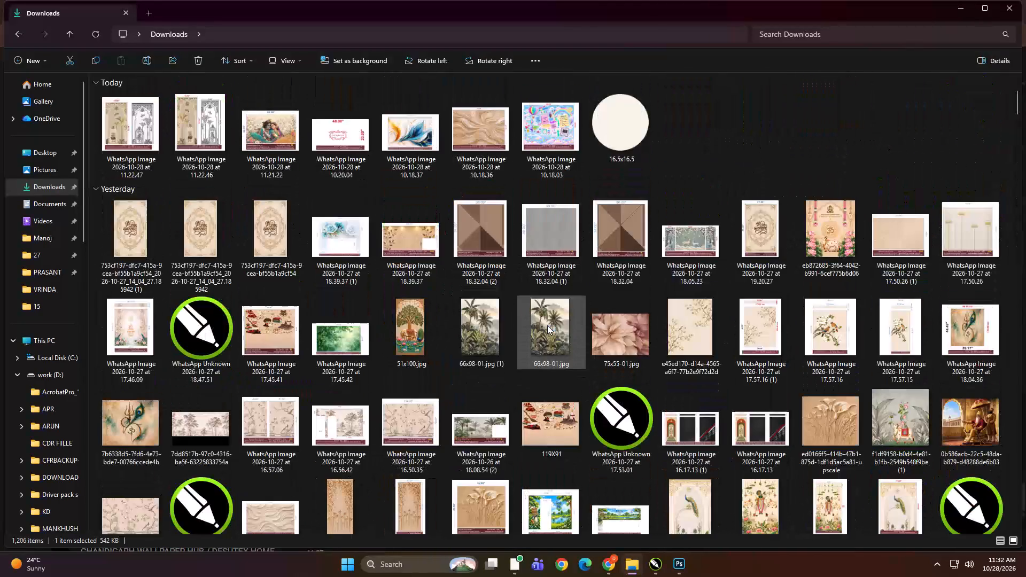
# Look through the Downloads thumbnails from today's files back past last week's for the source artwork of the placed designs.
pyautogui.scroll(-3, 547, 325)
pyautogui.scroll(1, 547, 325)
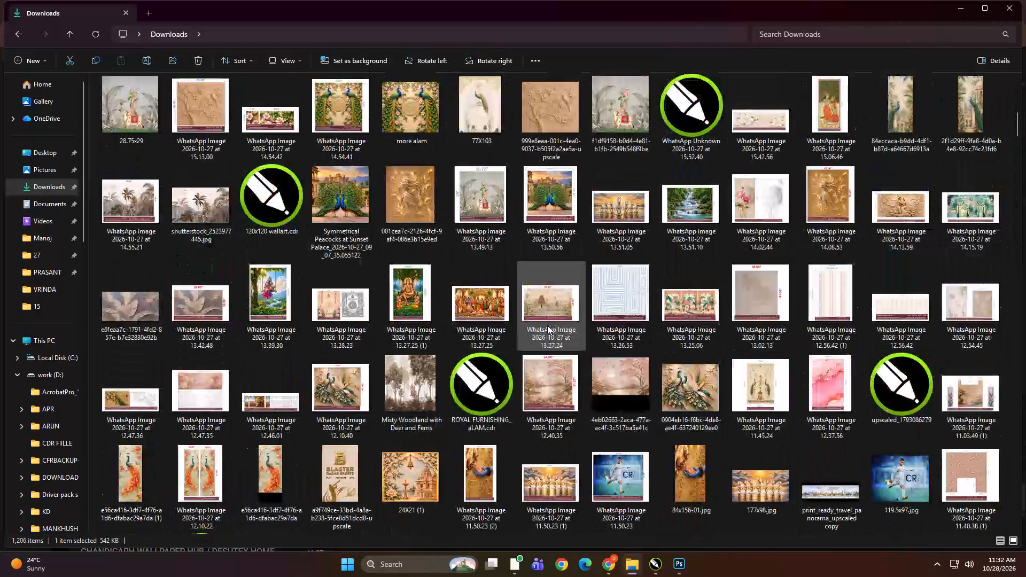
pyautogui.scroll(-1, 547, 325)
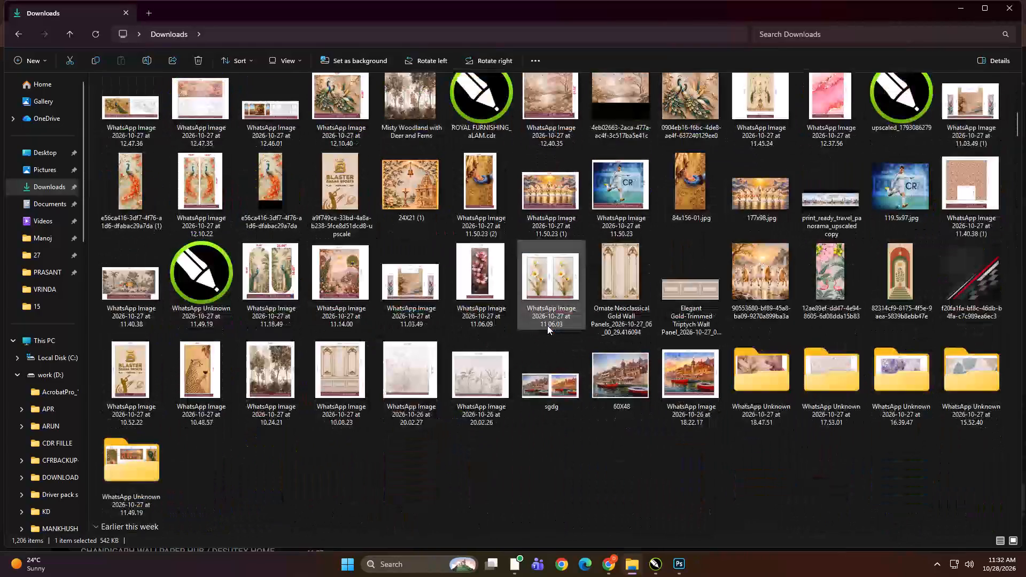
pyautogui.scroll(1, 547, 325)
pyautogui.scroll(-1, 547, 325)
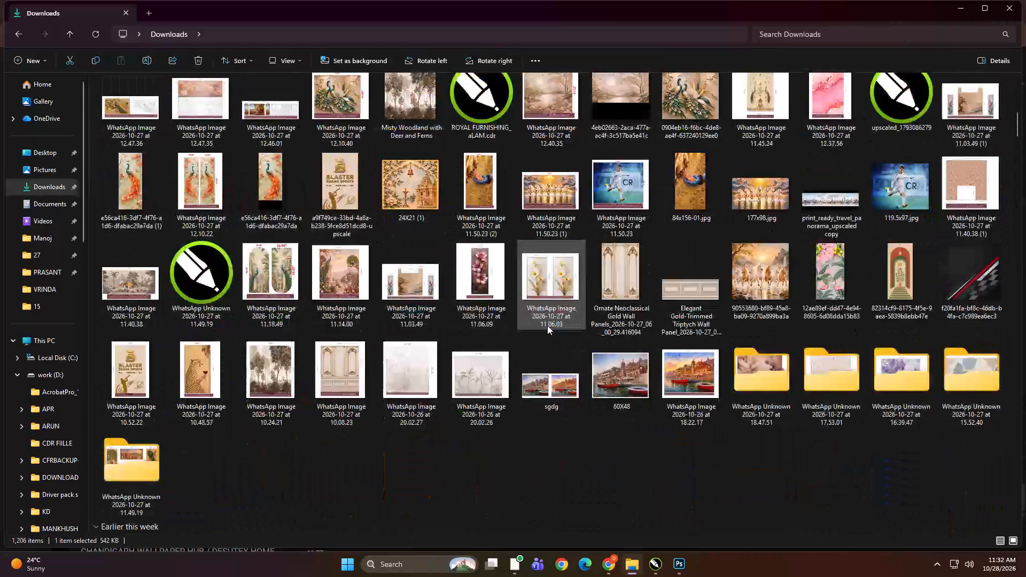
pyautogui.scroll(-3, 547, 325)
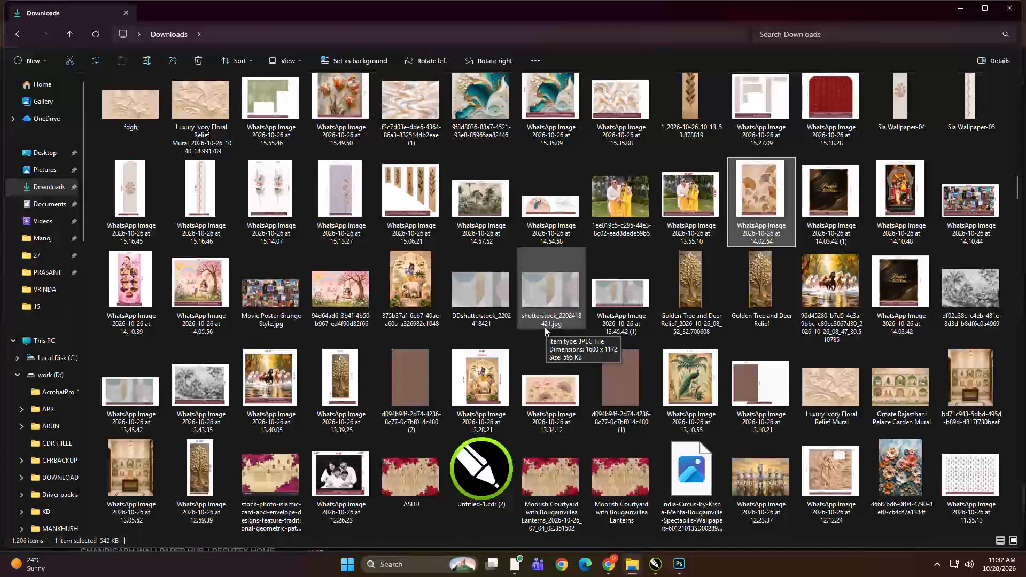
pyautogui.scroll(-2, 544, 328)
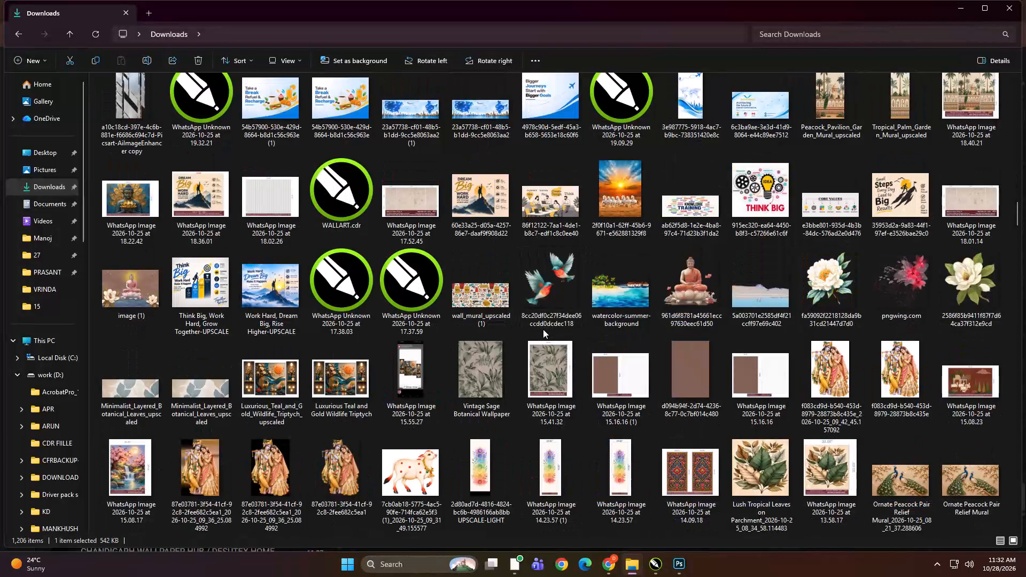
pyautogui.scroll(-2, 542, 330)
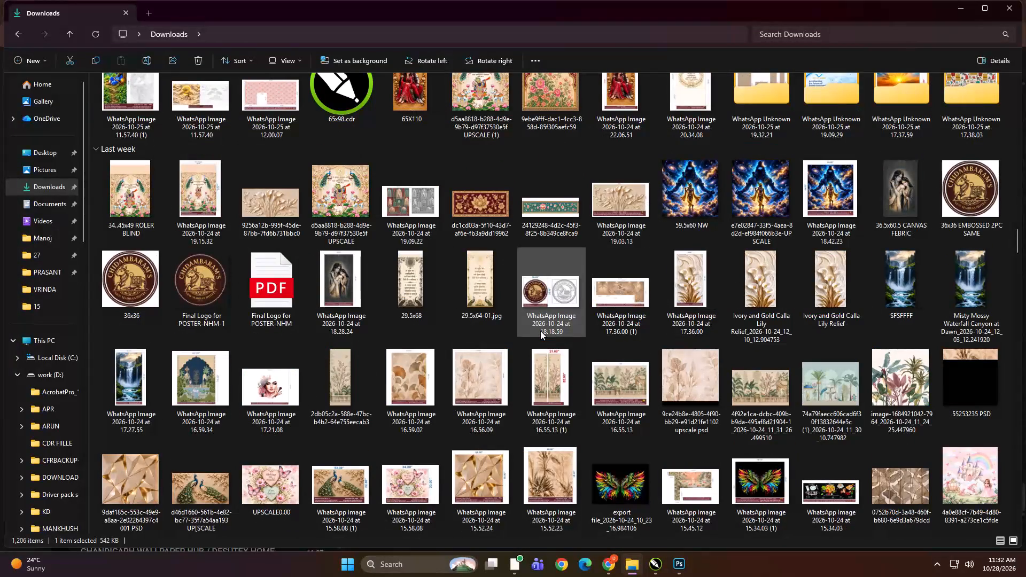
pyautogui.scroll(-2, 540, 331)
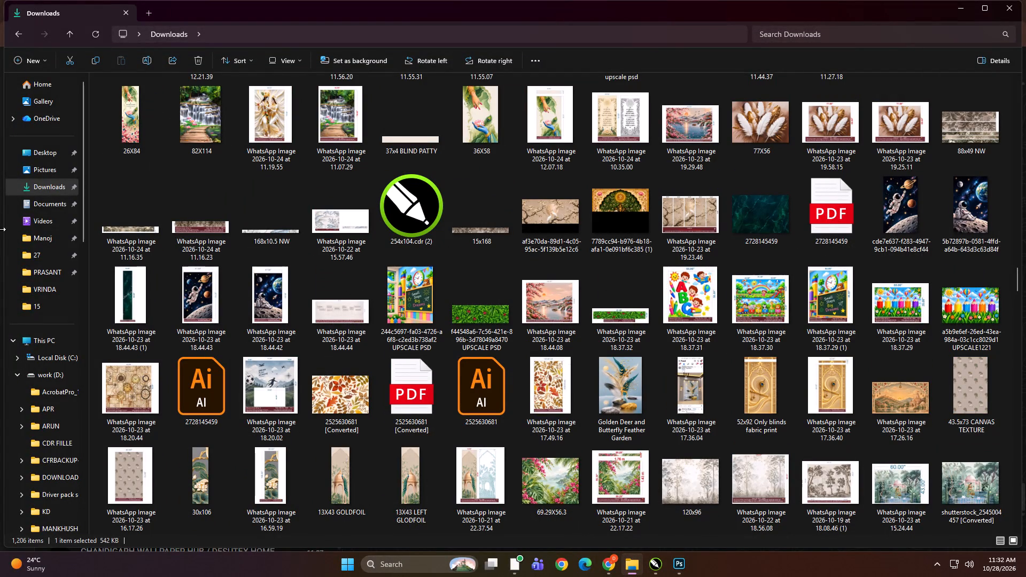
# Open the DIGITECH_SHAREDRIVE (Z:) network drive and check its files for the source artwork.
pyautogui.scroll(4, 1, 361)
pyautogui.click(42, 339)
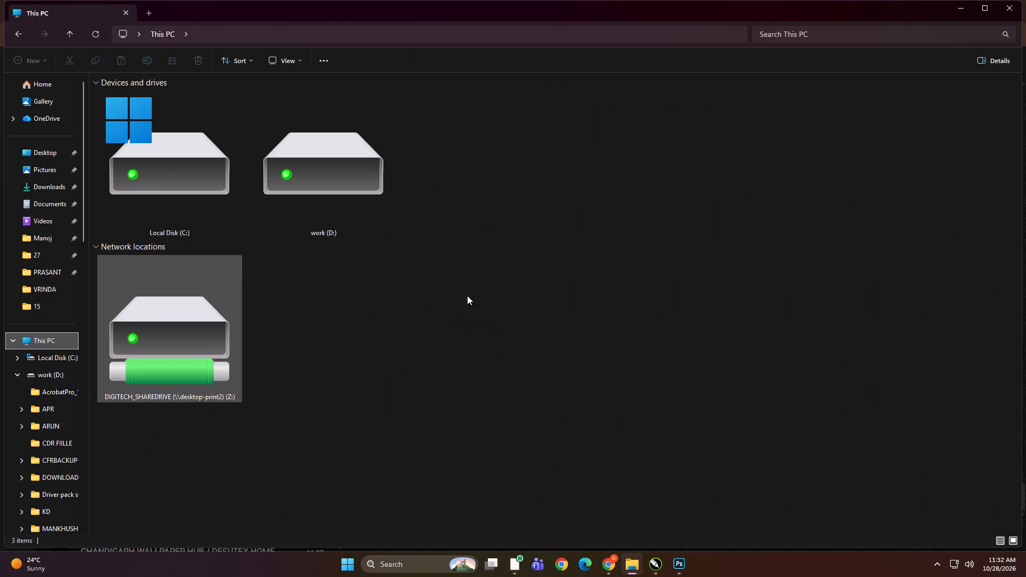
pyautogui.doubleClick(182, 326)
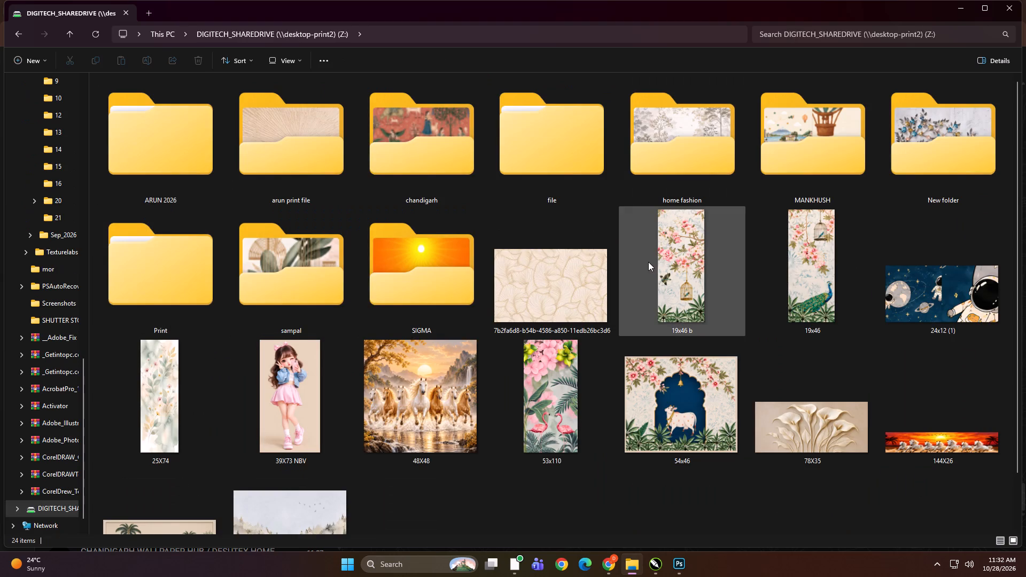
pyautogui.scroll(-2, 648, 262)
pyautogui.scroll(4, 648, 264)
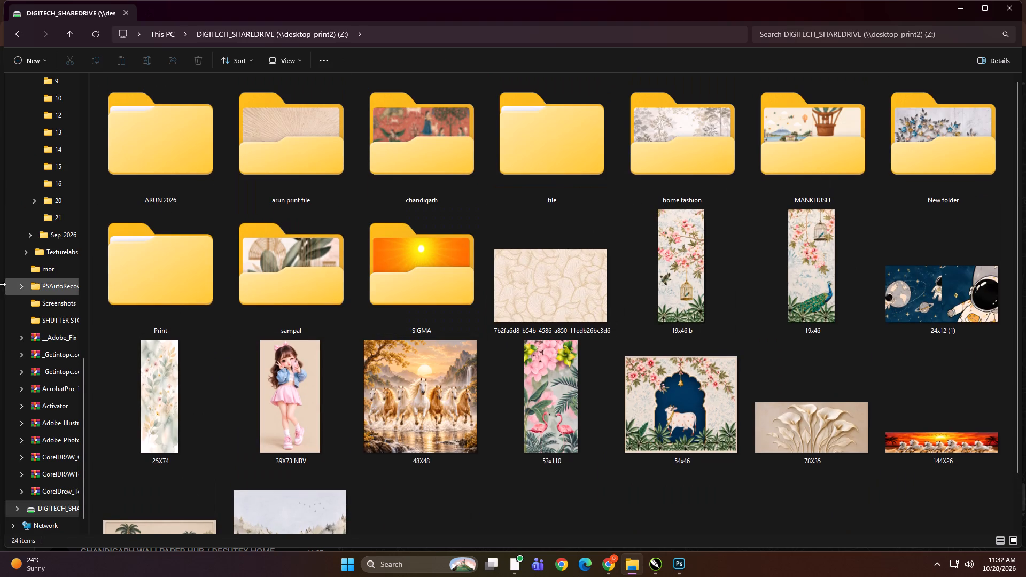
# Search the PRINT FILE folder inside KD on the work (D:) drive for "gold".
pyautogui.scroll(5, 10, 304)
pyautogui.click(49, 340)
pyautogui.doubleClick(360, 175)
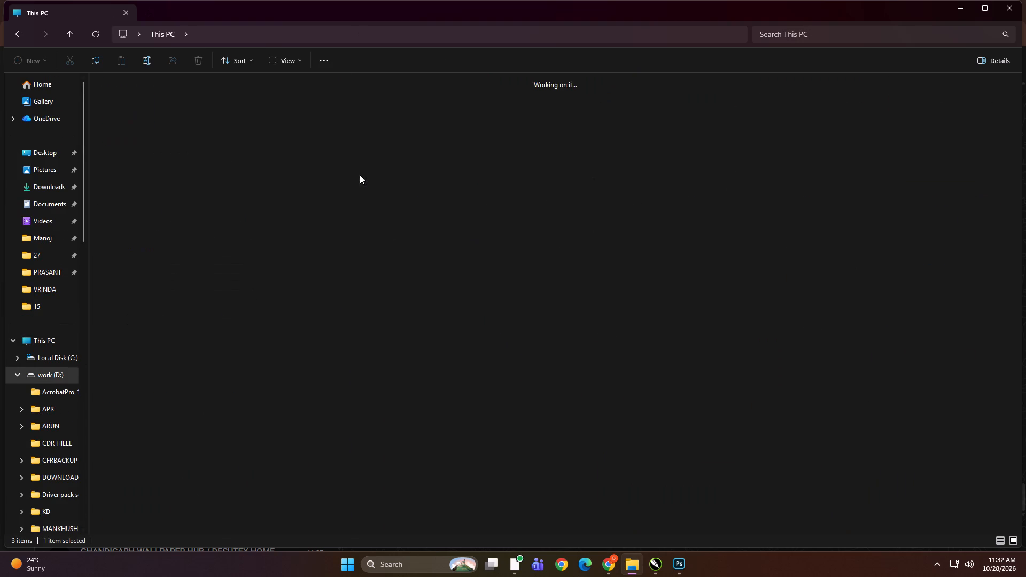
pyautogui.doubleClick(558, 104)
pyautogui.doubleClick(351, 146)
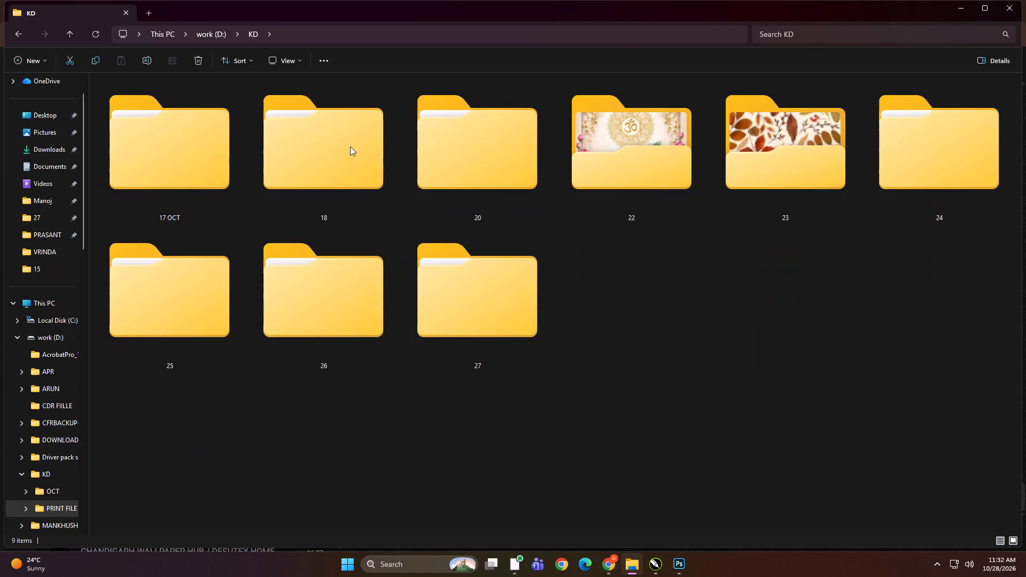
pyautogui.moveTo(867, 528); pyautogui.dragTo(852, 526)
pyautogui.click(858, 34)
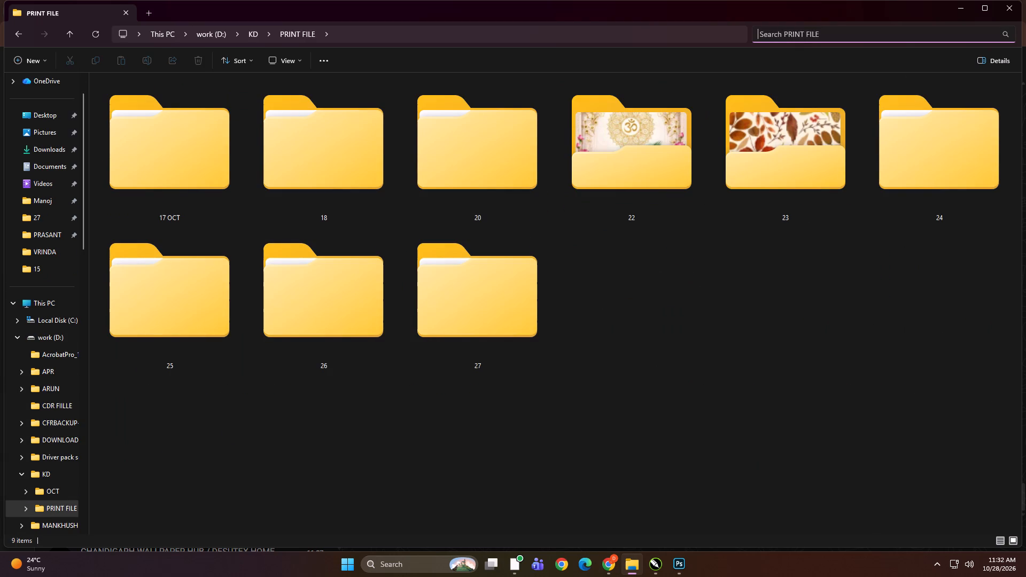
pyautogui.write('gold')
pyautogui.press('Return')
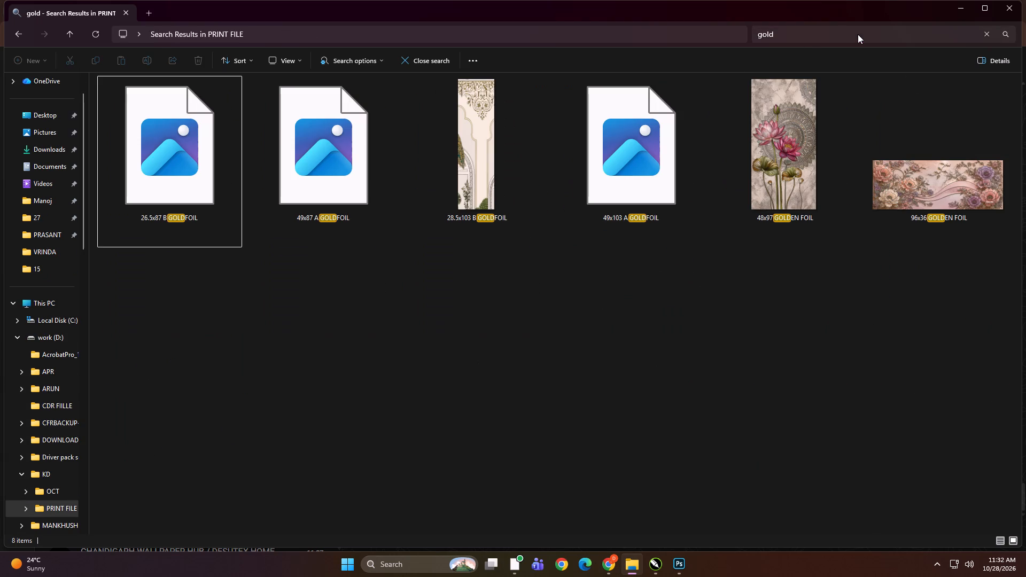
# Look through the gold search results and select the two adjacent arch-panel files, 15x45 GOLDFOIL and 15x45 GOLD FOIL.
pyautogui.keyDown('ctrl'); pyautogui.scroll(-2, 435, 348); pyautogui.keyUp('ctrl')
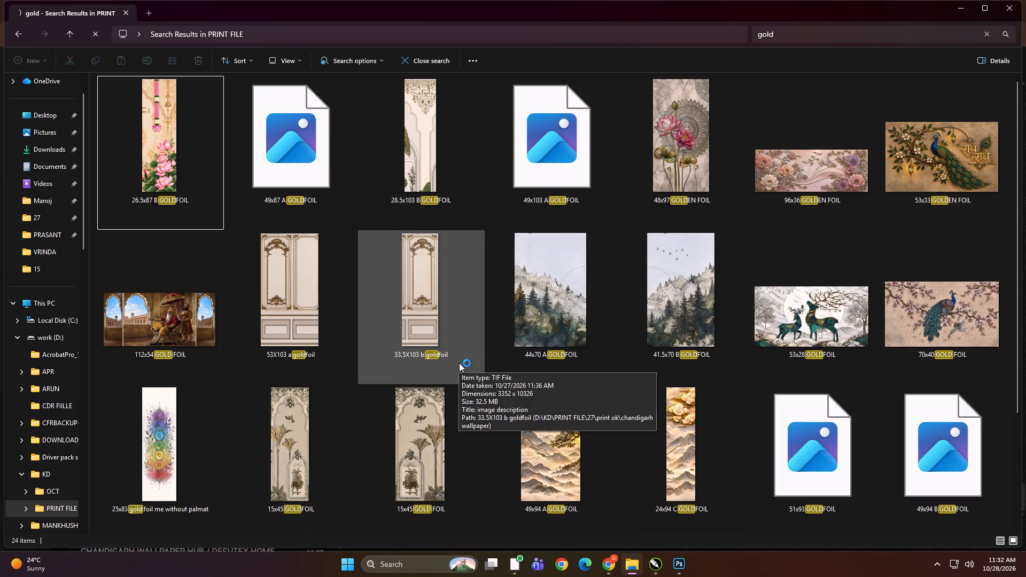
pyautogui.keyDown('ctrl'); pyautogui.scroll(-3, 459, 363); pyautogui.keyUp('ctrl')
pyautogui.keyDown('ctrl'); pyautogui.scroll(-2, 479, 319); pyautogui.keyUp('ctrl')
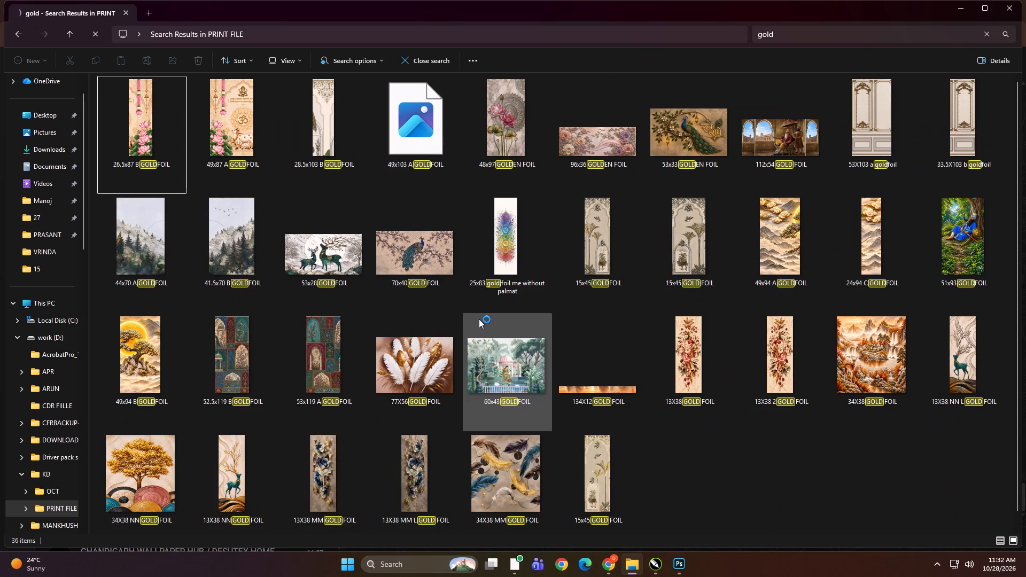
pyautogui.keyDown('ctrl'); pyautogui.scroll(-3, 479, 319); pyautogui.keyUp('ctrl')
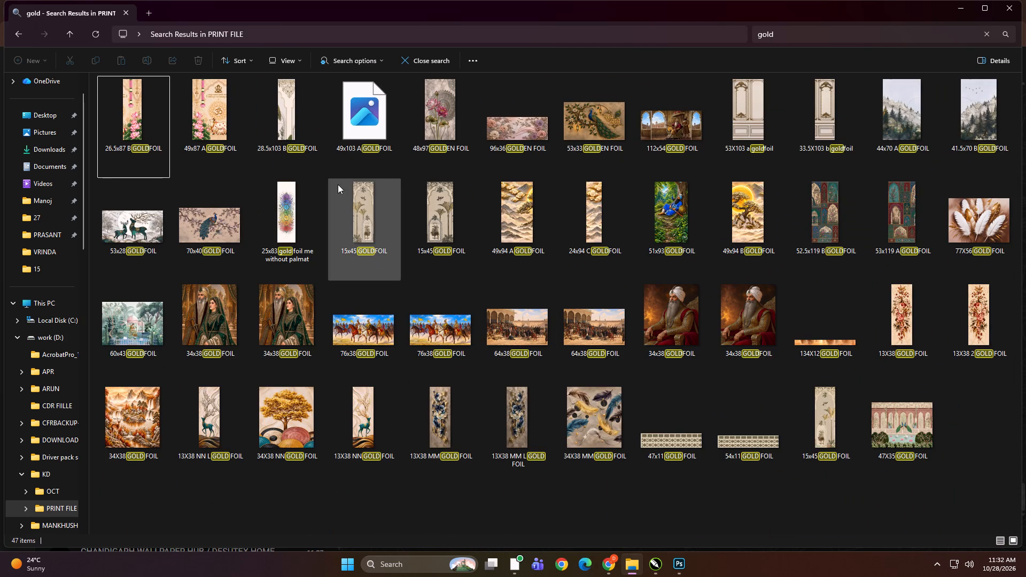
pyautogui.click(358, 222)
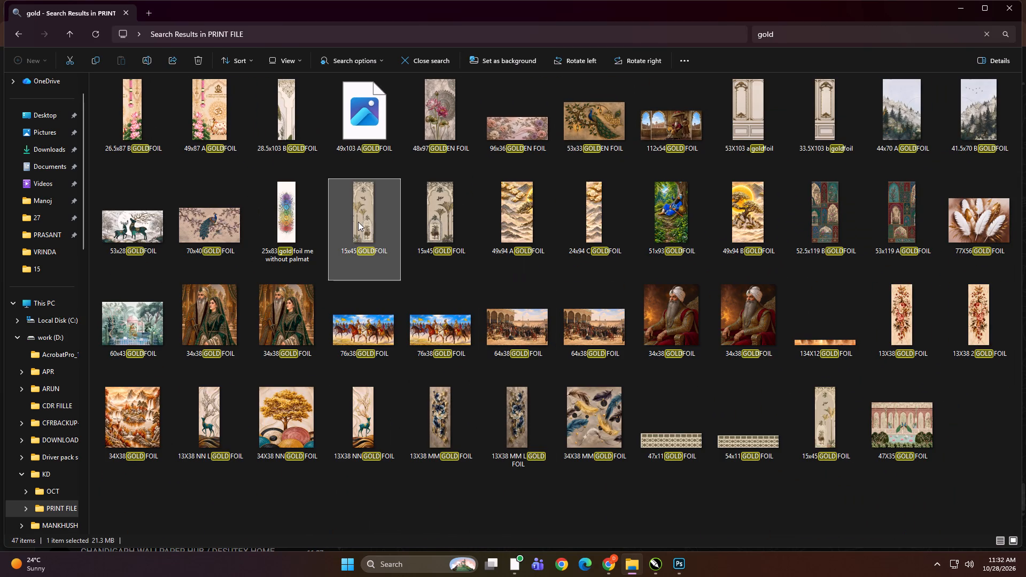
pyautogui.keyDown('ctrl'); pyautogui.click(439, 216); pyautogui.keyUp('ctrl')
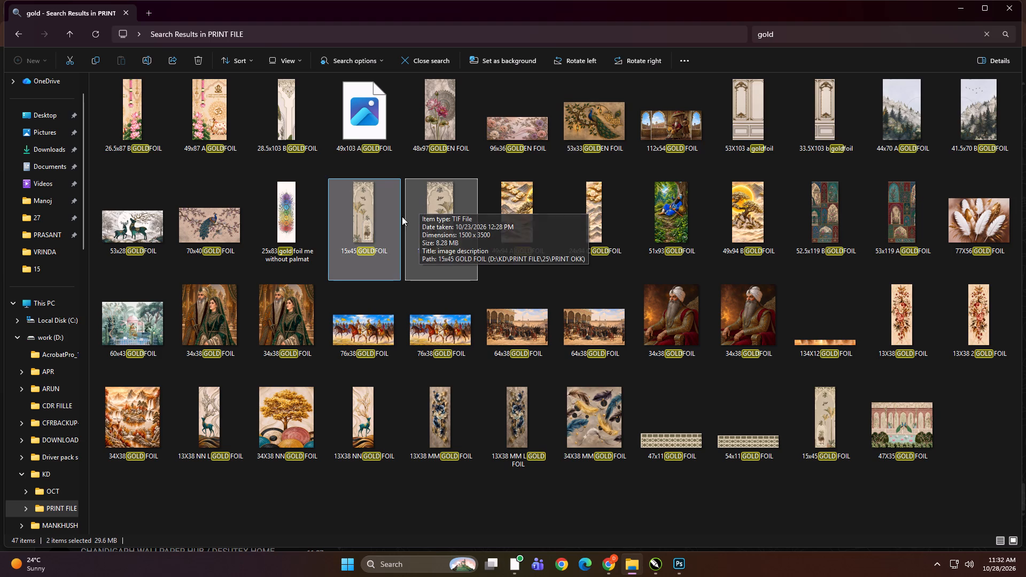
# Switch to Photoshop and close the 16.5x16.5.png document without saving its changes.
pyautogui.click(656, 573)
pyautogui.click(679, 563)
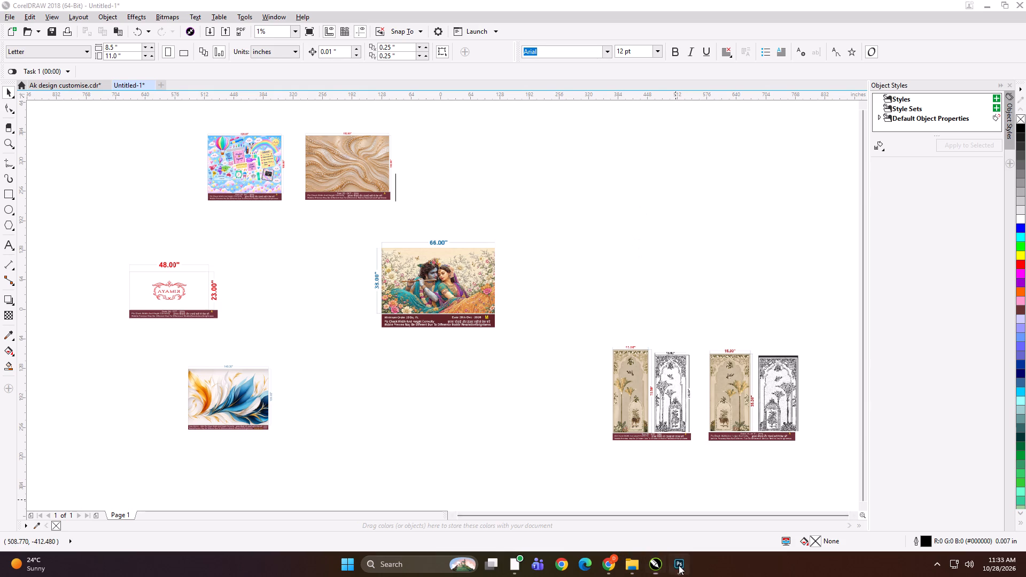
pyautogui.click(673, 506)
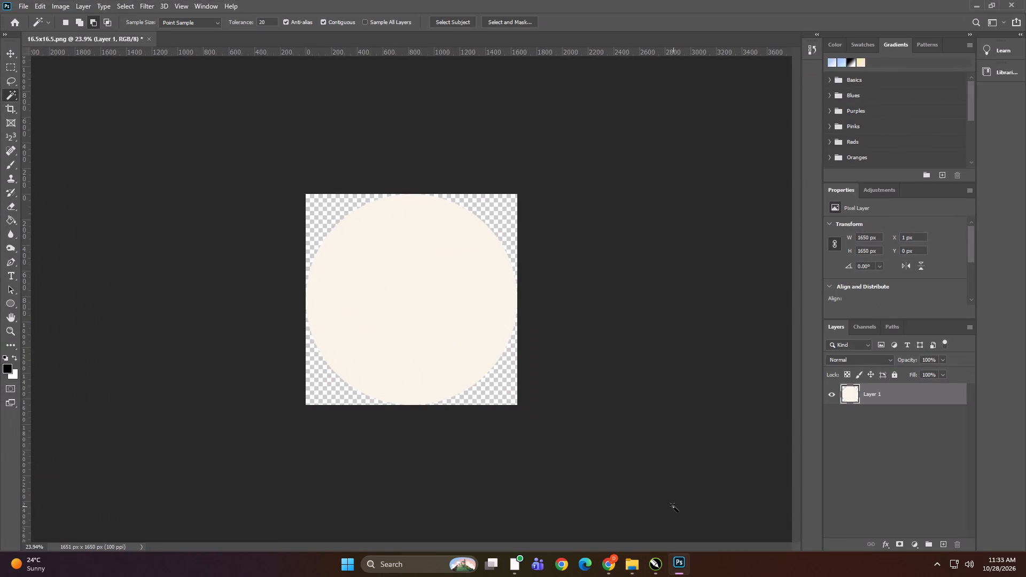
pyautogui.click(150, 40)
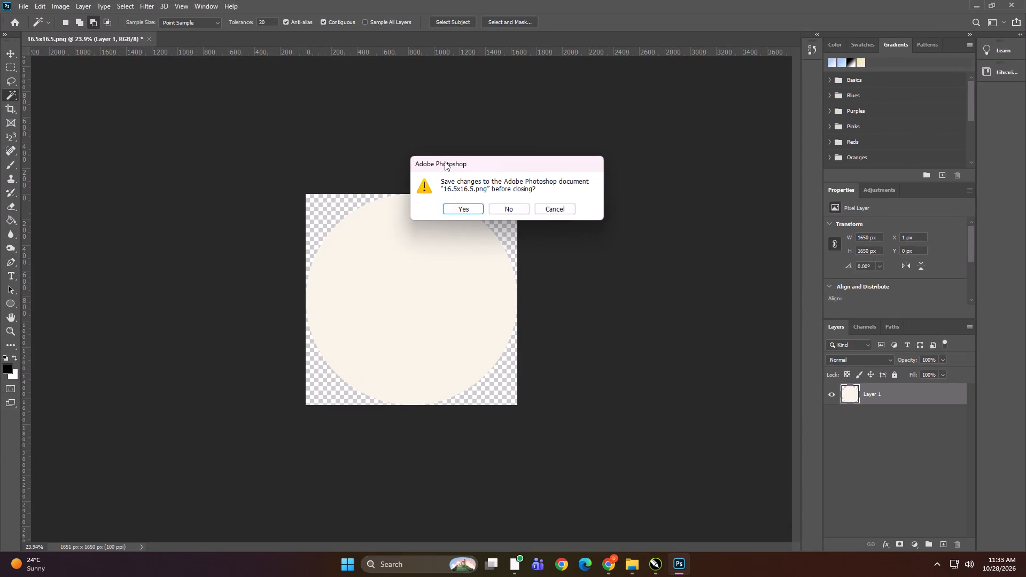
pyautogui.click(508, 205)
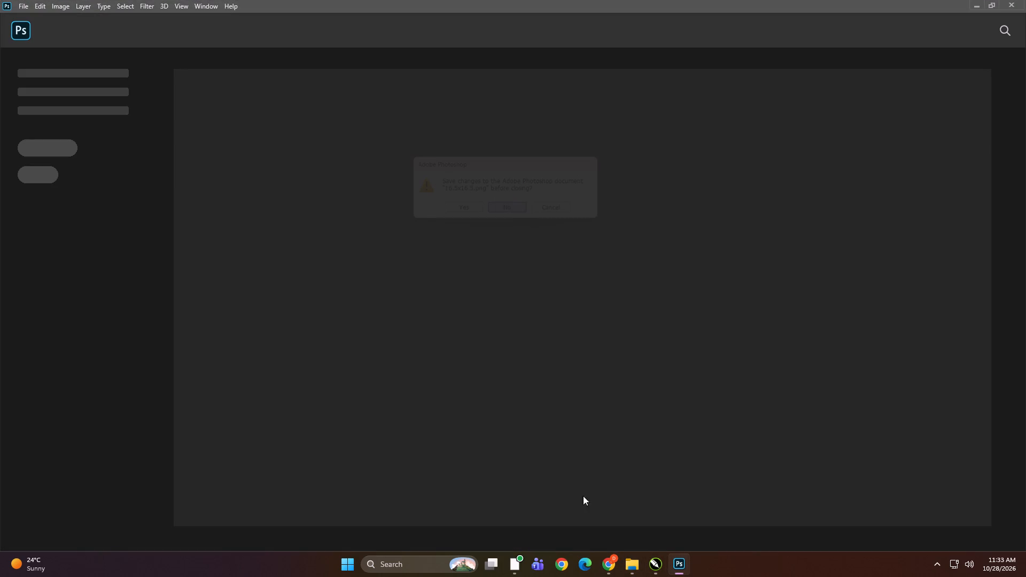
# Open the two selected 15x45 gold foil files from the PRINT FILE search results in Photoshop.
pyautogui.click(635, 558)
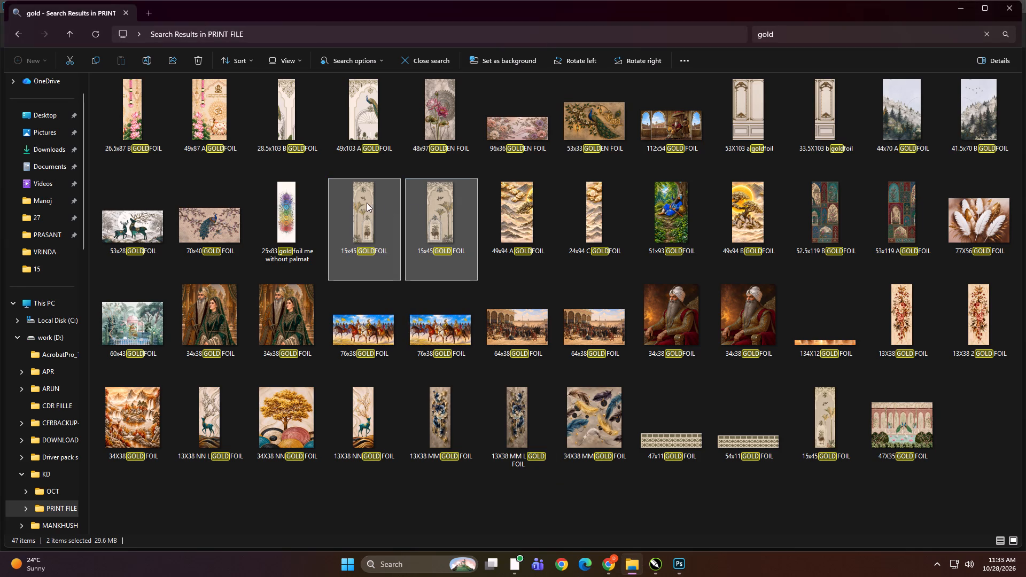
pyautogui.moveTo(367, 202); pyautogui.dragTo(647, 503)
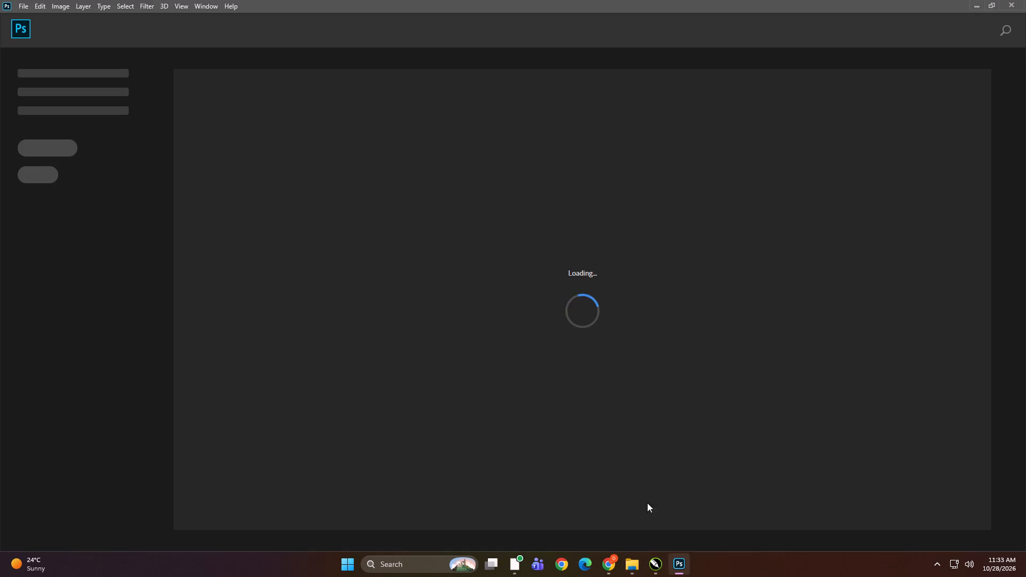
pyautogui.moveTo(647, 503); pyautogui.dragTo(610, 402)
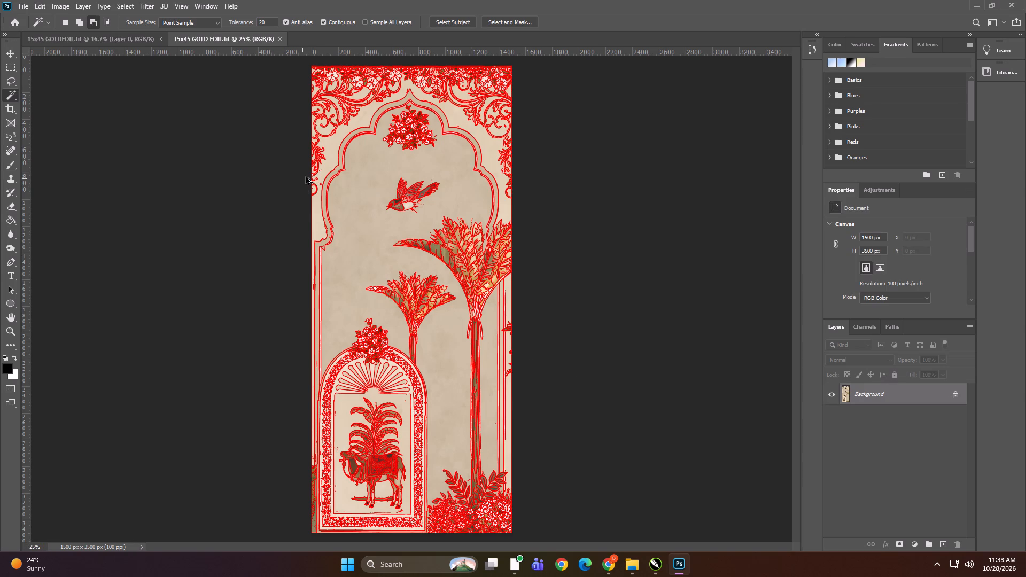
# Open the Image Size settings for 15x45 GOLD FOIL.tif.
pyautogui.hotkey('ctrl', 'alt', 'i')
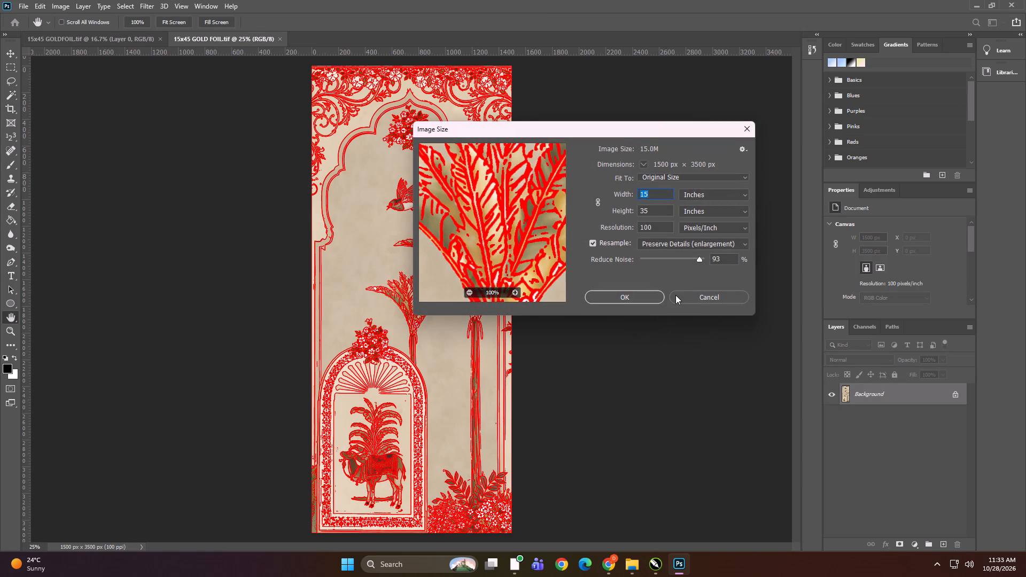
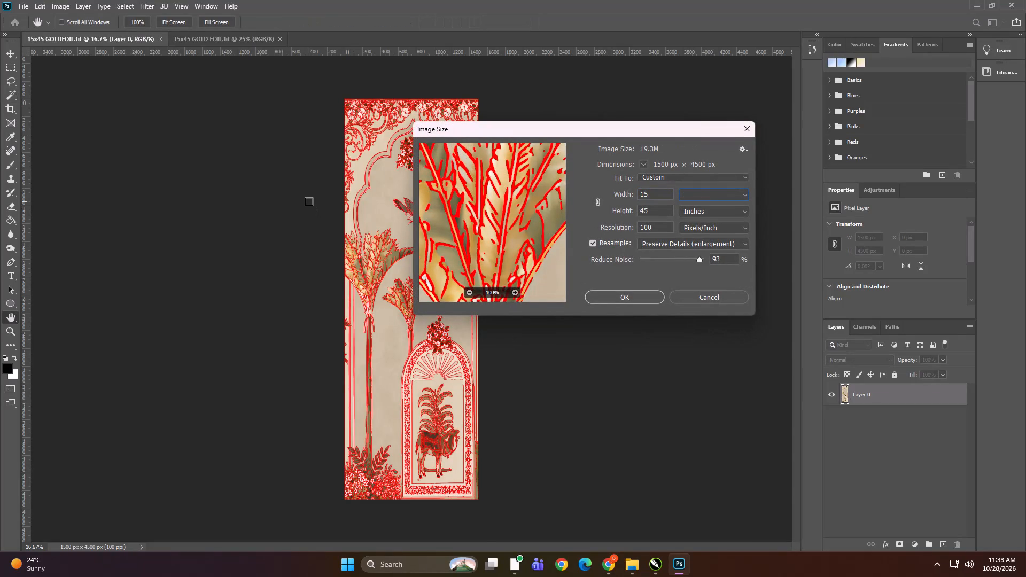
# Set the height of 15x45 GOLDFOIL.tif to 35 inches, leaving its width unlinked, and apply the resize.
pyautogui.write('35')
pyautogui.press('Return')
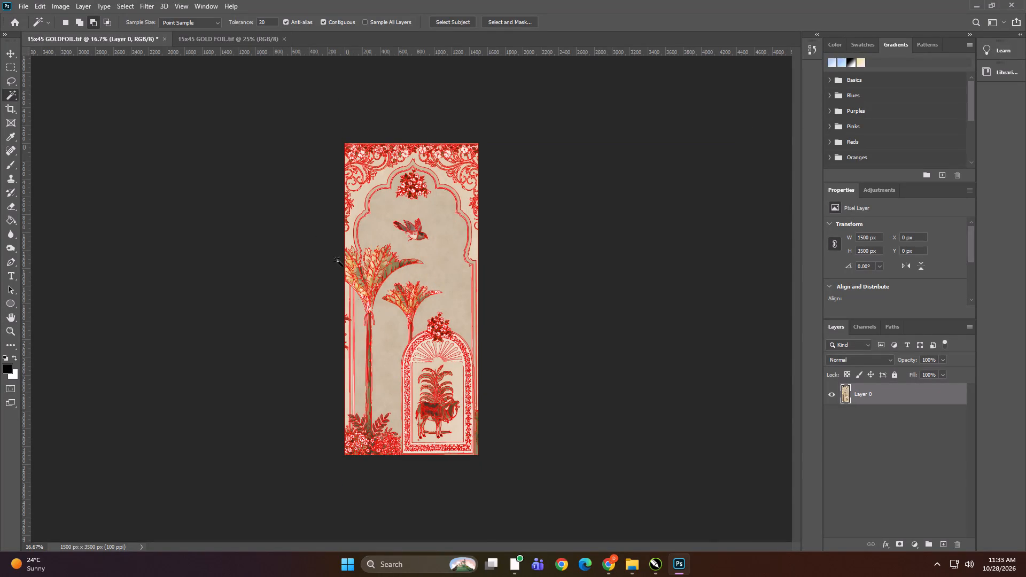
# Switch to the 15x45 GOLD FOIL.tif document and check its width and height in the Image Size settings.
pyautogui.click(202, 42)
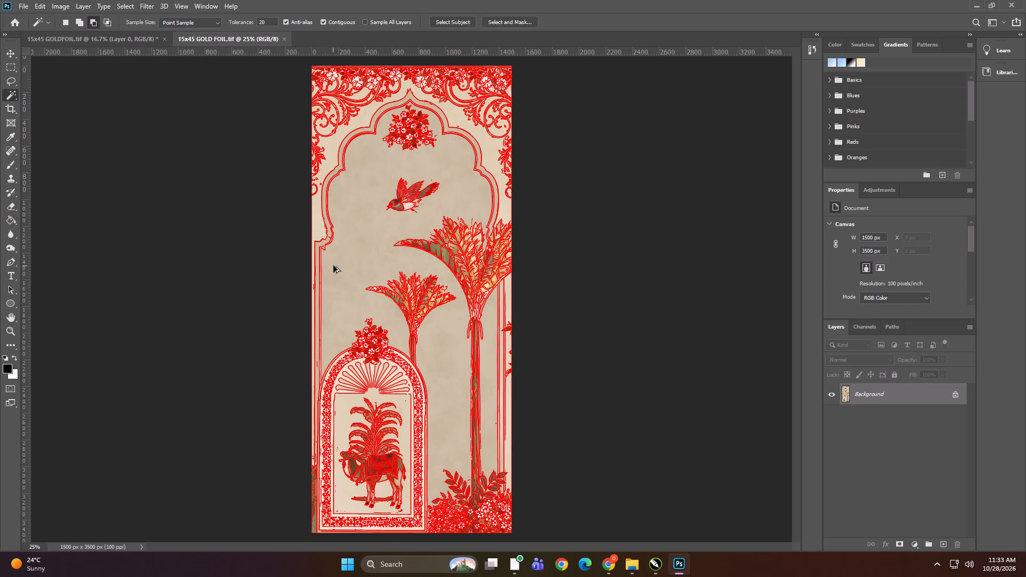
pyautogui.hotkey('ctrl', 'alt', 'i')
pyautogui.press('Tab')
pyautogui.press('Tab')
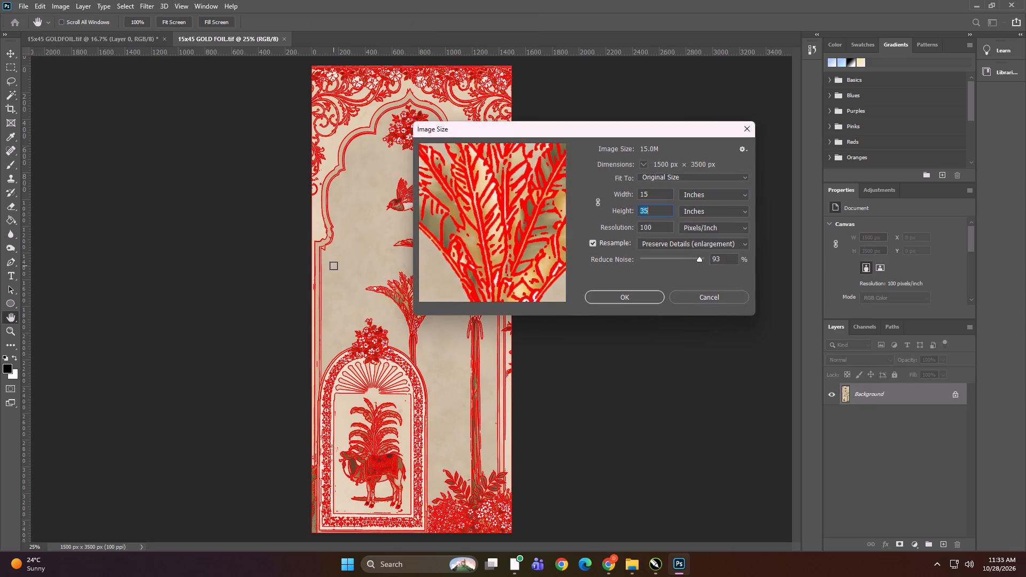
pyautogui.press('Return')
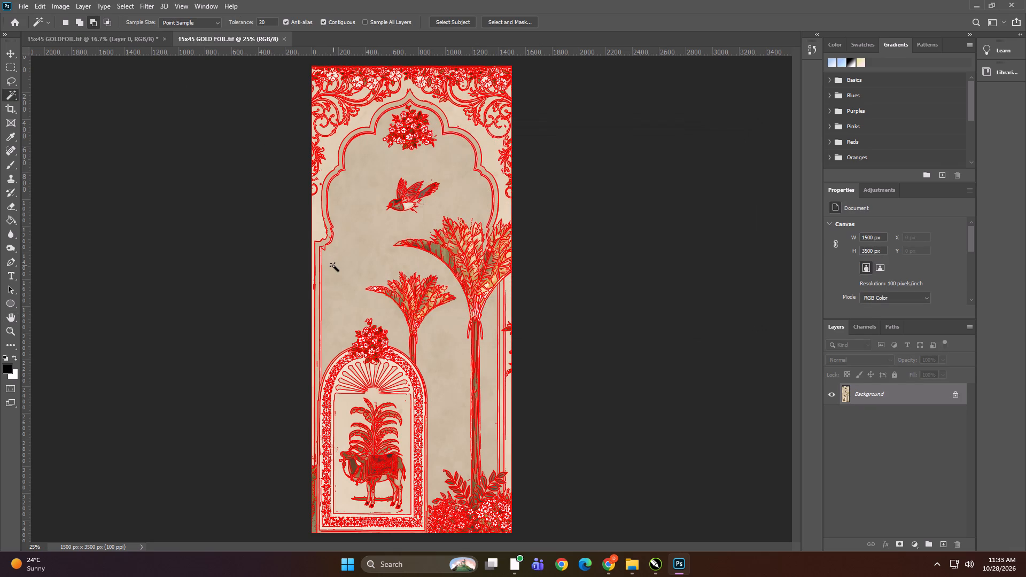
# Activate the Move tool, recheck the Image Size settings of 15x45 GOLDFOIL.tif, and return to the 15x45 GOLD FOIL.tif document.
pyautogui.click(10, 58)
pyautogui.keyDown('alt'); pyautogui.scroll(-2, 399, 121); pyautogui.keyUp('alt')
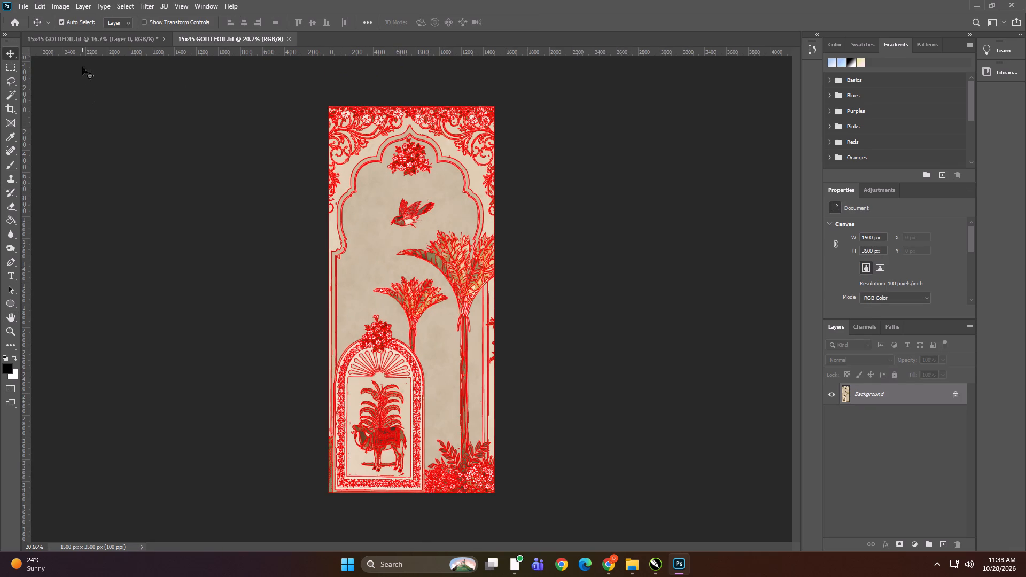
pyautogui.click(88, 43)
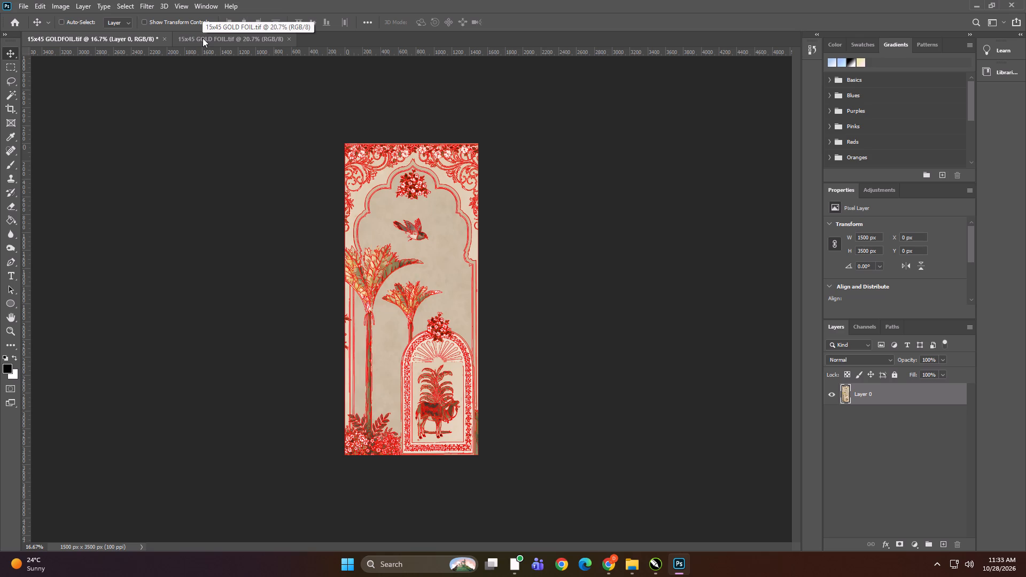
pyautogui.hotkey('ctrl', 'alt', 'i')
pyautogui.press('Return')
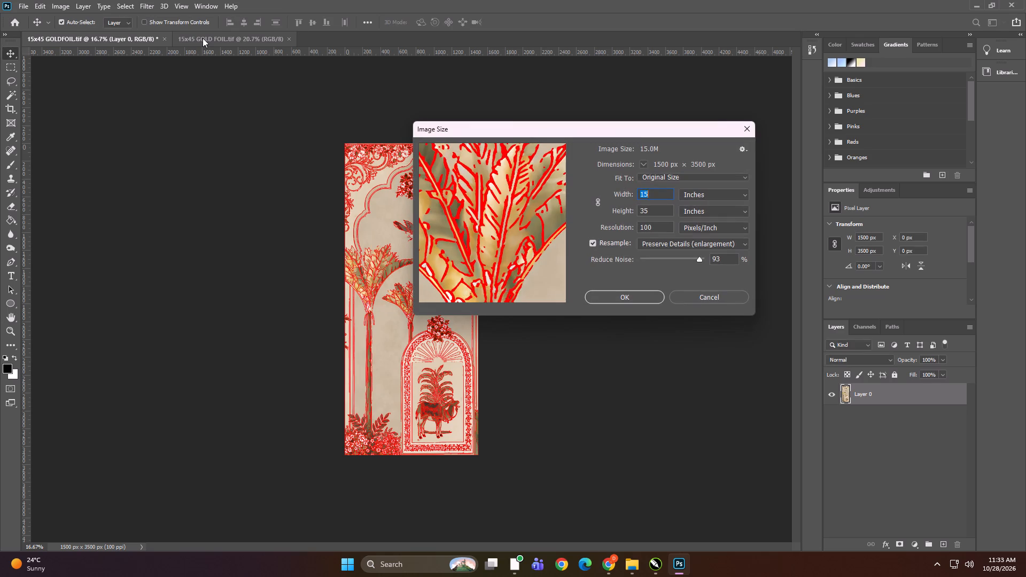
pyautogui.click(203, 38)
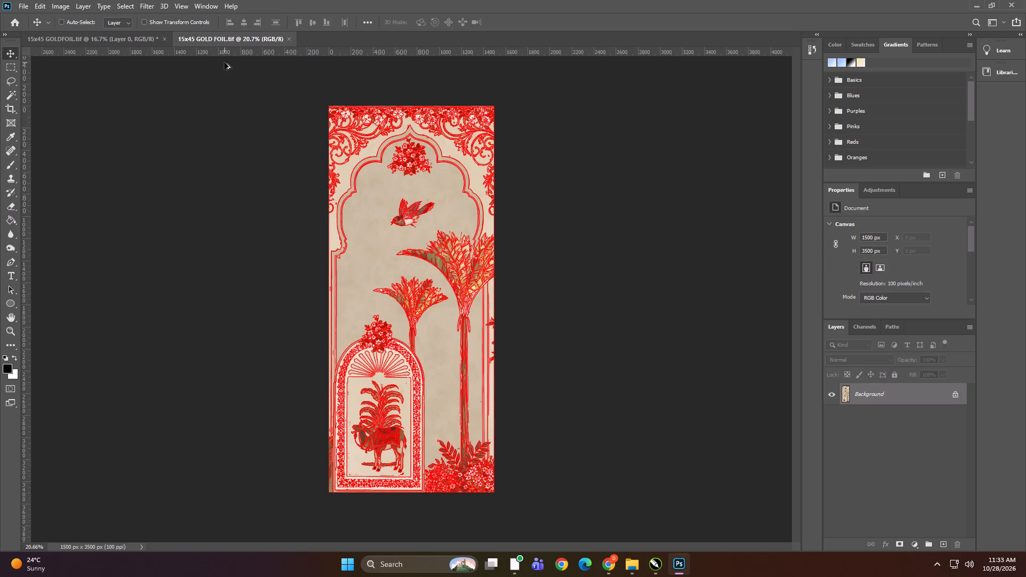
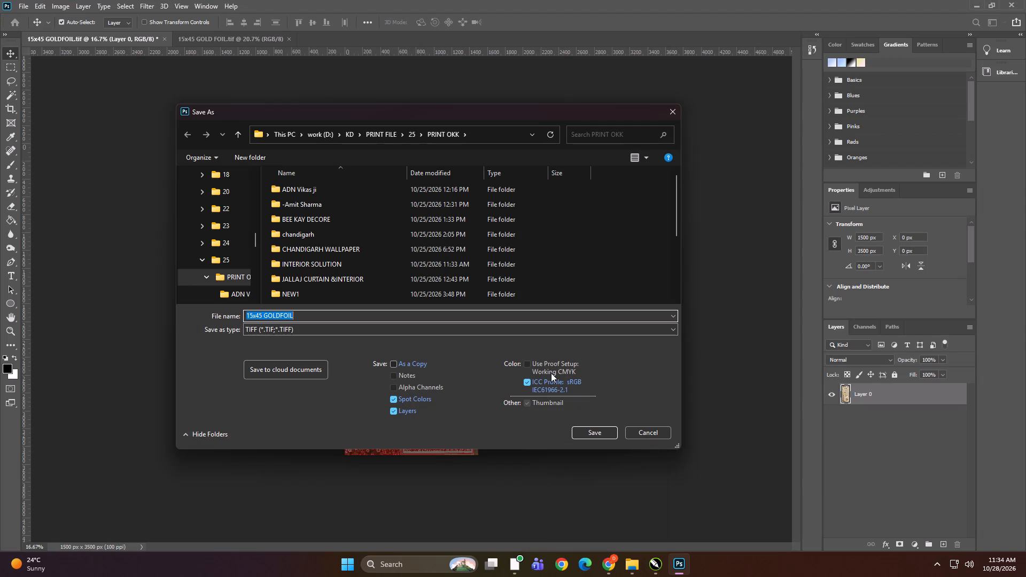
# In the save location, go up to PRINT FILE, create a folder named 28 there and open it.
pyautogui.click(238, 122)
pyautogui.click(238, 131)
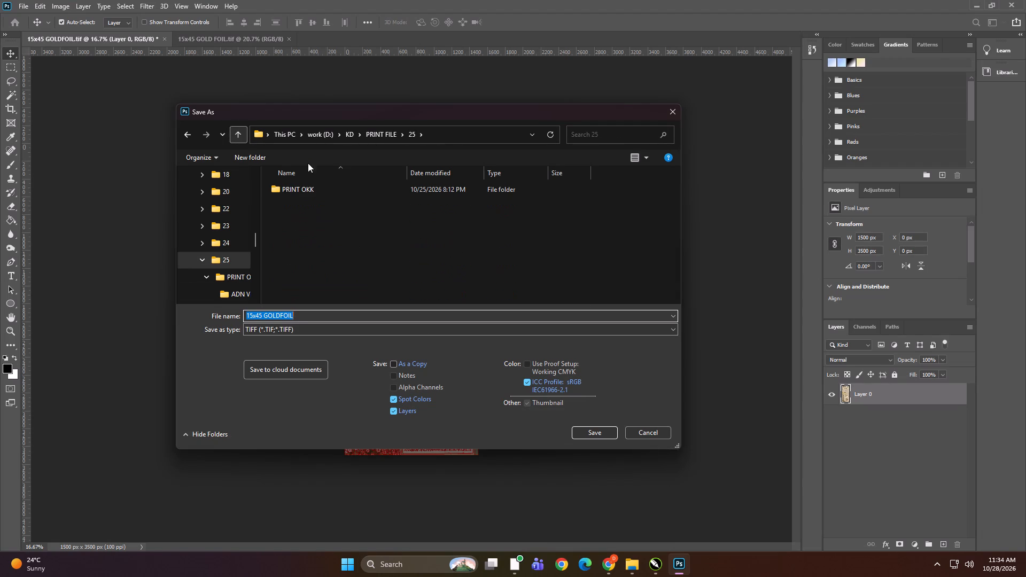
pyautogui.click(240, 132)
pyautogui.click(248, 157)
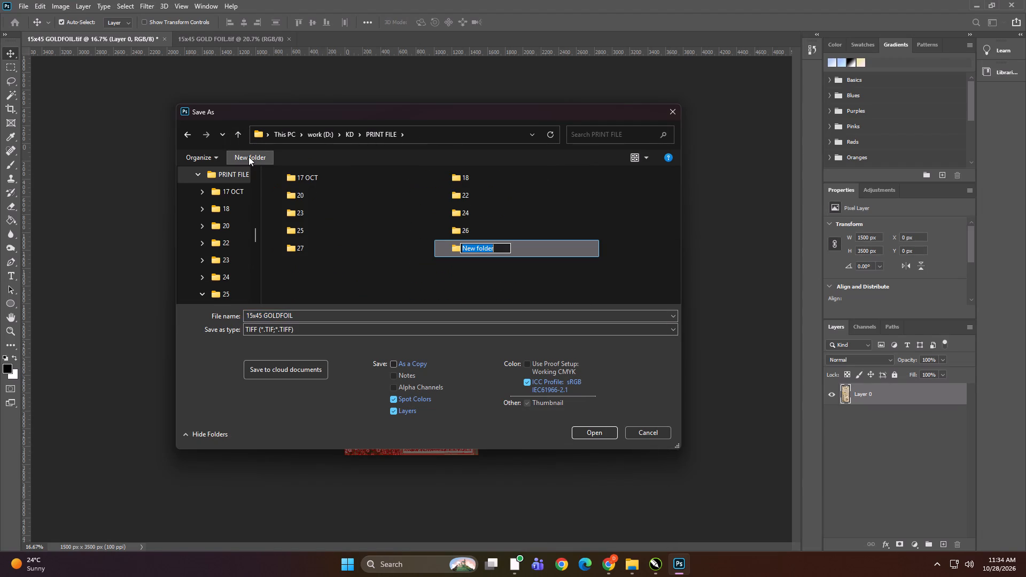
pyautogui.write('28')
pyautogui.press('Return')
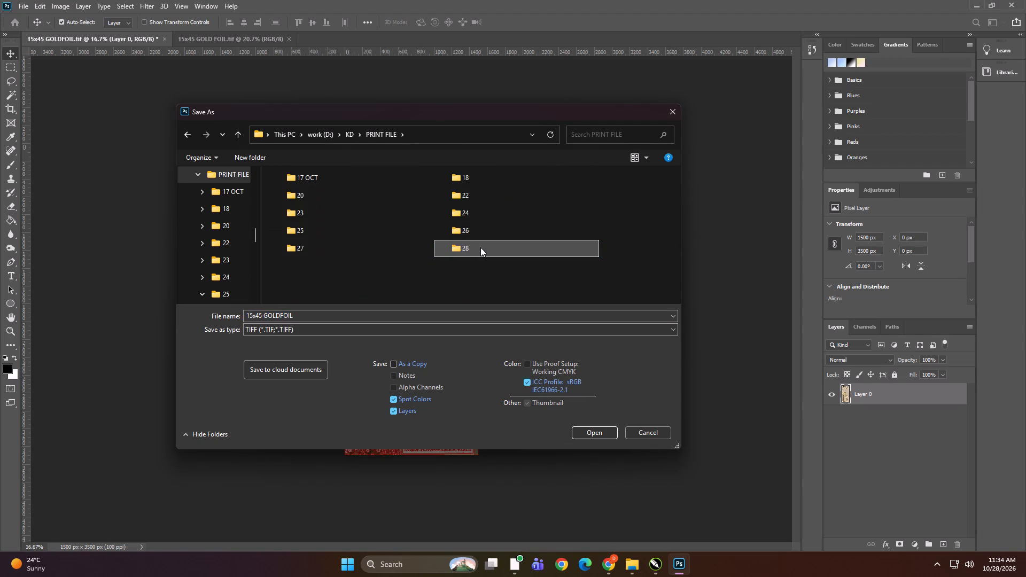
pyautogui.doubleClick(480, 247)
# Create a subfolder inside folder 28, name it sigma, and open it as the save destination.
pyautogui.click(235, 157)
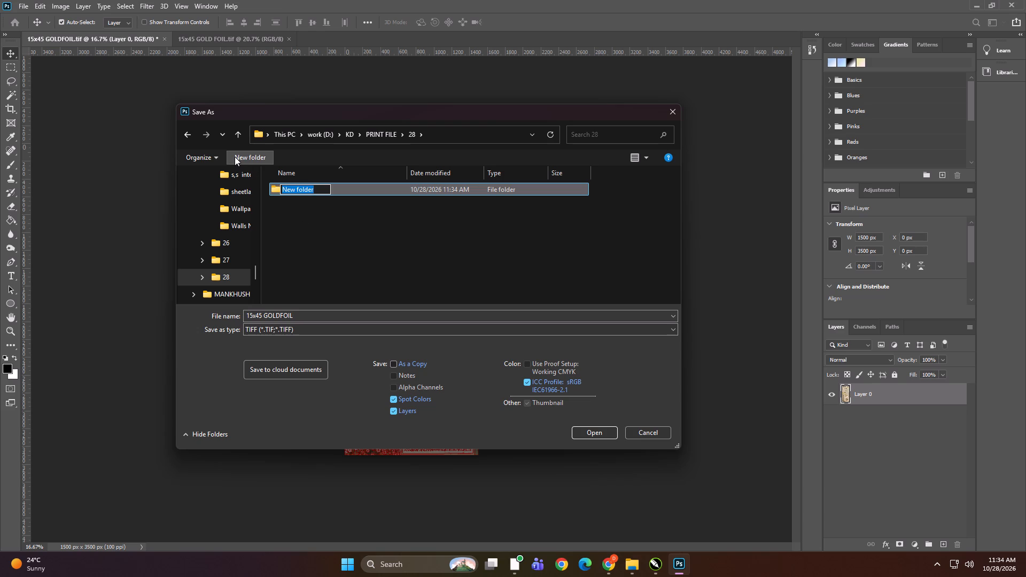
pyautogui.write('28')
pyautogui.press('Return')
pyautogui.click(290, 190)
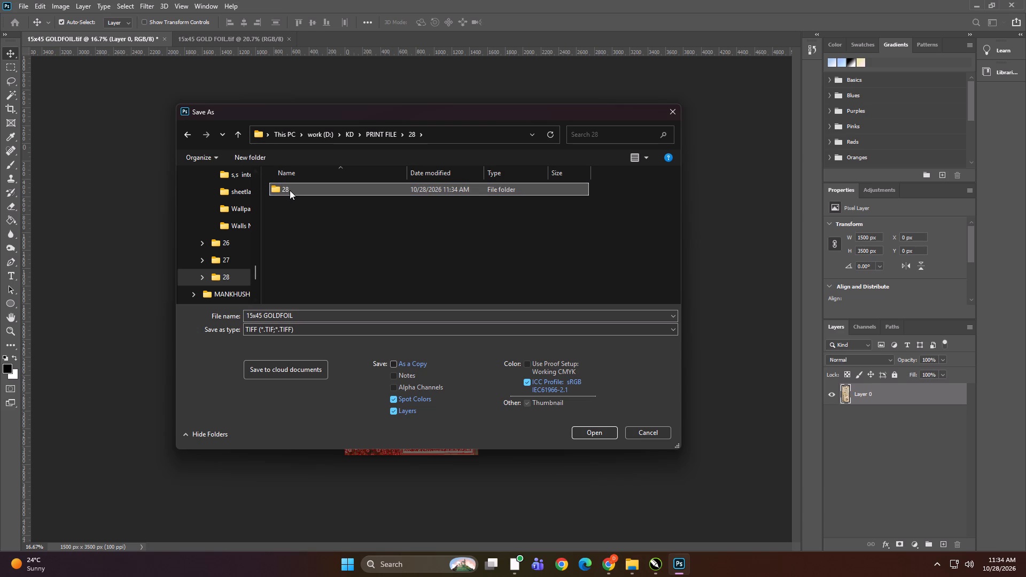
pyautogui.rightClick(290, 190)
pyautogui.click(336, 442)
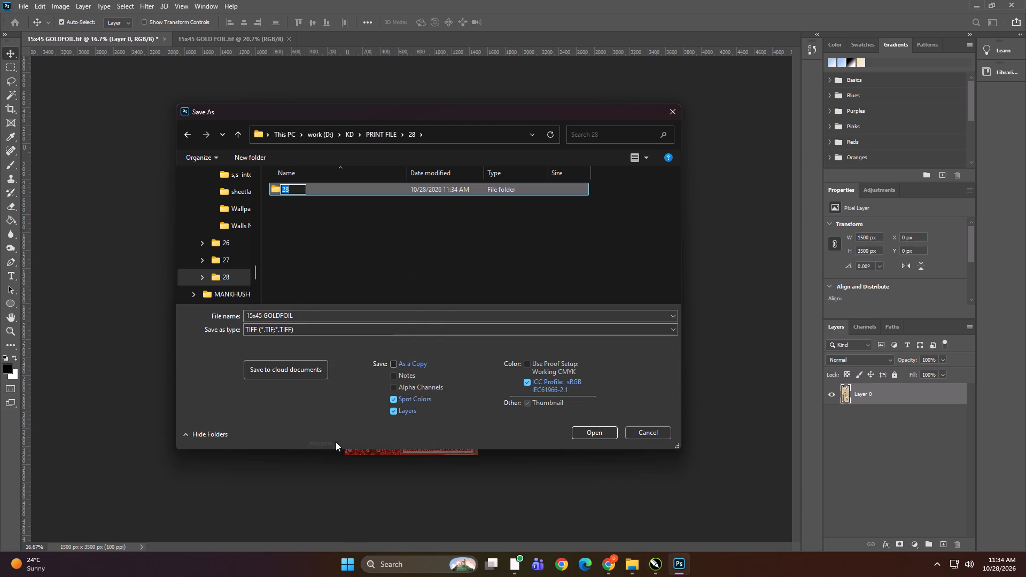
pyautogui.write('sigma')
pyautogui.press('Return')
pyautogui.doubleClick(318, 191)
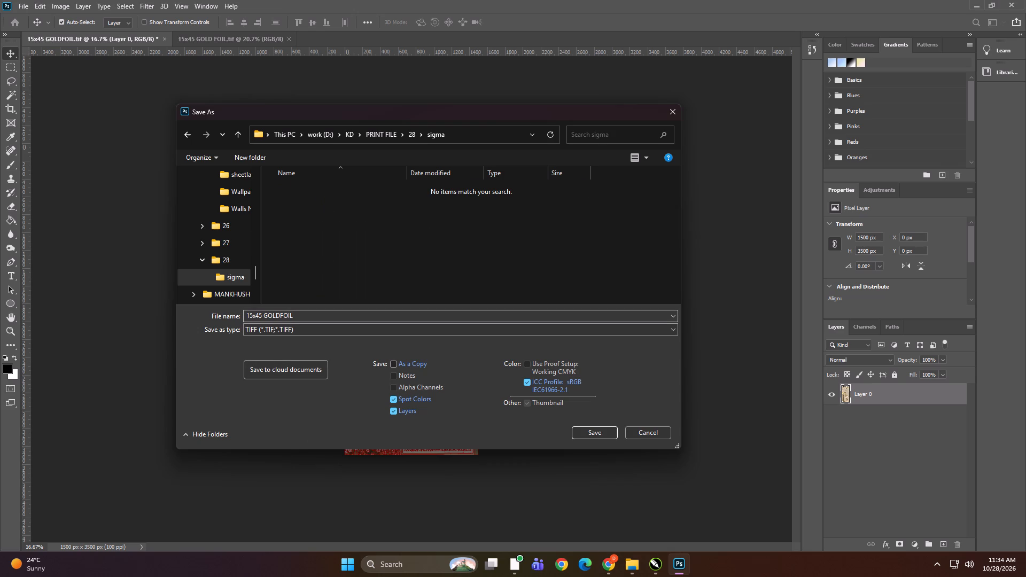
# Save the resized 15x45 GOLDFOIL panel in the sigma folder as 15x35 GOLDFOIL 2pc, a TIFF with LZW compression.
pyautogui.click(325, 313)
pyautogui.moveTo(329, 108); pyautogui.dragTo(641, 127)
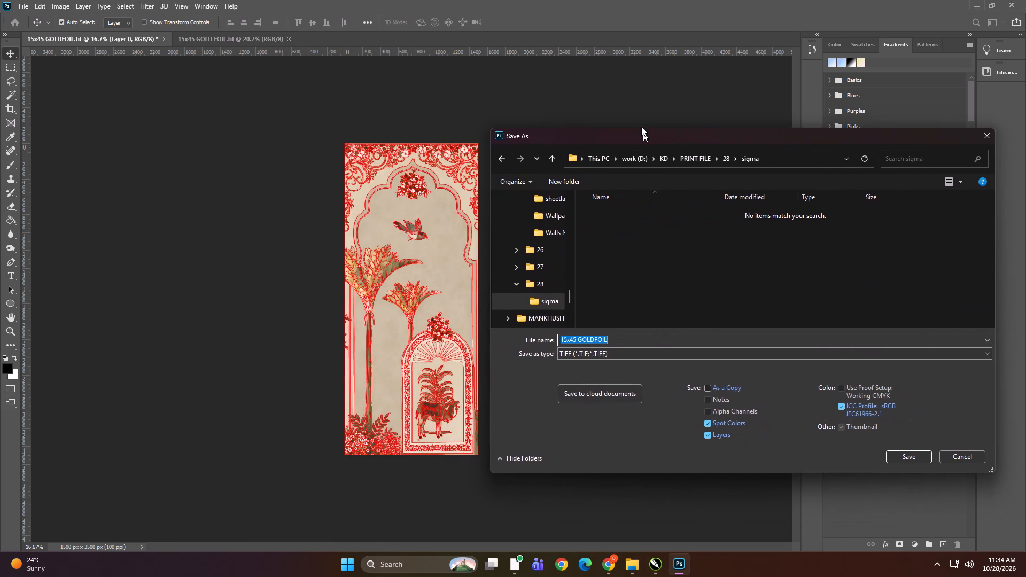
pyautogui.moveTo(641, 127); pyautogui.dragTo(641, 126)
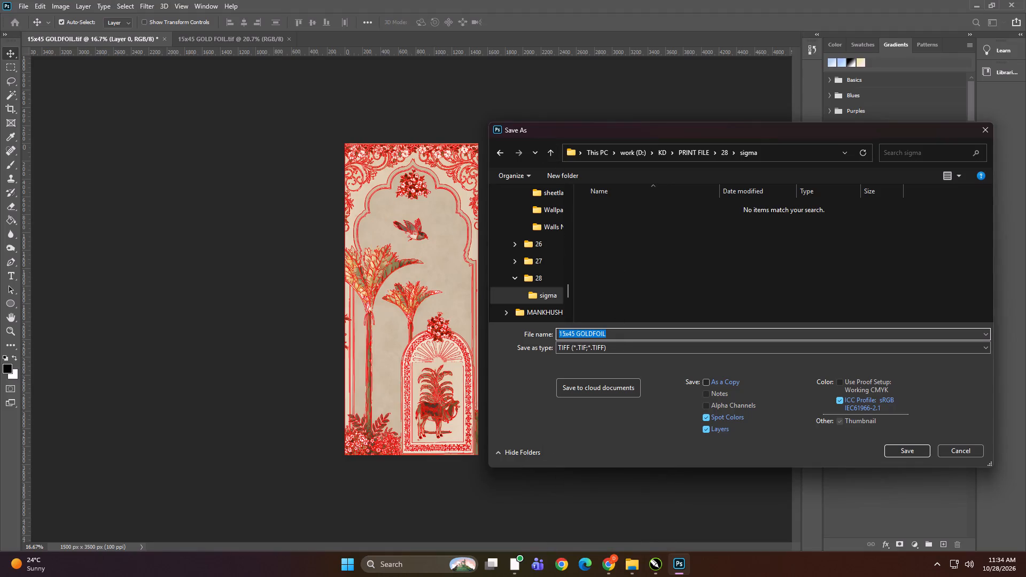
pyautogui.click(613, 335)
pyautogui.click(574, 333)
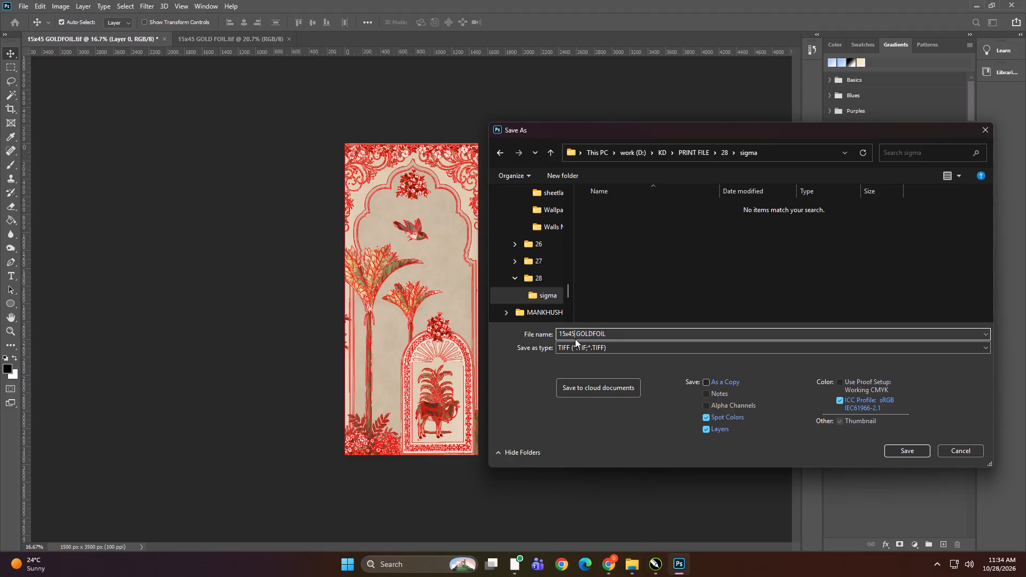
pyautogui.press('BackSpace')
pyautogui.press('BackSpace')
pyautogui.write('35')
pyautogui.press('Right')
pyautogui.press('Right')
pyautogui.press('Right')
pyautogui.press('Right')
pyautogui.press('Right')
pyautogui.press('Right')
pyautogui.press('Right')
pyautogui.press('Right')
pyautogui.press('Right')
pyautogui.press('space')
pyautogui.write('2pc')
pyautogui.press('Return')
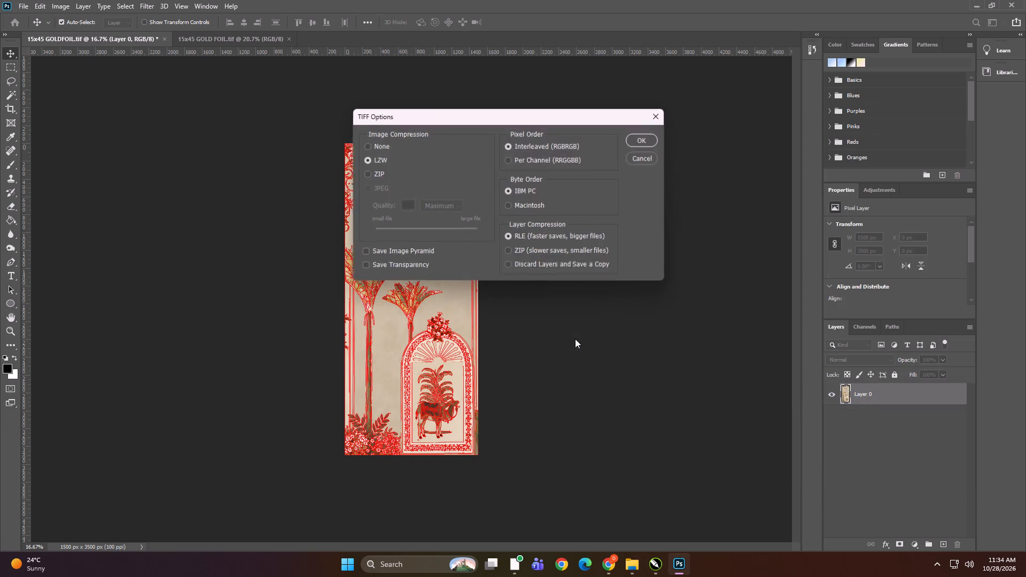
pyautogui.press('Return')
# Save the panel again on the computer over 15x35 GOLDFOIL 2pc in the sigma folder, keeping the LZW TIFF options.
pyautogui.hotkey('ctrl', 'shift', 's')
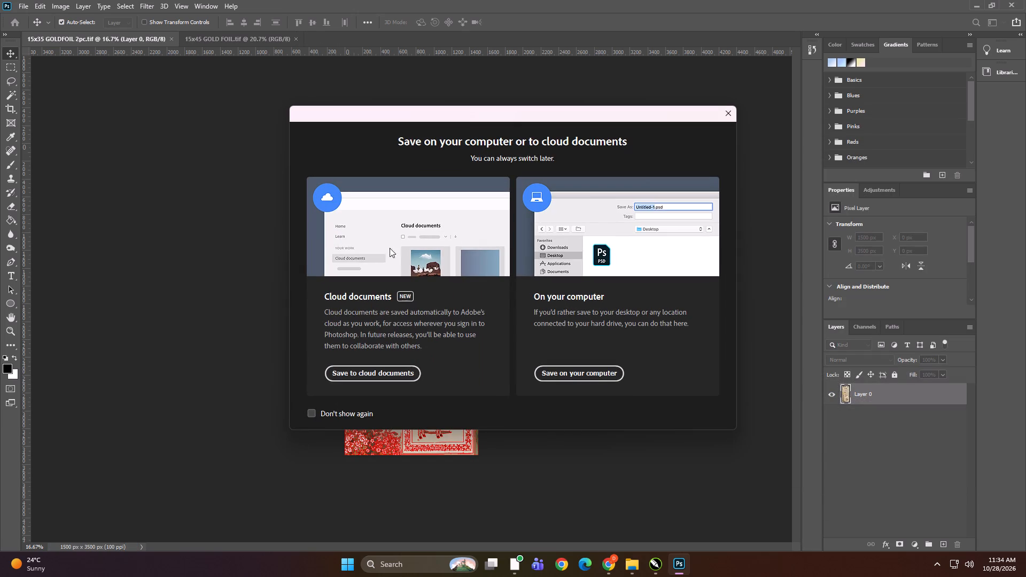
pyautogui.click(569, 382)
pyautogui.click(614, 225)
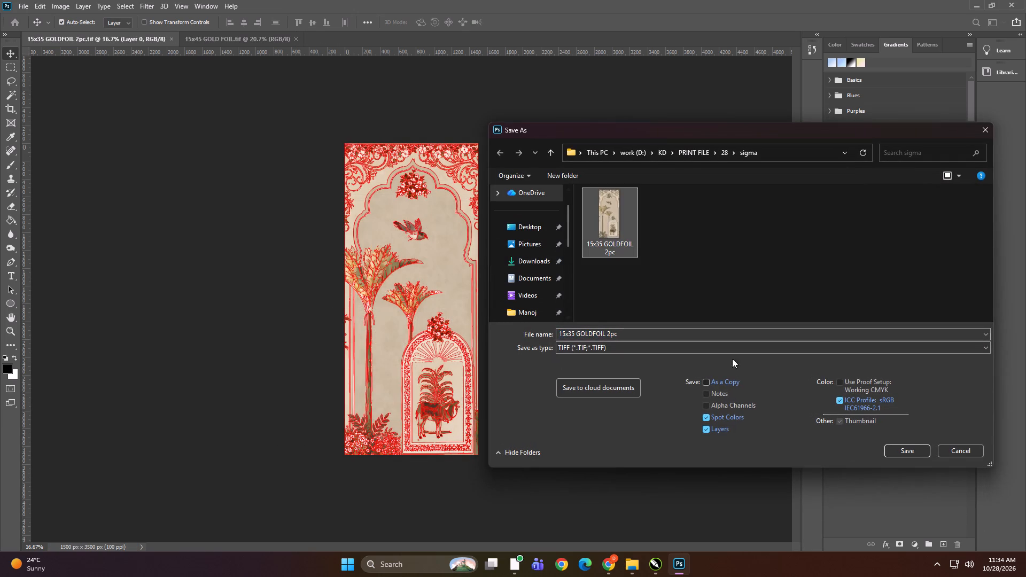
pyautogui.click(898, 451)
pyautogui.click(538, 279)
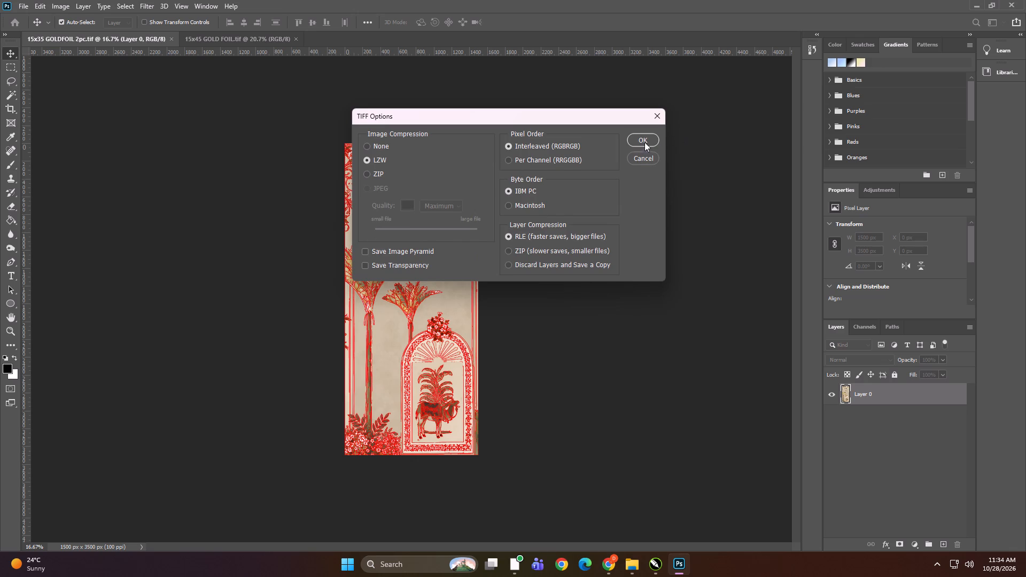
pyautogui.click(644, 142)
# Begin a Save As of 15x45 GOLD FOIL.tif on the computer and set its destination to PRINT FILE > 28 > sigma.
pyautogui.click(269, 41)
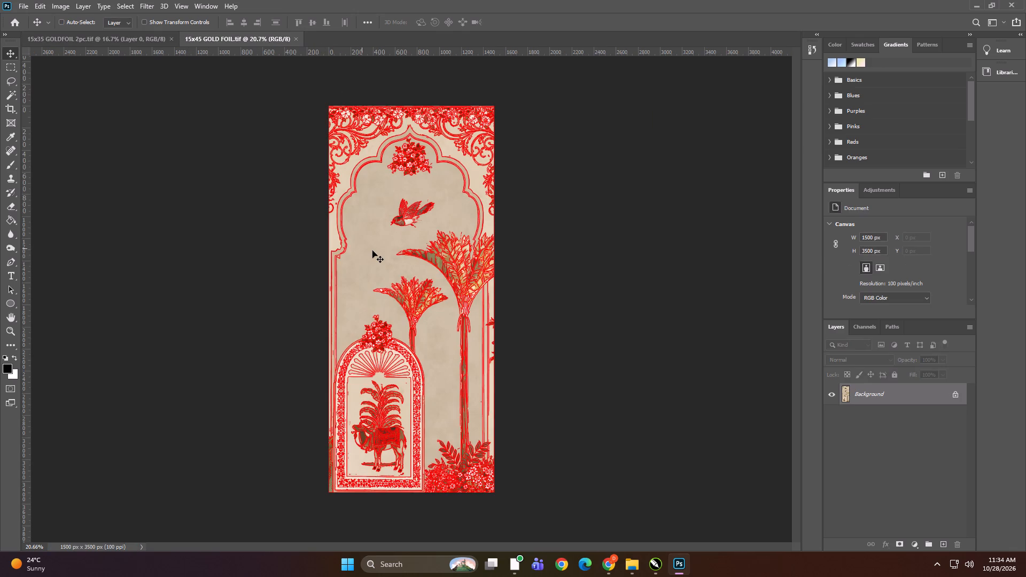
pyautogui.hotkey('ctrl', 'shift', 's')
pyautogui.click(570, 369)
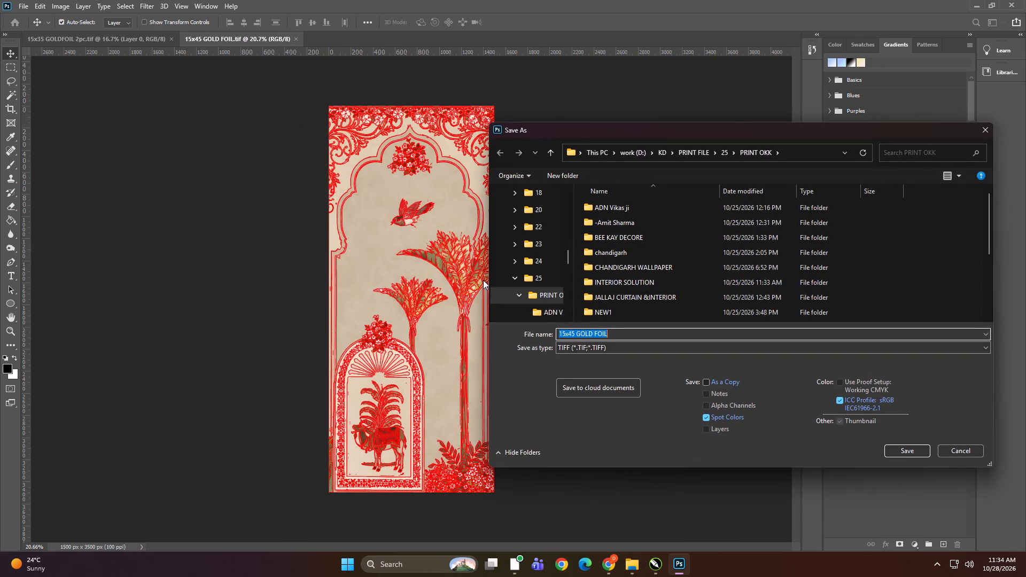
pyautogui.scroll(-7, 540, 270)
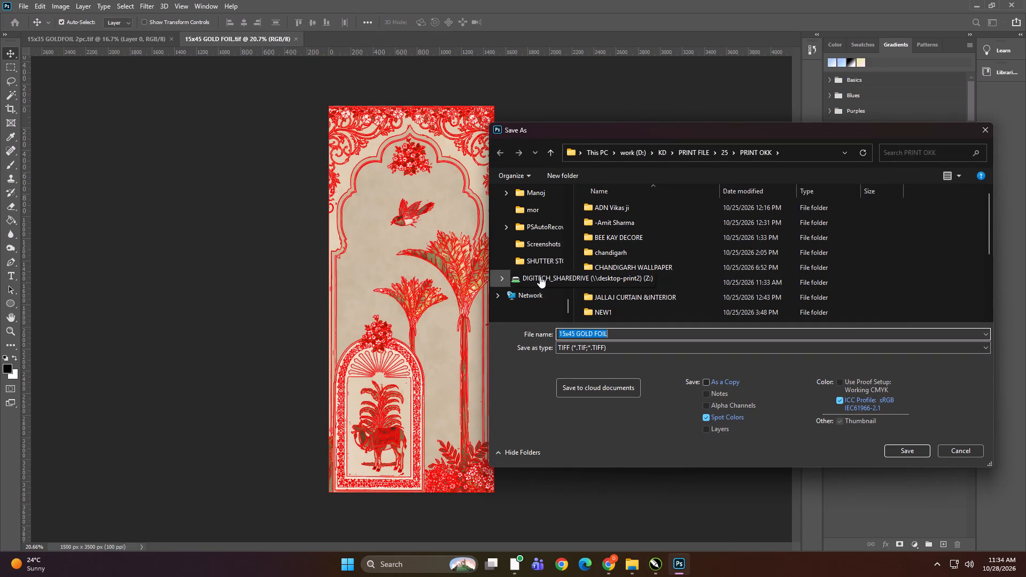
pyautogui.scroll(6, 540, 282)
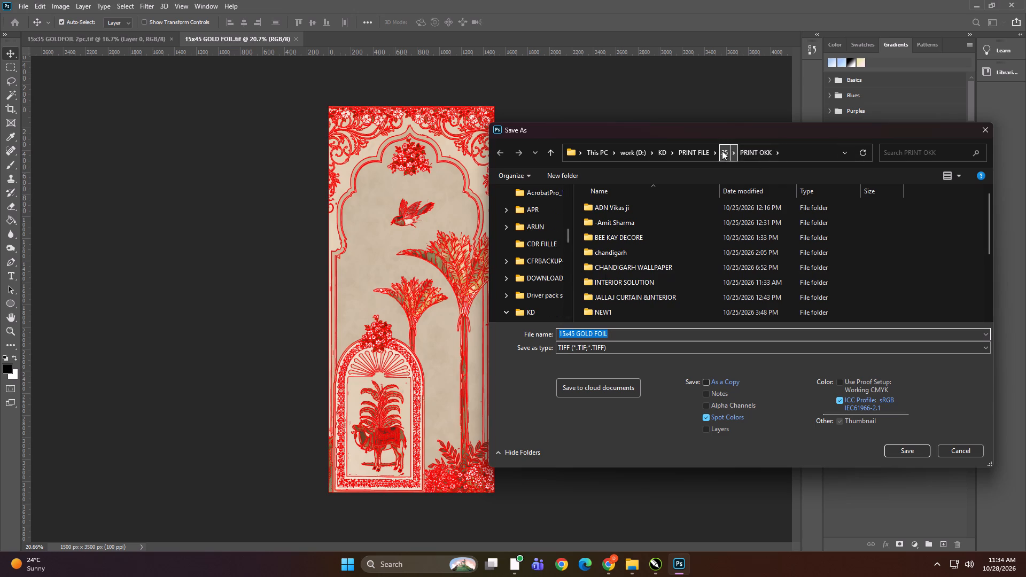
pyautogui.click(722, 151)
pyautogui.click(682, 153)
pyautogui.doubleClick(803, 267)
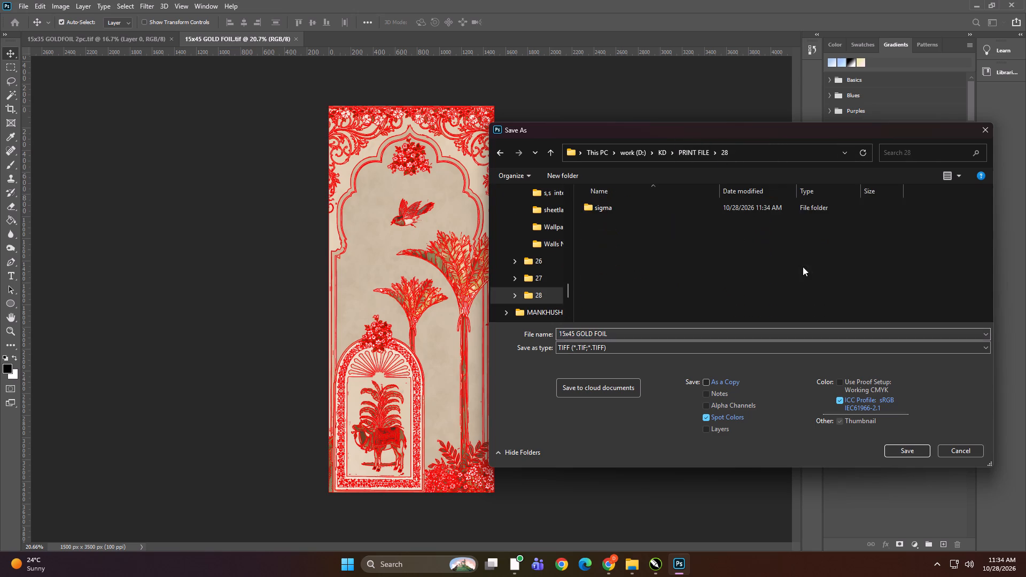
pyautogui.doubleClick(672, 208)
# Change the size in the second panel's file name so that it reads 15x35 GOLD FOIL.
pyautogui.click(628, 333)
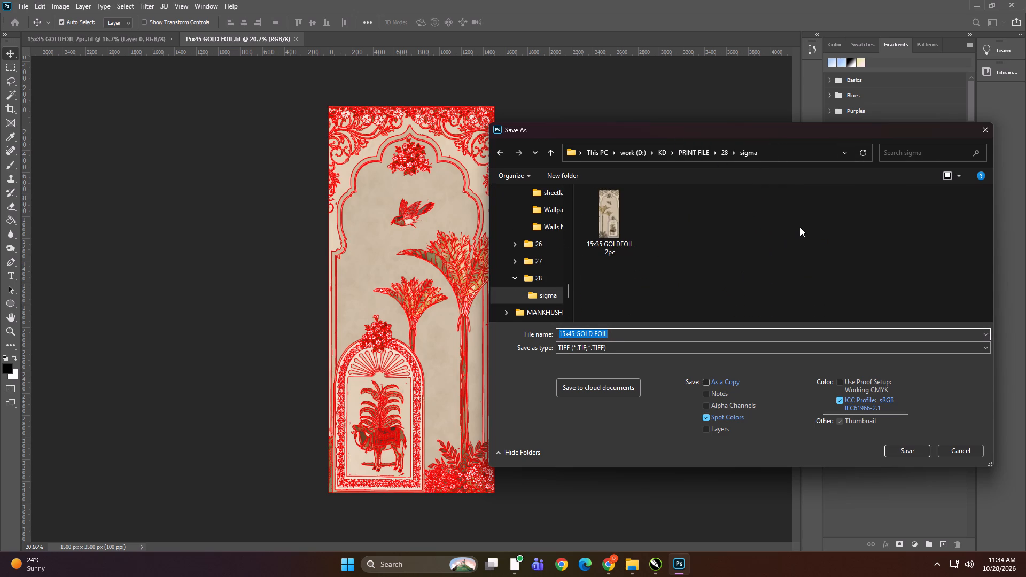
pyautogui.press('Left')
pyautogui.press('Right')
pyautogui.press('Right')
pyautogui.press('Right')
pyautogui.press('Right')
pyautogui.press('BackSpace')
pyautogui.press('3')
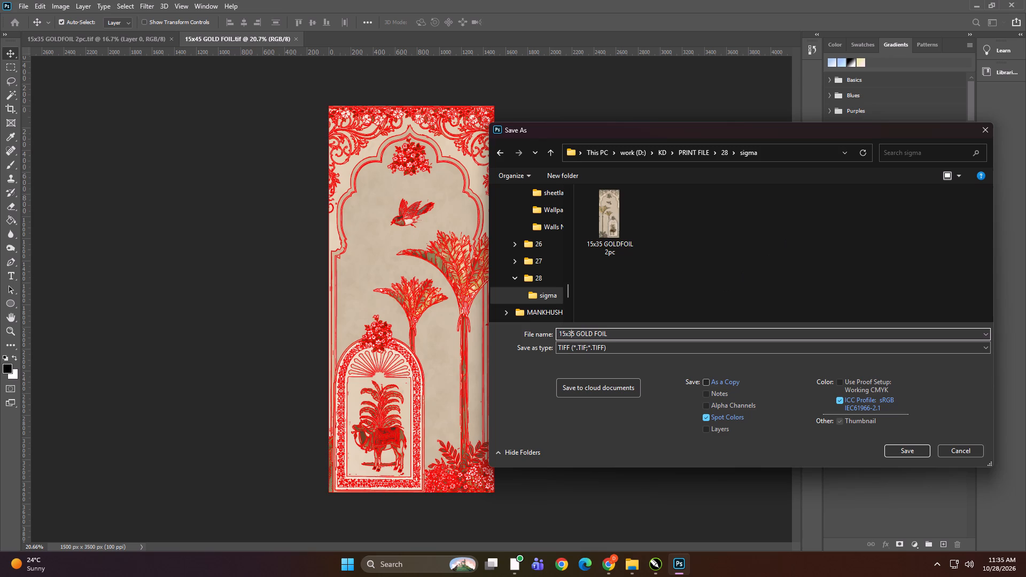
# Save the second panel in the sigma folder as the TIFF 15x35 GOLD FOIL, accepting the current TIFF options.
pyautogui.press('Return')
pyautogui.press('Return')
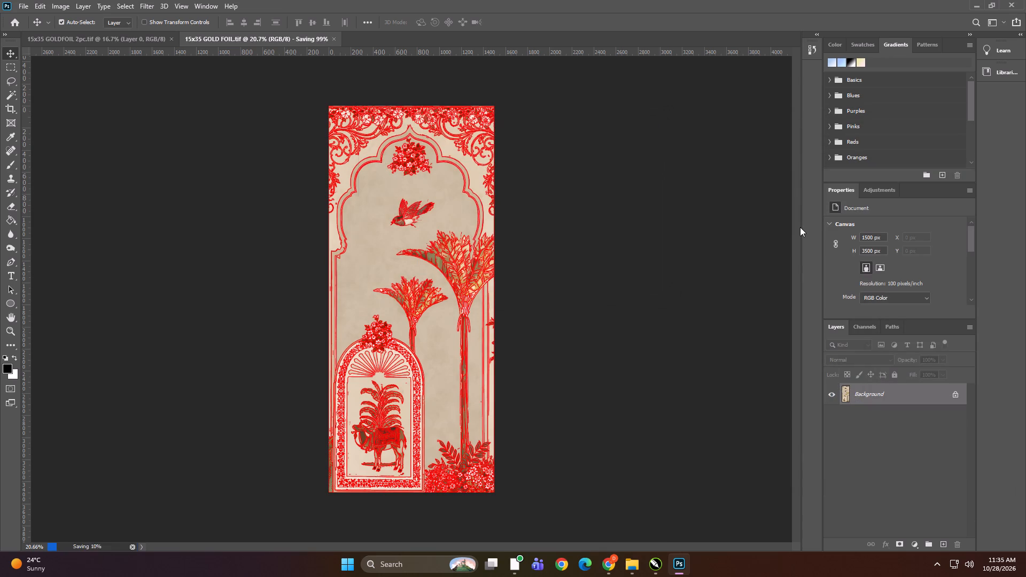
# Close both 15x35 gold foil documents and return to the gold search results in File Explorer.
pyautogui.click(175, 41)
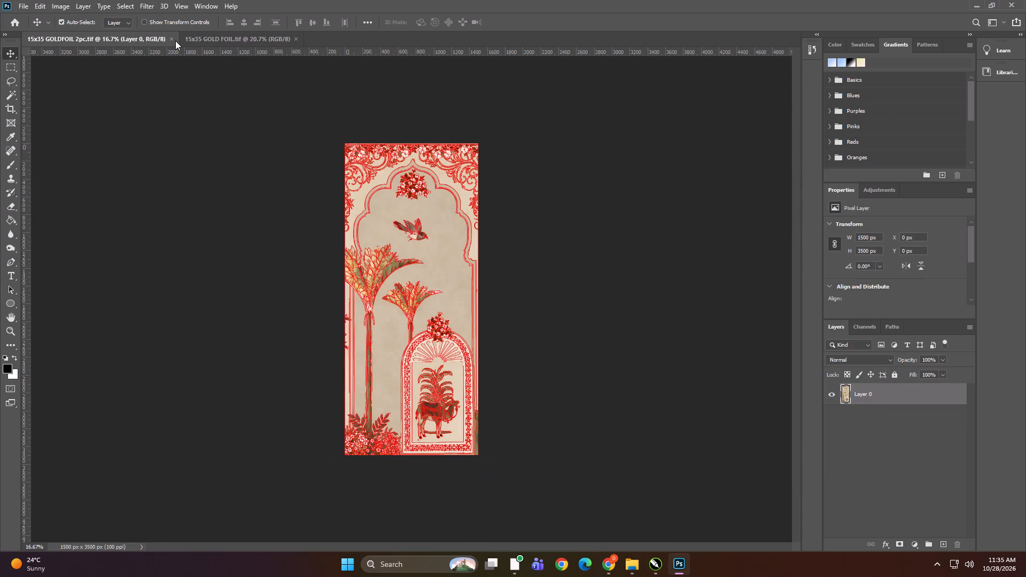
pyautogui.click(175, 41)
pyautogui.click(172, 40)
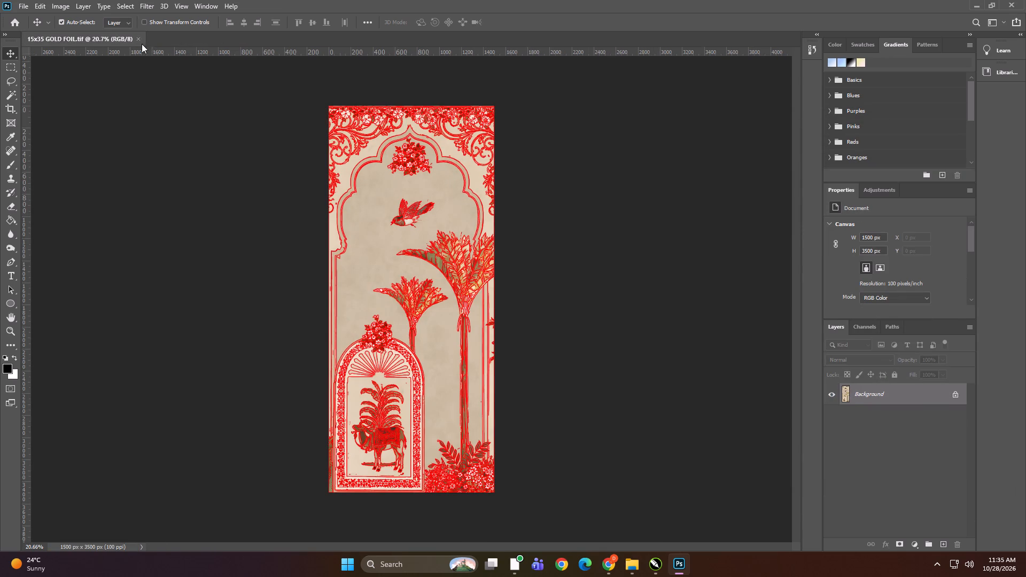
pyautogui.click(139, 38)
pyautogui.click(981, 9)
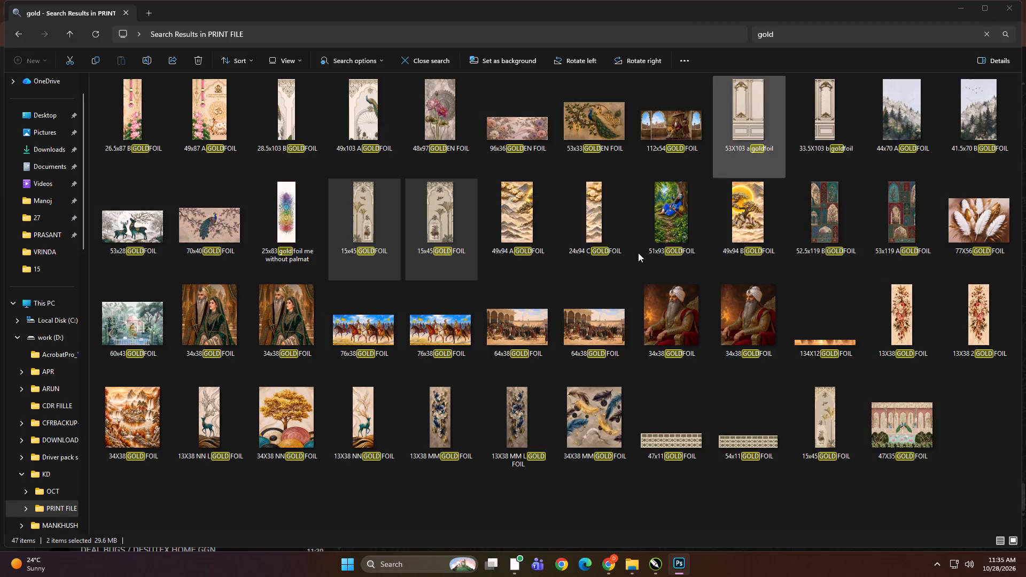
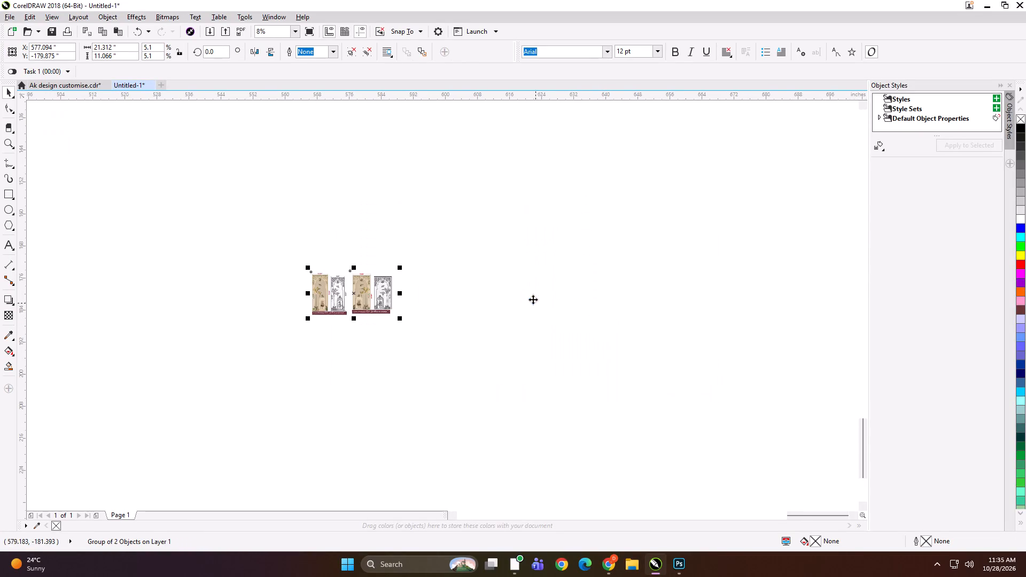
# Scale the selected group of two panel previews down proportionally to about 3.8 x 2 inches.
pyautogui.scroll(2, 328, 309)
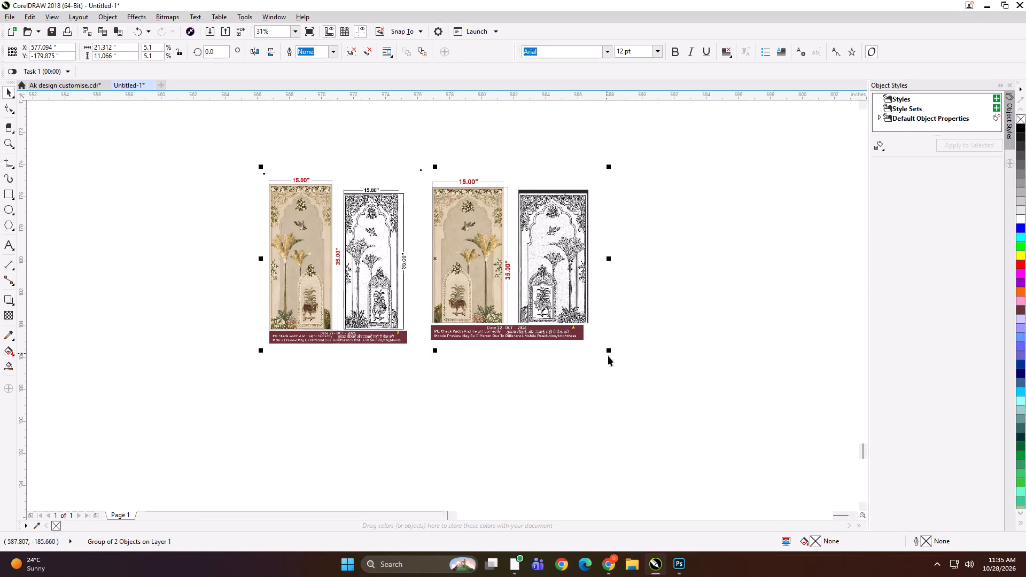
pyautogui.keyDown('shift'); pyautogui.moveTo(610, 355); pyautogui.dragTo(469, 283); pyautogui.keyUp('shift')
# Export only the selected preview group to the Downloads folder as a PNG named sfd.
pyautogui.hotkey('ctrl', 'e')
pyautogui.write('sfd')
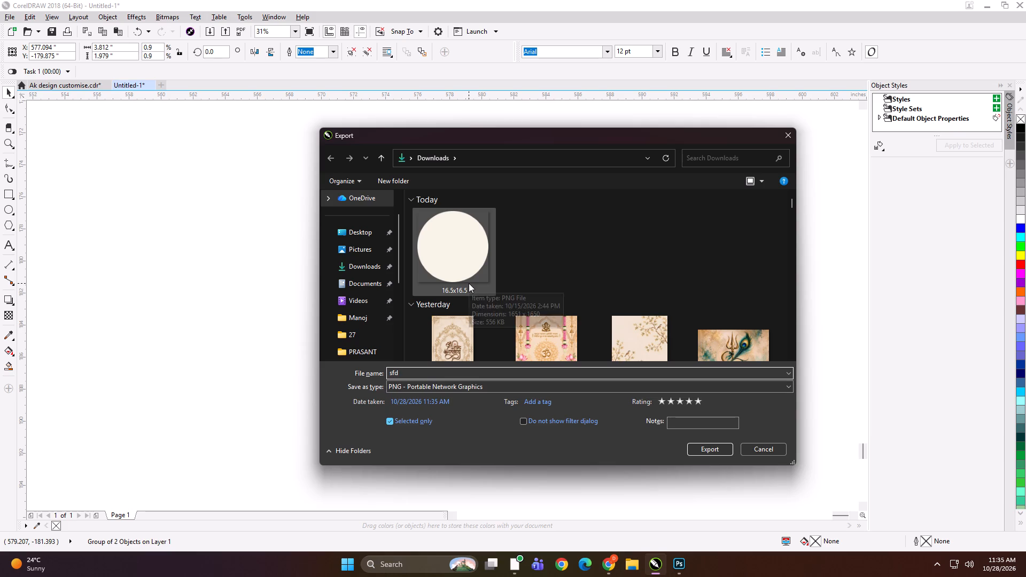
# Set the CorelDRAW export destination to work (D:) > KD > PRINT FILE > 28 > sigma.
pyautogui.click(366, 266)
pyautogui.scroll(-1, 363, 307)
pyautogui.click(361, 284)
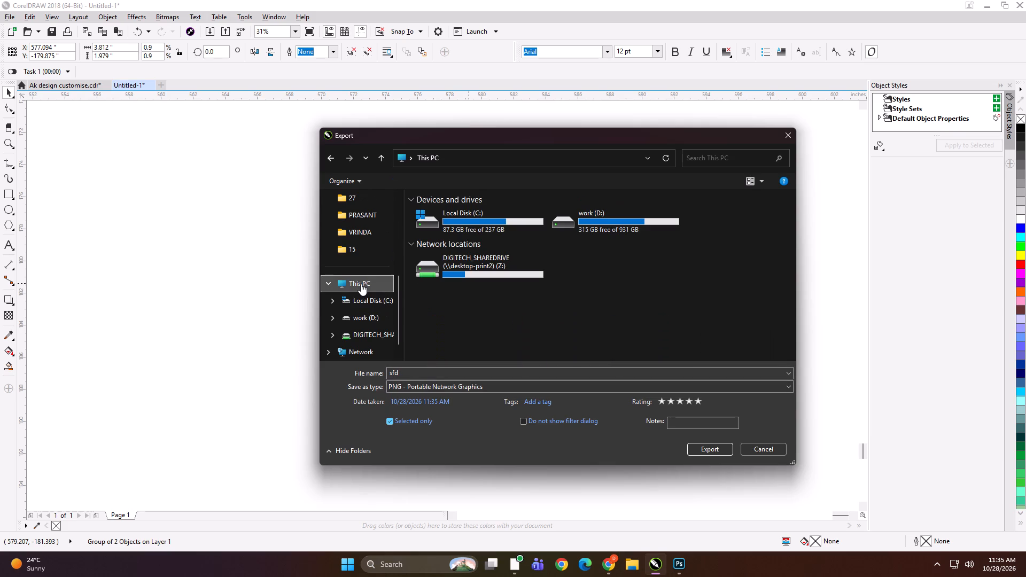
pyautogui.doubleClick(633, 216)
pyautogui.doubleClick(621, 267)
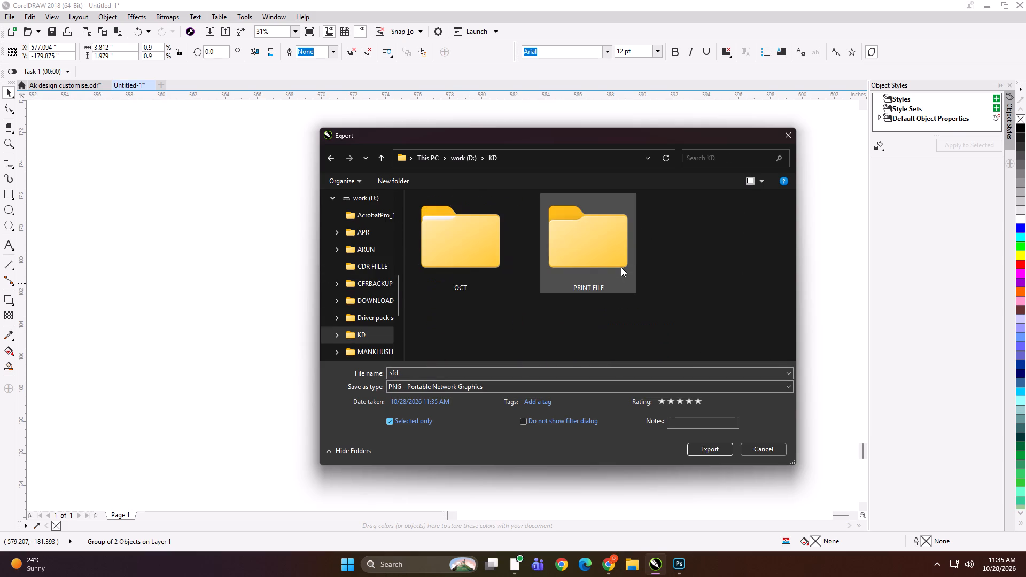
pyautogui.click(599, 255)
pyautogui.doubleClick(484, 253)
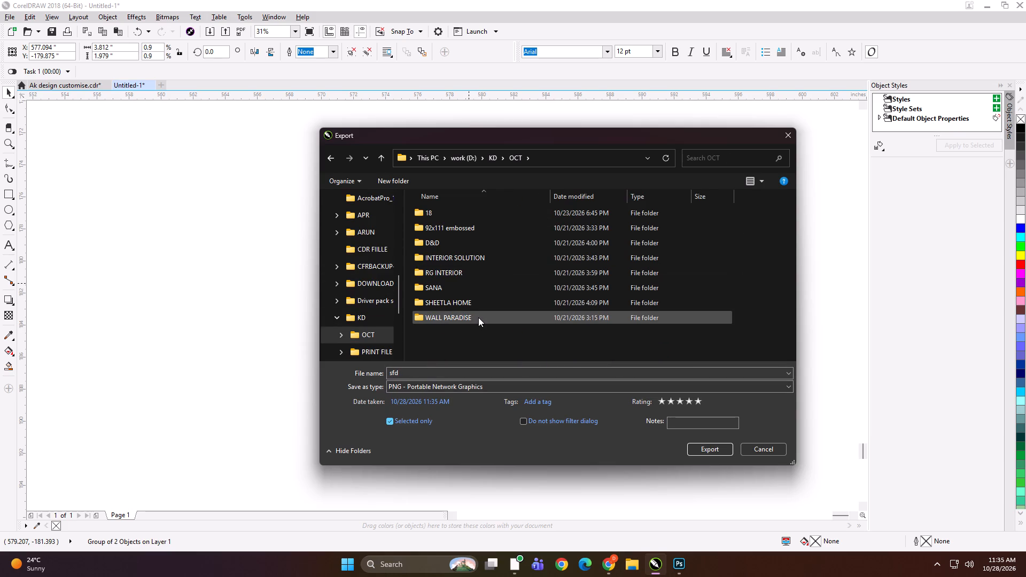
pyautogui.press('BackSpace')
pyautogui.doubleClick(602, 228)
pyautogui.click(633, 256)
pyautogui.doubleClick(633, 266)
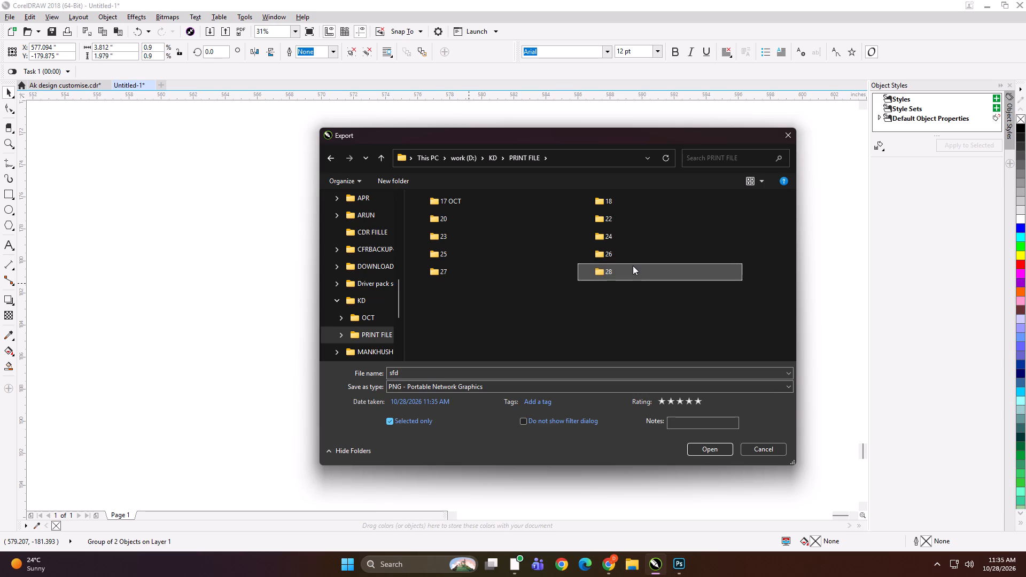
pyautogui.doubleClick(493, 216)
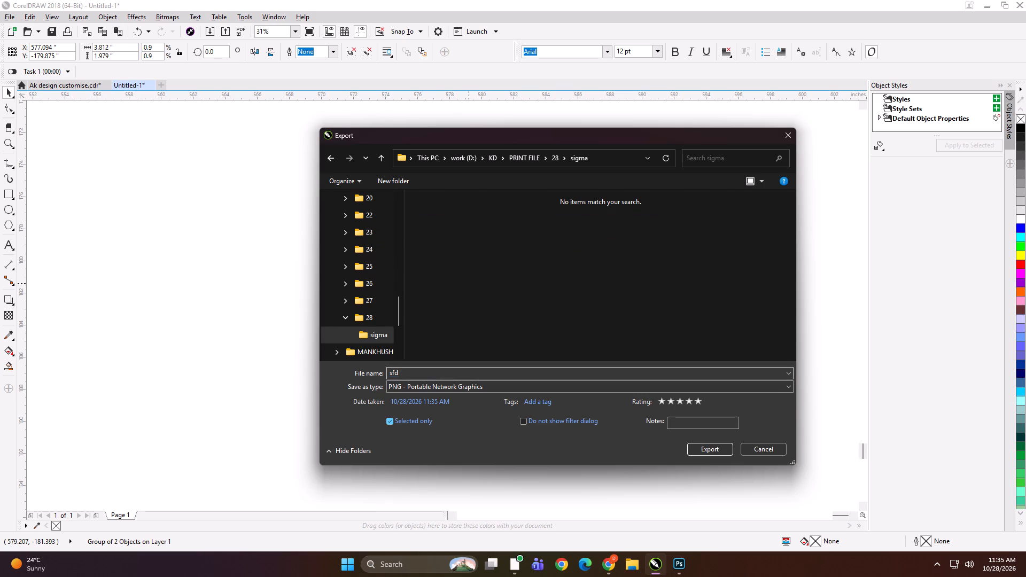
# Export the selected arch panel proofs as a JPG - JPEG Bitmaps file named sff.
pyautogui.click(483, 374)
pyautogui.write('sff')
pyautogui.click(491, 388)
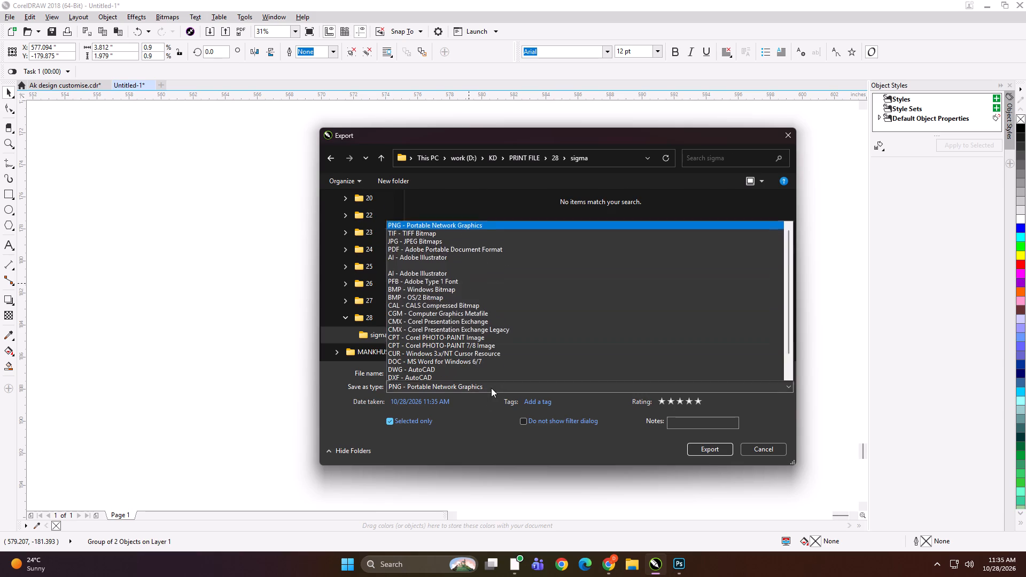
pyautogui.click(452, 161)
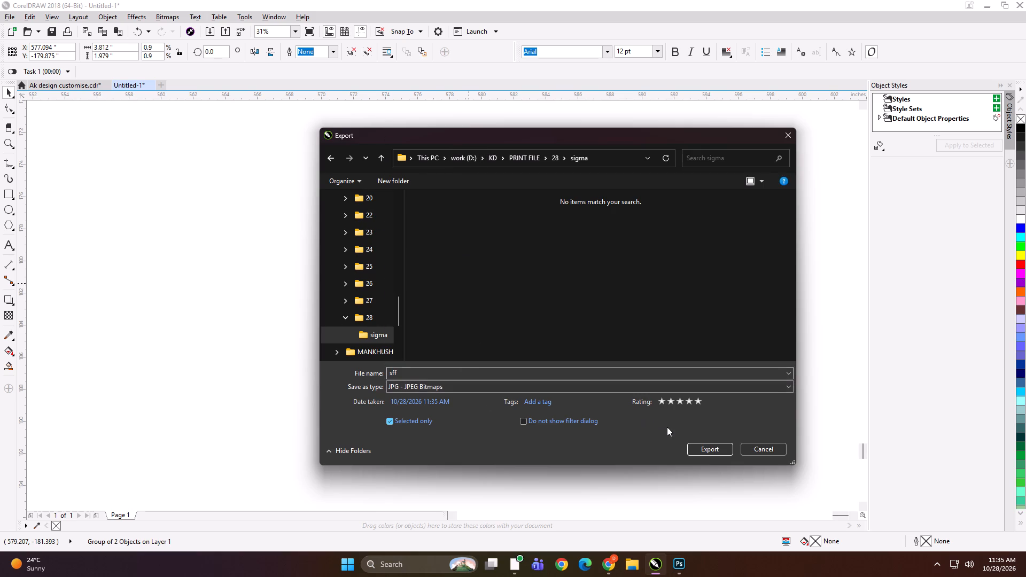
pyautogui.click(514, 387)
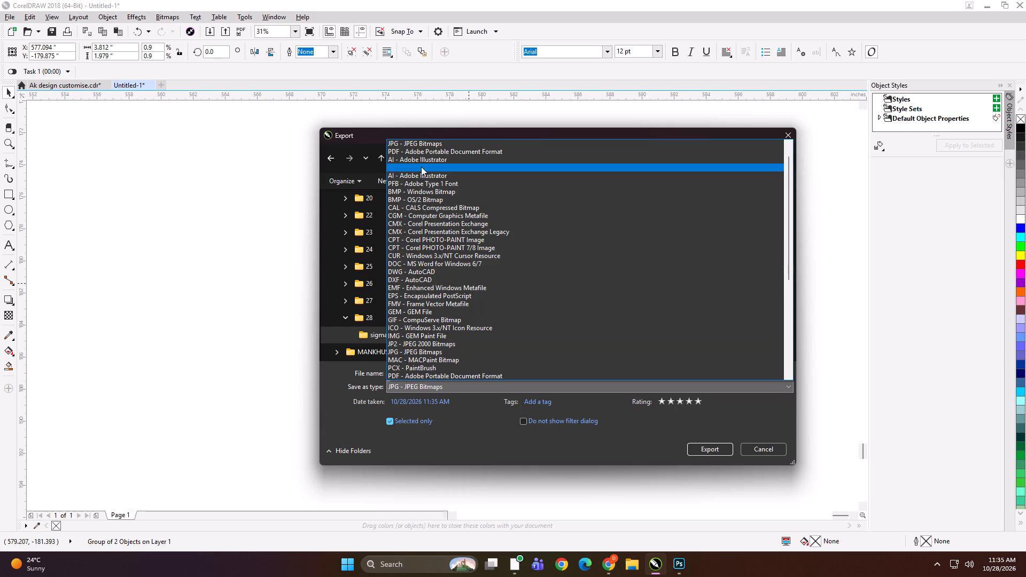
pyautogui.click(705, 443)
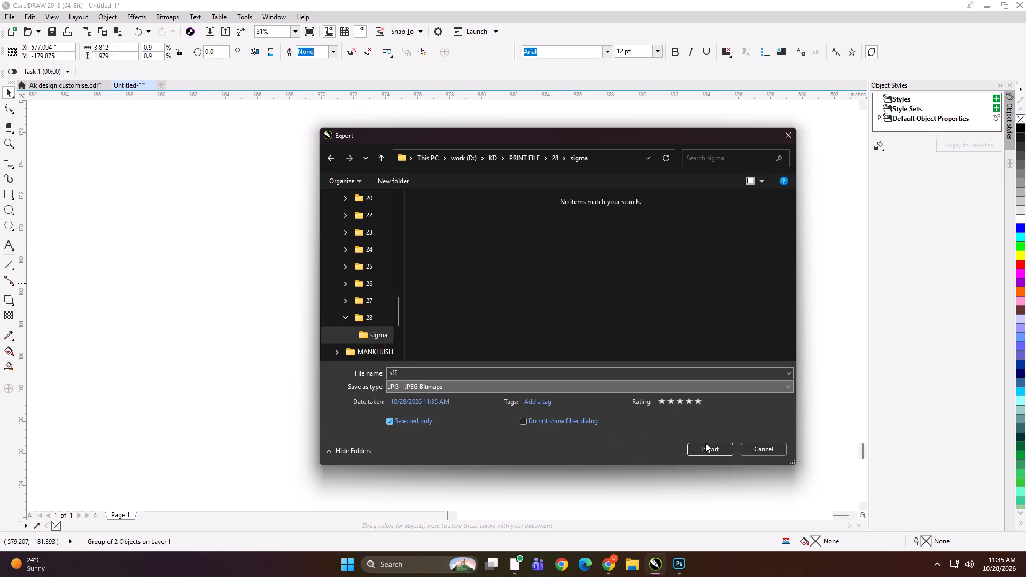
pyautogui.click(706, 447)
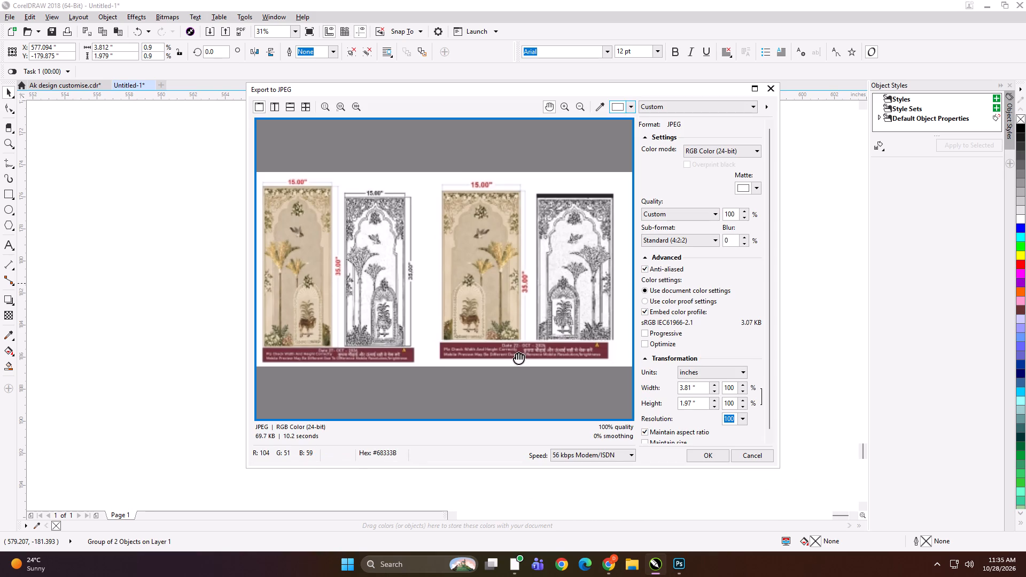
pyautogui.press('Delete')
pyautogui.press('Return')
# Delete the exported group of arch panel proofs from the drawing.
pyautogui.press('F4')
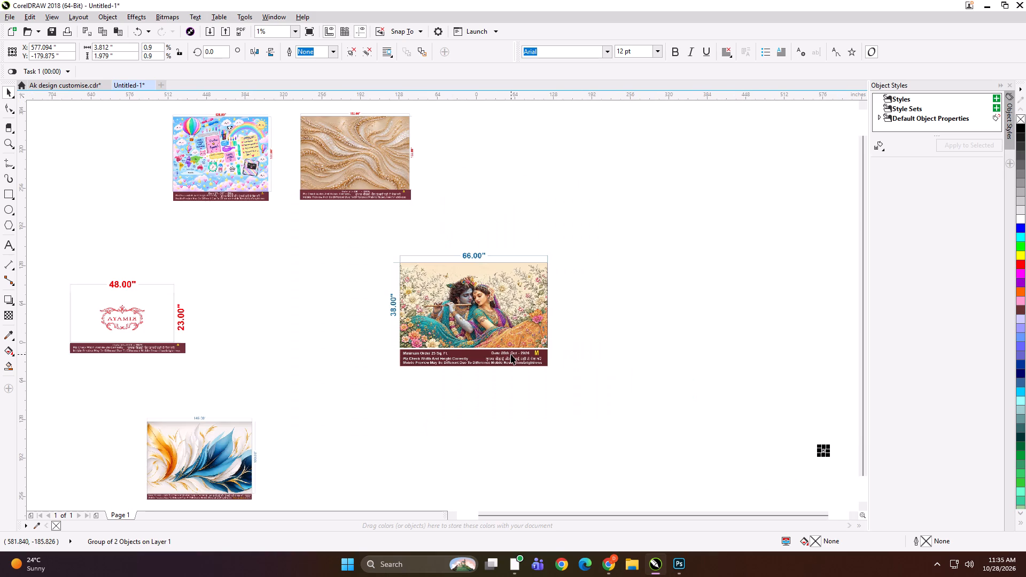
pyautogui.scroll(-1, 540, 303)
pyautogui.press('Delete')
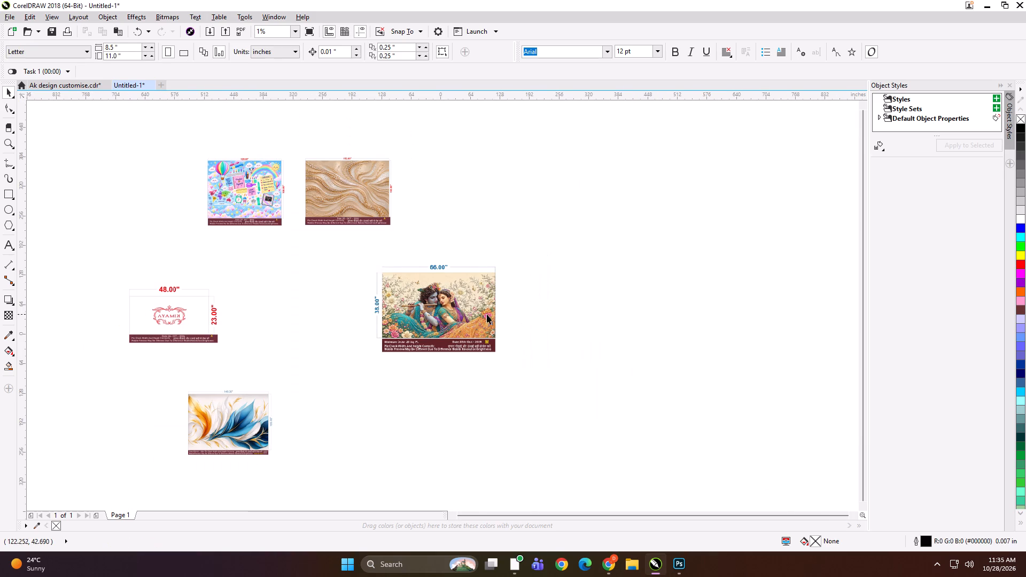
# Shift the 66 x 38 inch Radha Krishna proof slightly to the left and deselect it.
pyautogui.moveTo(483, 313); pyautogui.dragTo(456, 317)
pyautogui.click(704, 300)
# Switch to File Explorer and look through DIGITECH_SHAREDRIVE (Z:), including its file folder and the 27 subfolder.
pyautogui.click(629, 568)
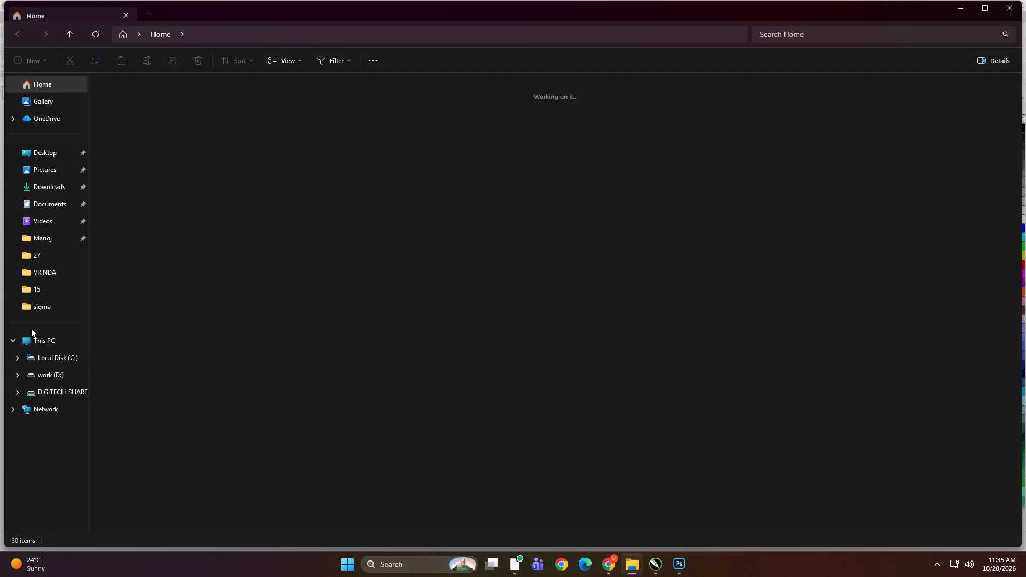
pyautogui.click(34, 341)
pyautogui.doubleClick(138, 303)
pyautogui.doubleClick(499, 150)
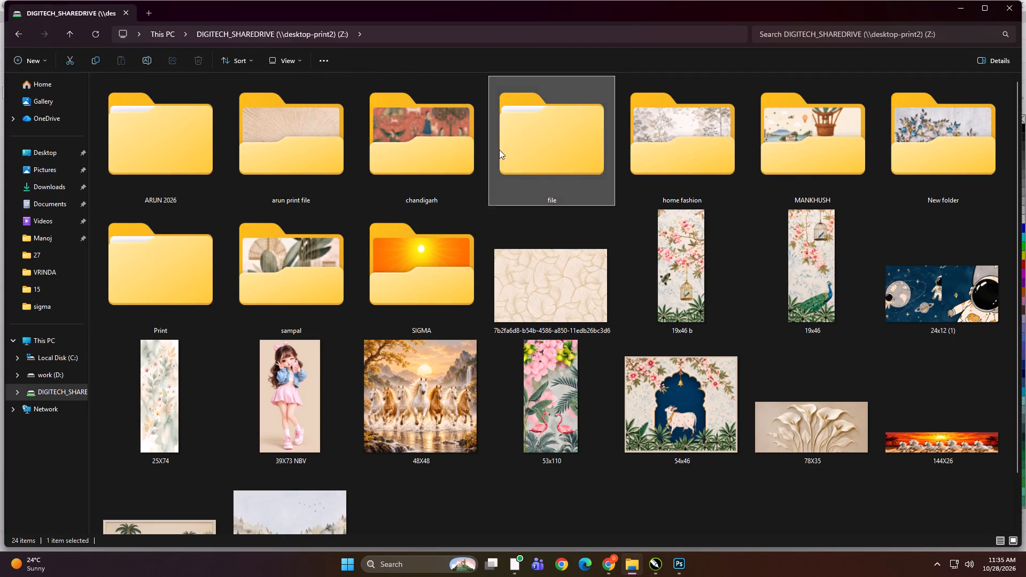
pyautogui.click(1020, 145)
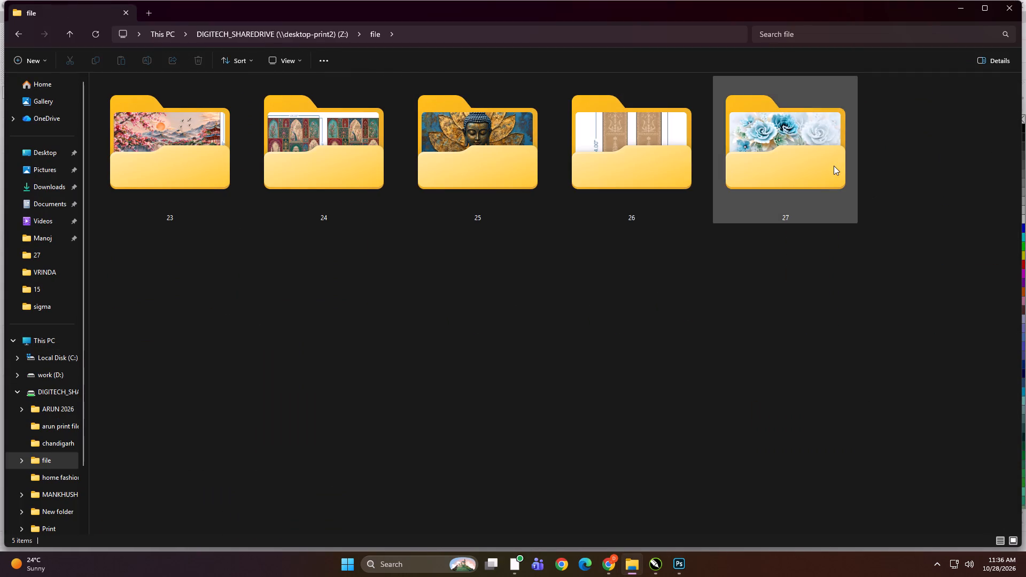
pyautogui.doubleClick(834, 166)
pyautogui.press('BackSpace')
pyautogui.click(587, 308)
pyautogui.press('BackSpace')
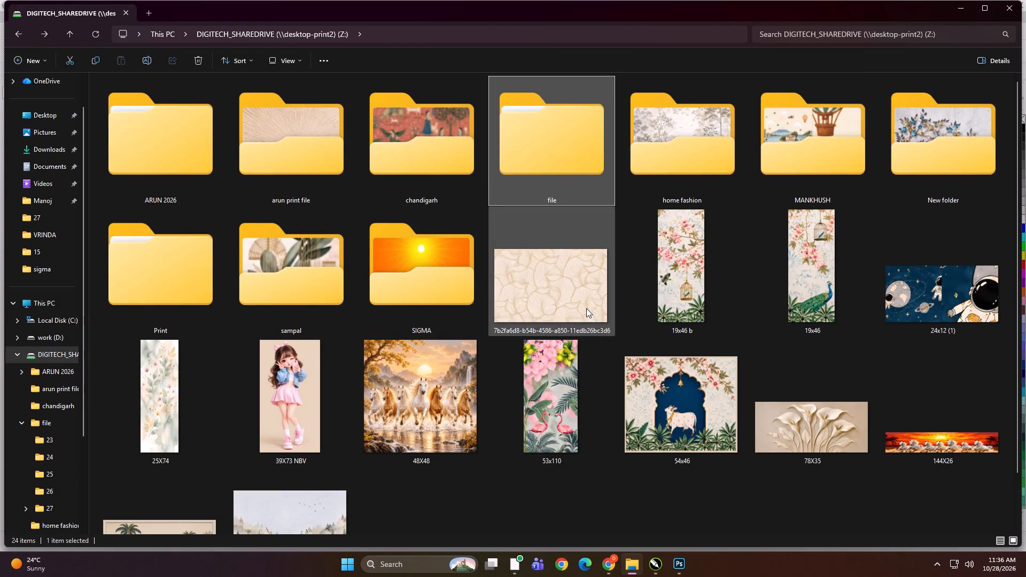
pyautogui.scroll(-3, 517, 412)
pyautogui.click(576, 449)
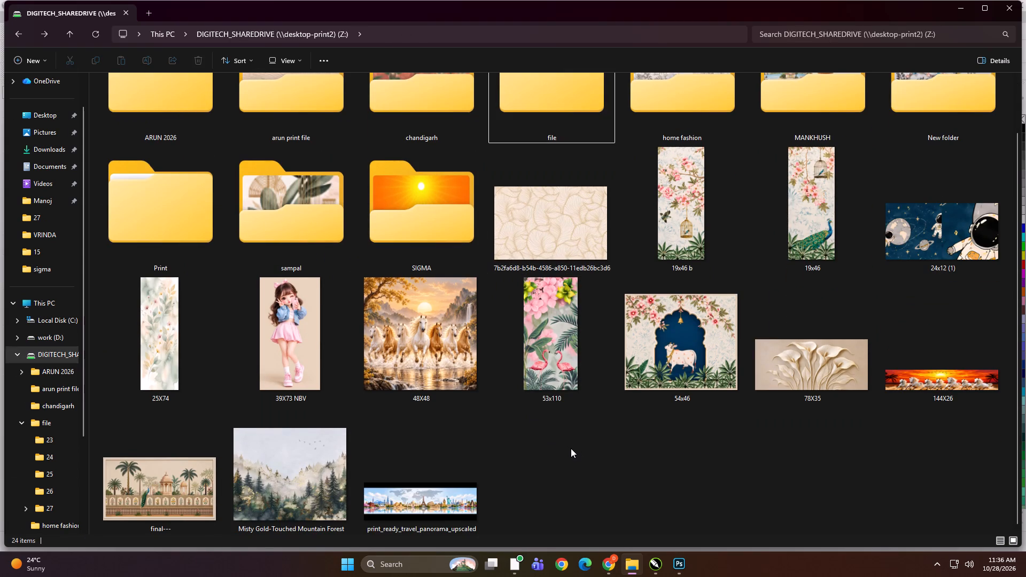
pyautogui.click(571, 448)
pyautogui.scroll(2, 571, 448)
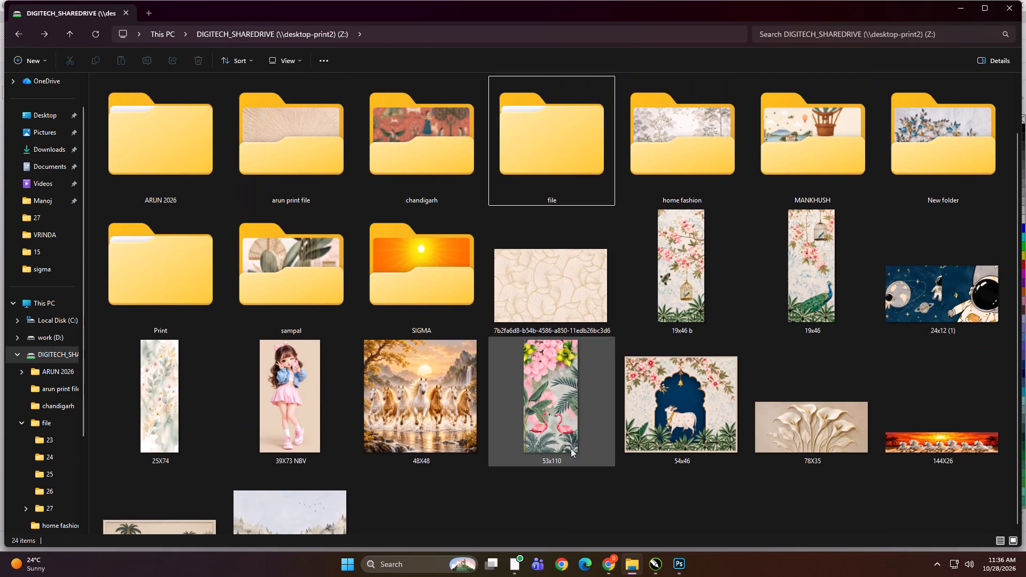
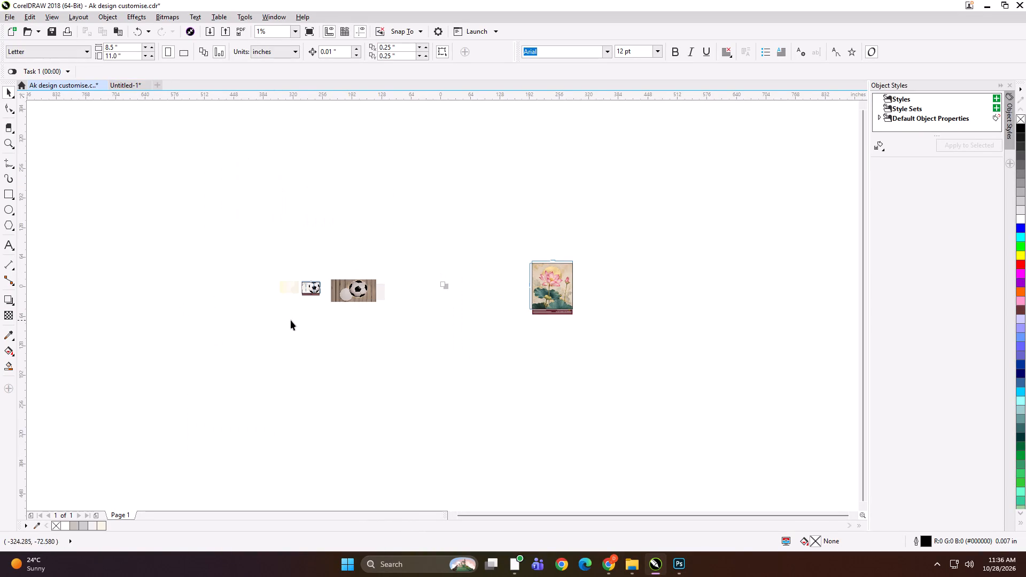
# Check the football proof, then switch to Photoshop, open the recent 16.5x16.5.png and examine the cream circle's texture up close.
pyautogui.scroll(2, 290, 308)
pyautogui.scroll(1, 660, 224)
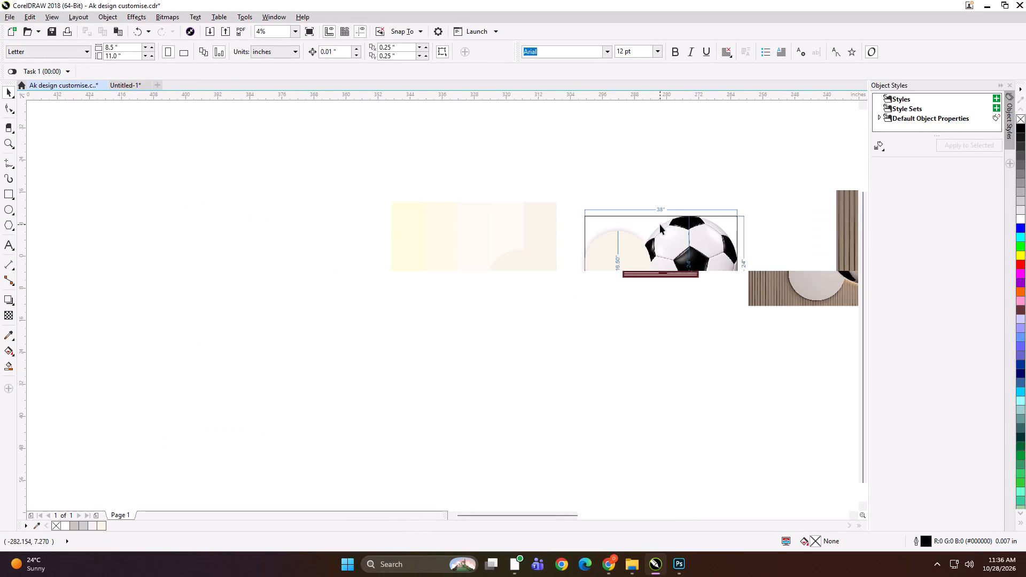
pyautogui.scroll(1, 660, 224)
pyautogui.scroll(-1, 588, 222)
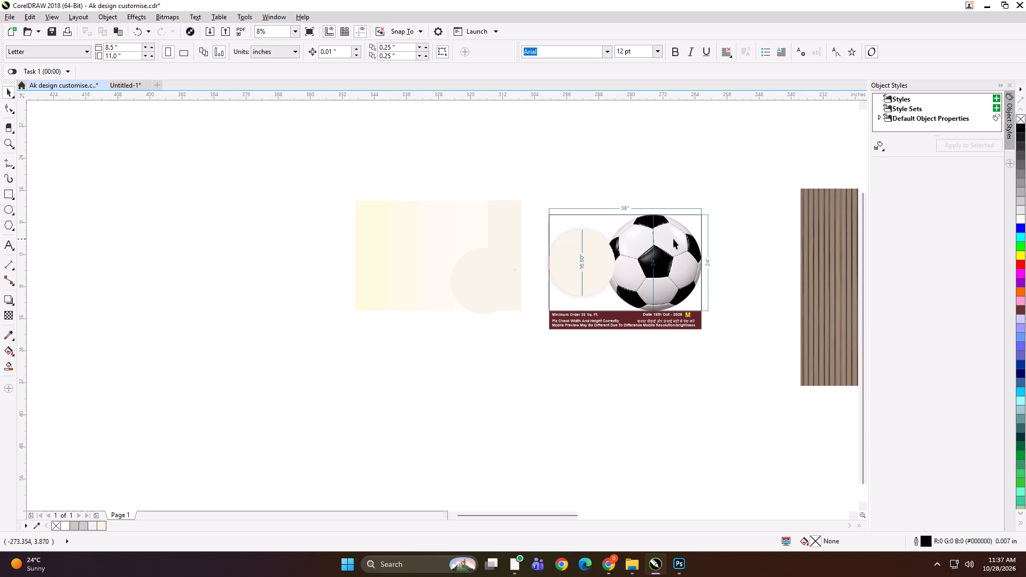
pyautogui.scroll(1, 713, 237)
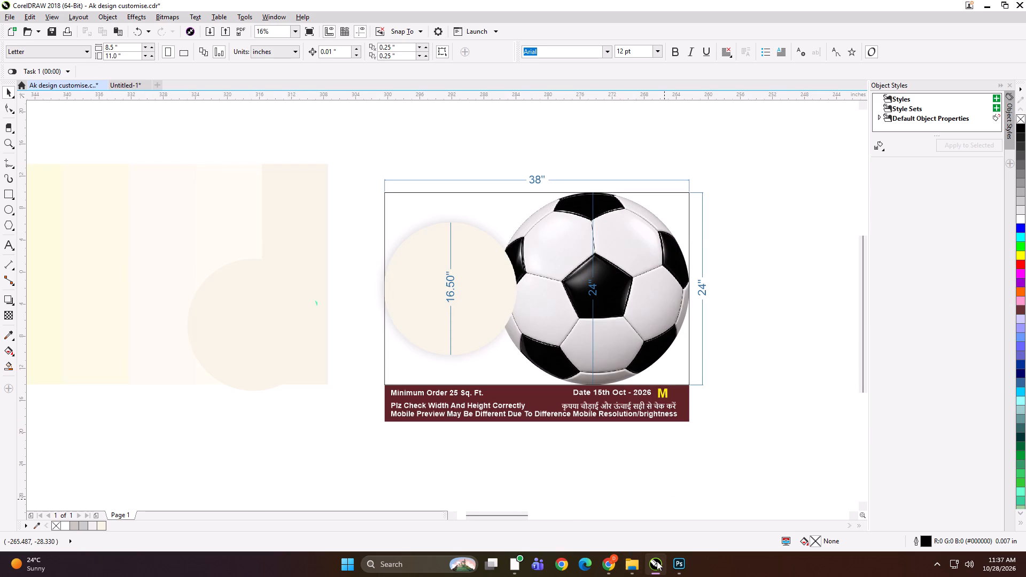
pyautogui.click(681, 568)
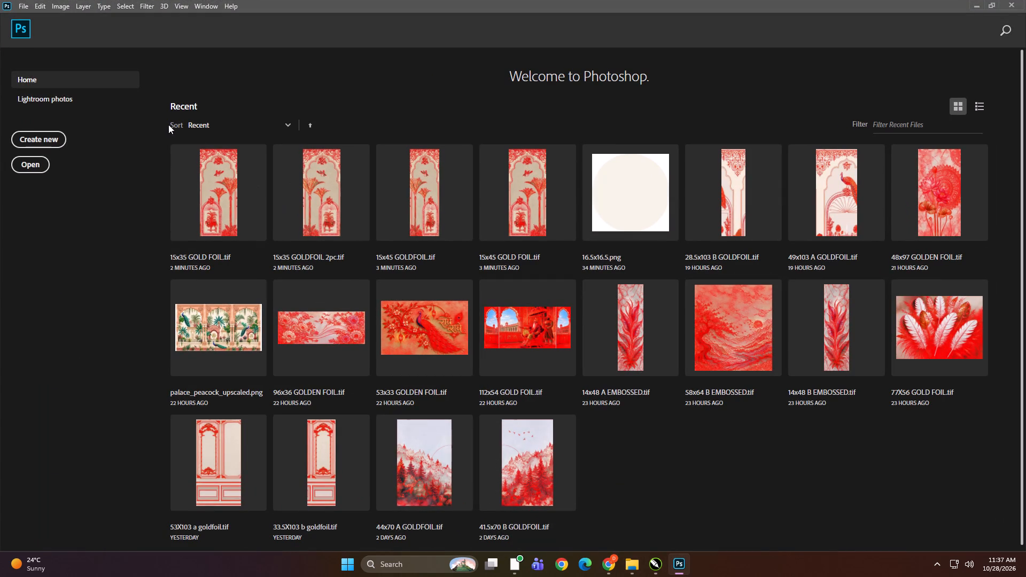
pyautogui.doubleClick(633, 193)
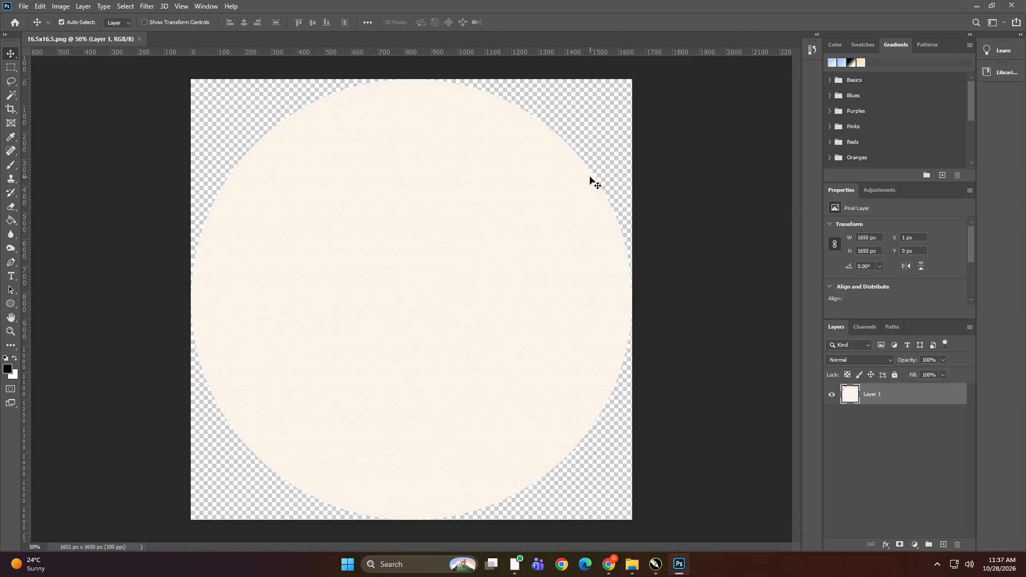
pyautogui.scroll(2, 486, 215)
pyautogui.keyDown('alt'); pyautogui.scroll(12, 403, 388); pyautogui.keyUp('alt')
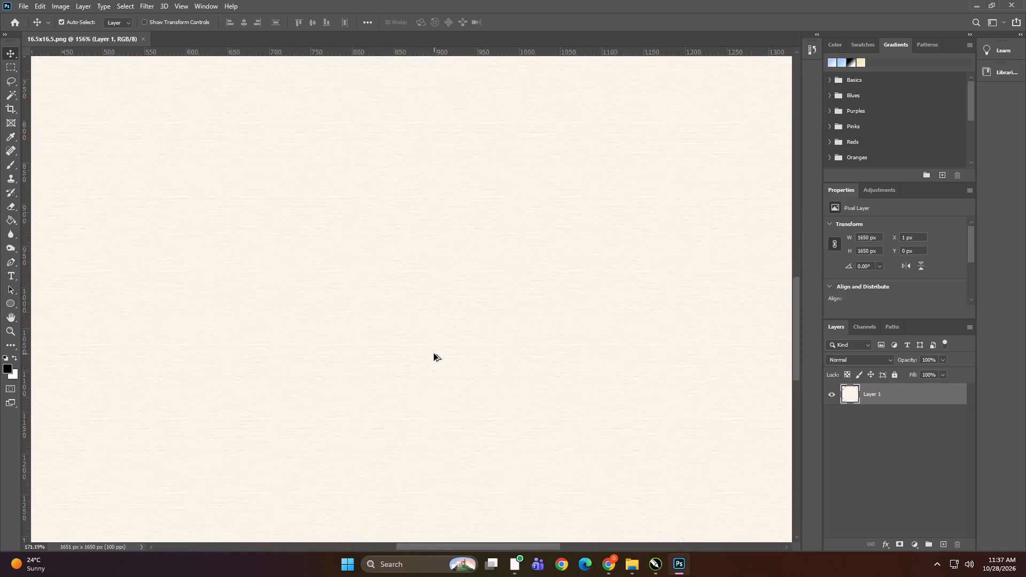
pyautogui.keyDown('alt'); pyautogui.scroll(3, 434, 354); pyautogui.keyUp('alt')
pyautogui.keyDown('alt'); pyautogui.scroll(-18, 446, 339); pyautogui.keyUp('alt')
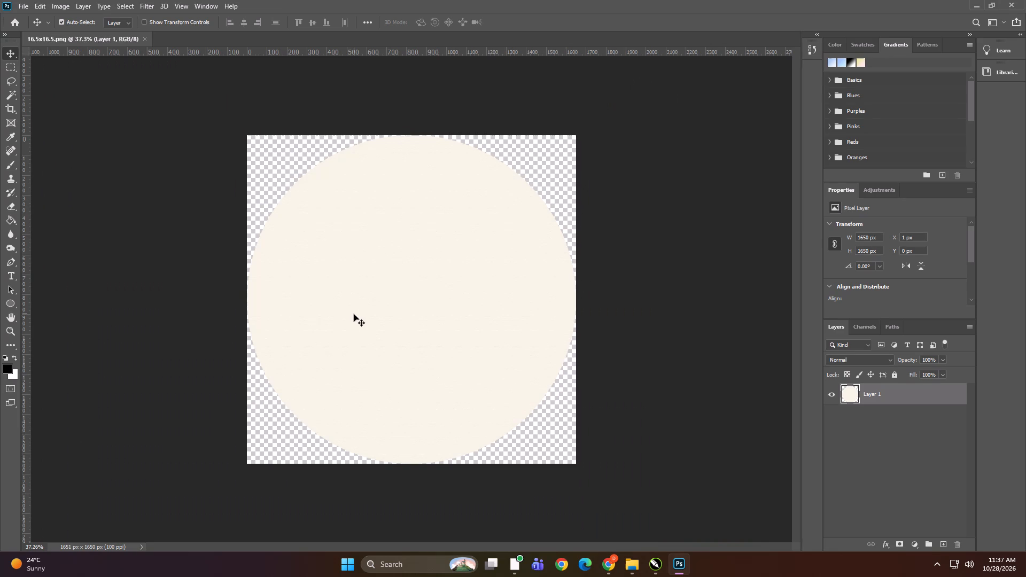
pyautogui.keyDown('alt'); pyautogui.scroll(7, 360, 311); pyautogui.keyUp('alt')
pyautogui.keyDown('alt'); pyautogui.scroll(-6, 360, 310); pyautogui.keyUp('alt')
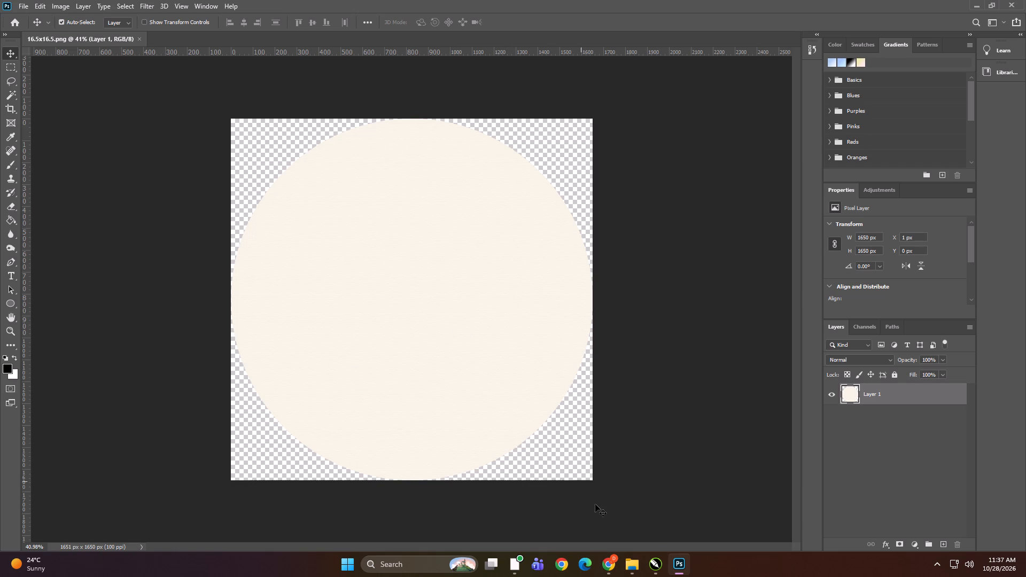
# Switch to CorelDRAW and delete the 38, 24 and 16.50 inch dimensions and the maroon order-note footer from the football proof.
pyautogui.click(662, 566)
pyautogui.moveTo(381, 244); pyautogui.dragTo(605, 294)
pyautogui.hotkey('ctrl', 'z')
pyautogui.click(790, 204)
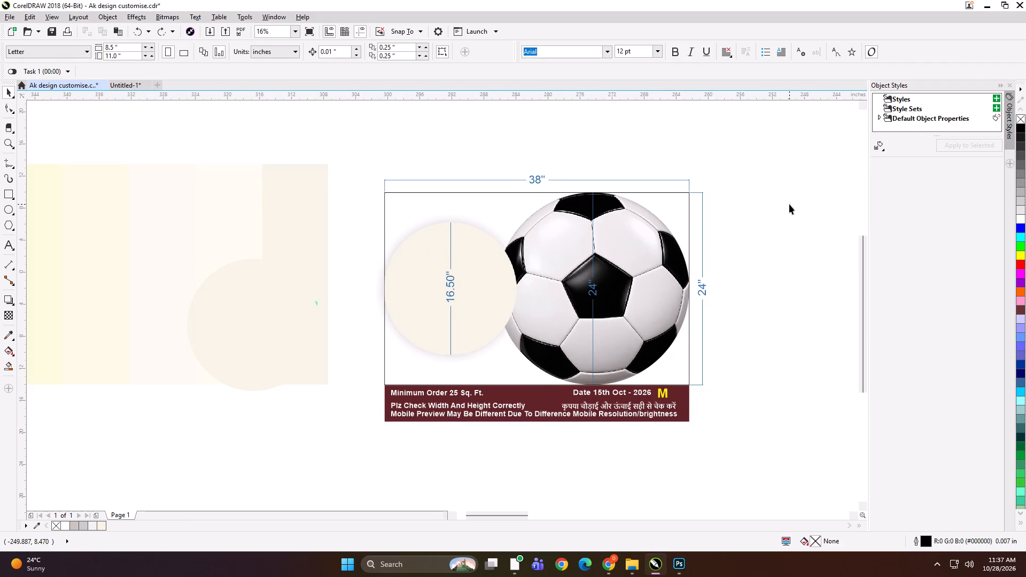
pyautogui.moveTo(788, 207); pyautogui.dragTo(683, 337)
pyautogui.press('Delete')
pyautogui.click(594, 293)
pyautogui.press('Delete')
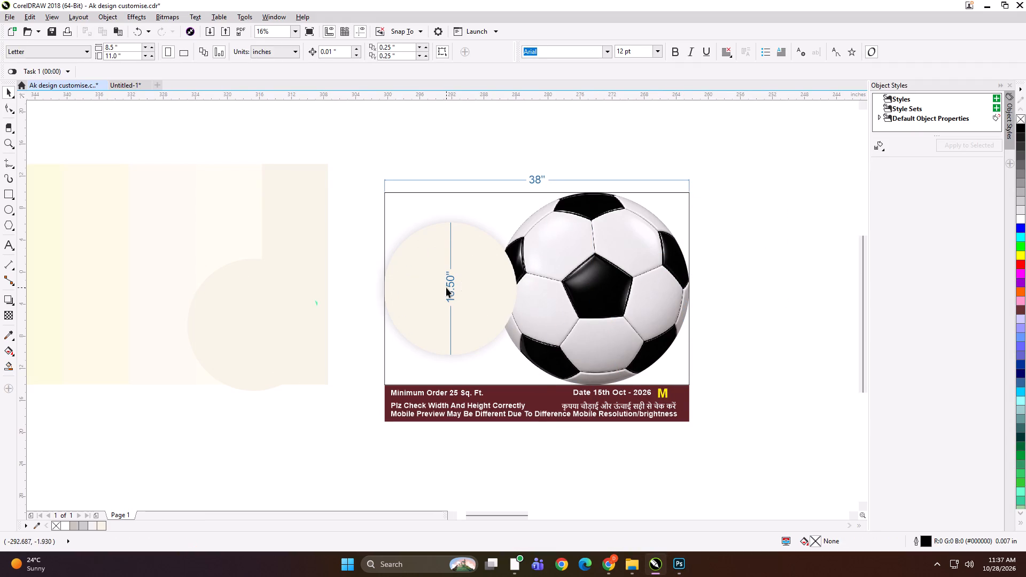
pyautogui.click(446, 286)
pyautogui.press('Delete')
pyautogui.moveTo(489, 162); pyautogui.dragTo(570, 205)
pyautogui.press('Delete')
pyautogui.click(556, 399)
pyautogui.press('Delete')
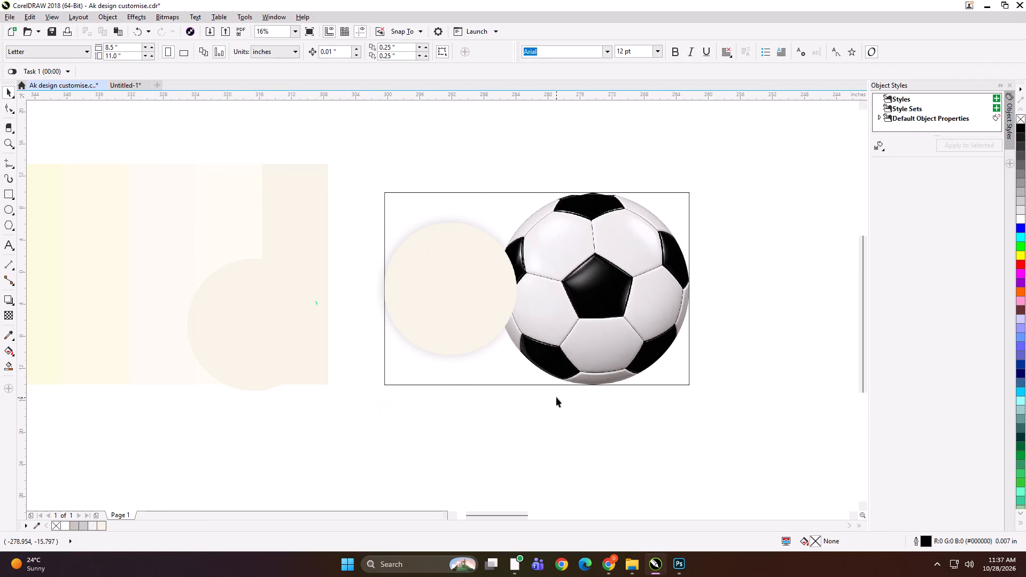
# Bring the football image to the front so it overlaps the cream circle and the frame rectangle.
pyautogui.scroll(-1, 667, 204)
pyautogui.moveTo(694, 158); pyautogui.dragTo(510, 350)
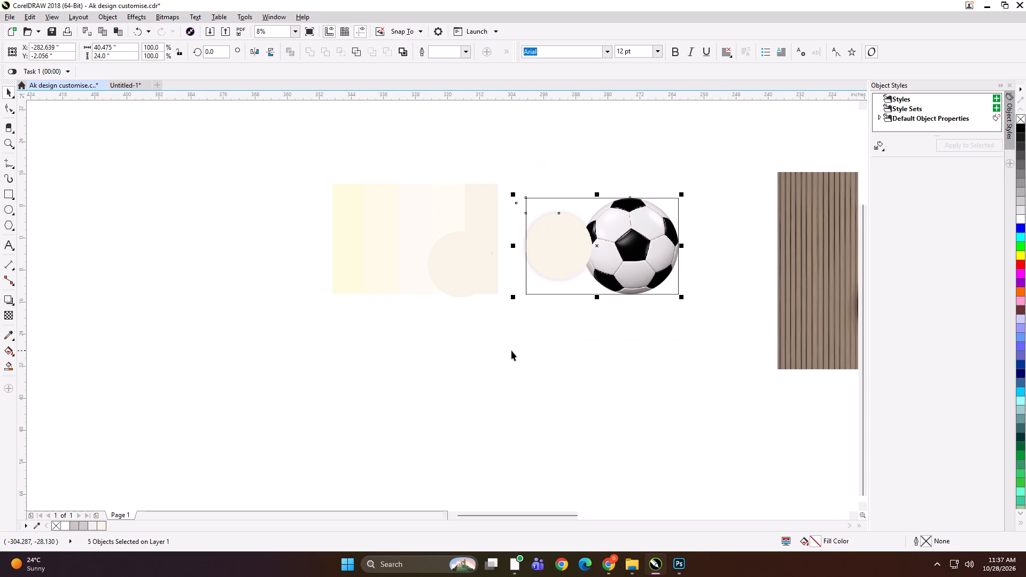
pyautogui.click(597, 353)
pyautogui.scroll(1, 600, 268)
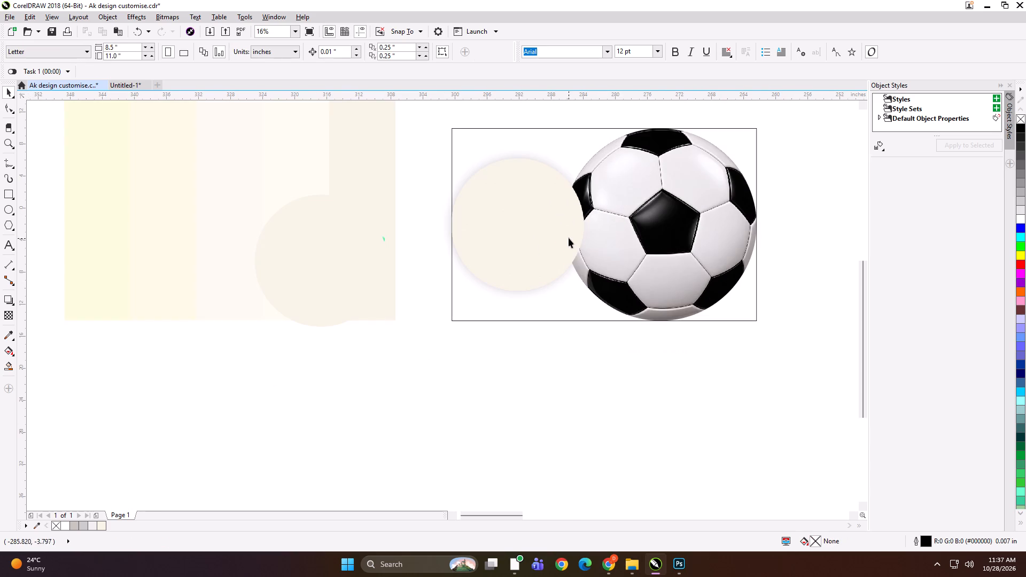
pyautogui.click(639, 230)
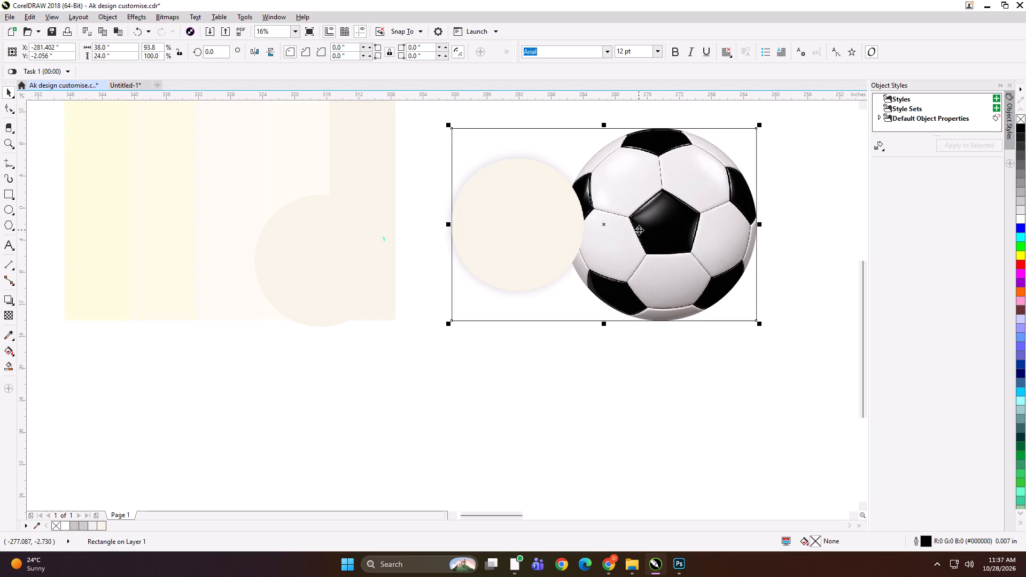
pyautogui.keyDown('alt'); pyautogui.click(639, 230); pyautogui.keyUp('alt')
pyautogui.hotkey('shift', 'pageup')
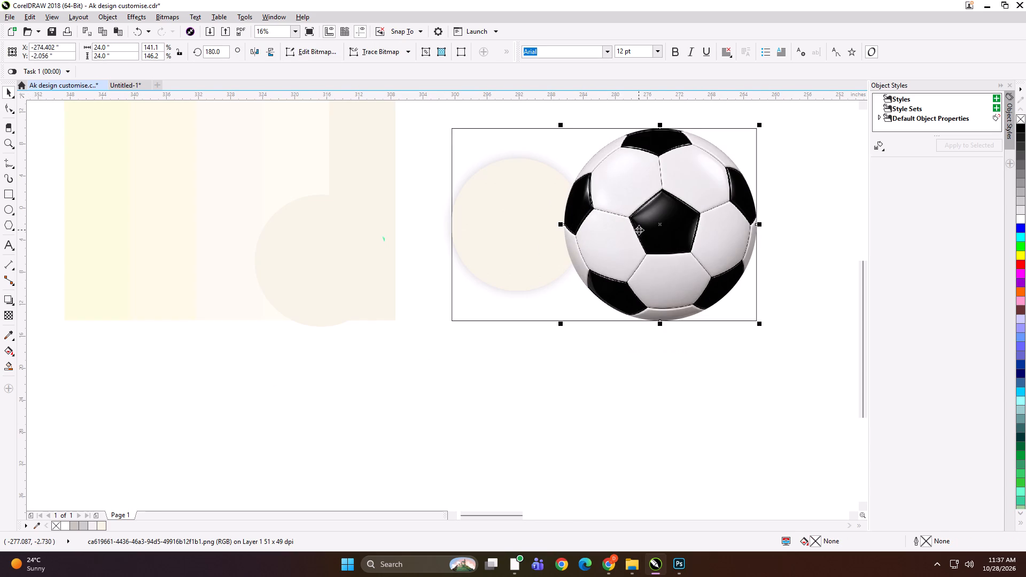
pyautogui.click(638, 383)
# Move the loose cream circle leftwards across the pale swatch strips, clear of the green tick mark.
pyautogui.scroll(-1, 514, 284)
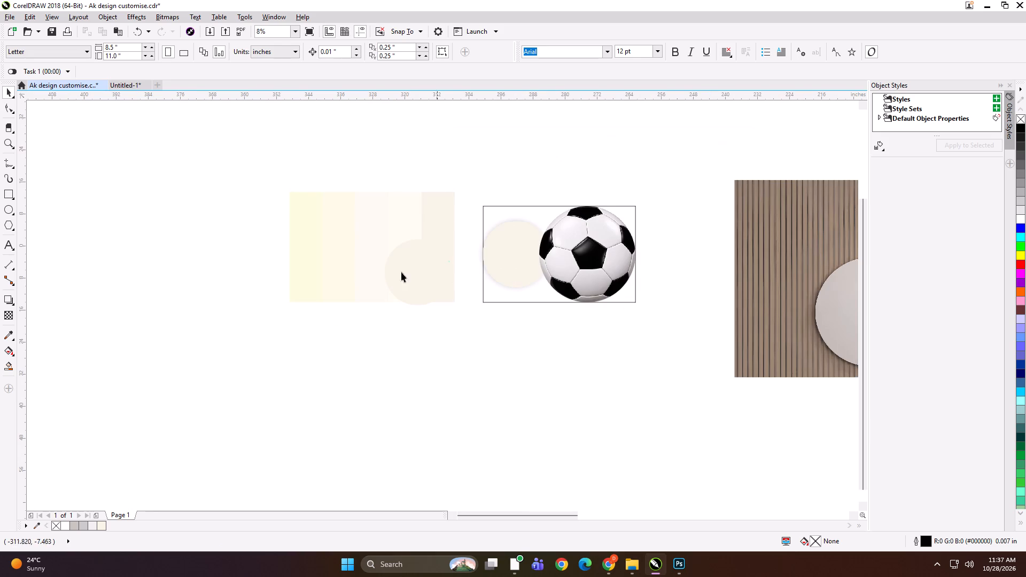
pyautogui.moveTo(388, 270); pyautogui.dragTo(327, 263)
# Group the football, cream circle and frame artwork and export it to Downloads as a TIF - TIFF Bitmap named Ak design customiseg.
pyautogui.moveTo(450, 166); pyautogui.dragTo(680, 368)
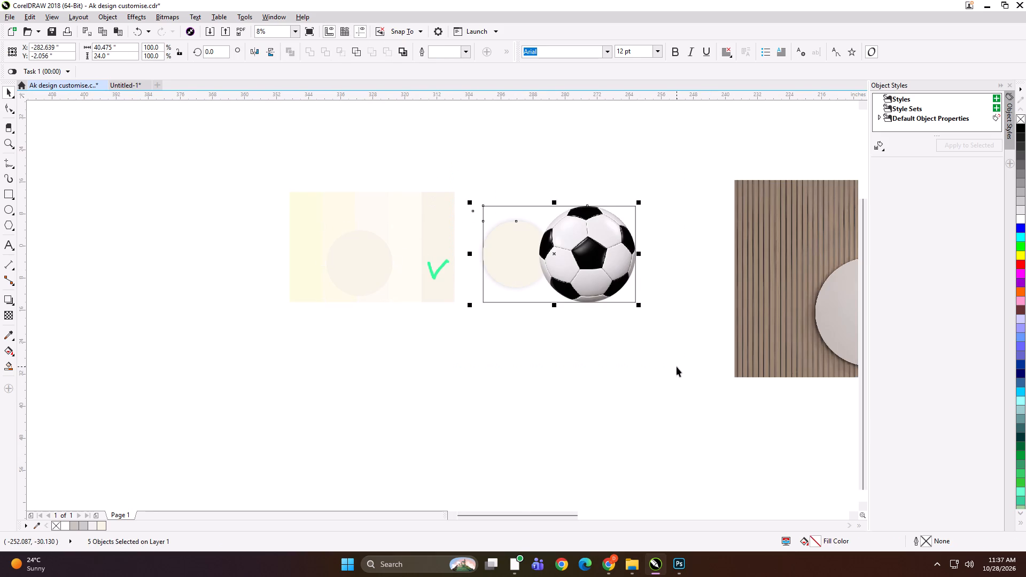
pyautogui.hotkey('ctrl', 'g')
pyautogui.hotkey('ctrl', 'e')
pyautogui.click(359, 262)
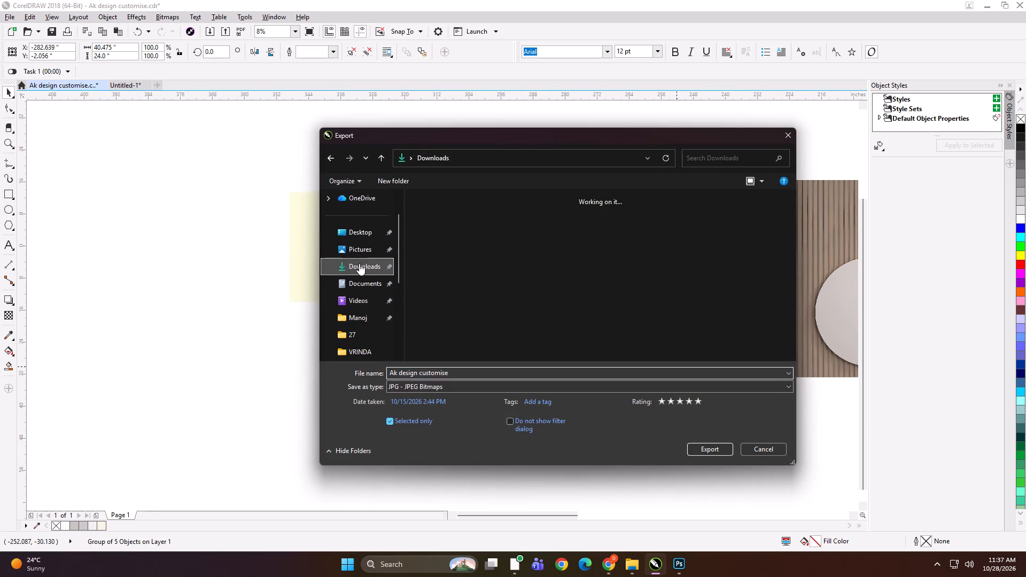
pyautogui.click(452, 370)
pyautogui.click(449, 373)
pyautogui.press('g')
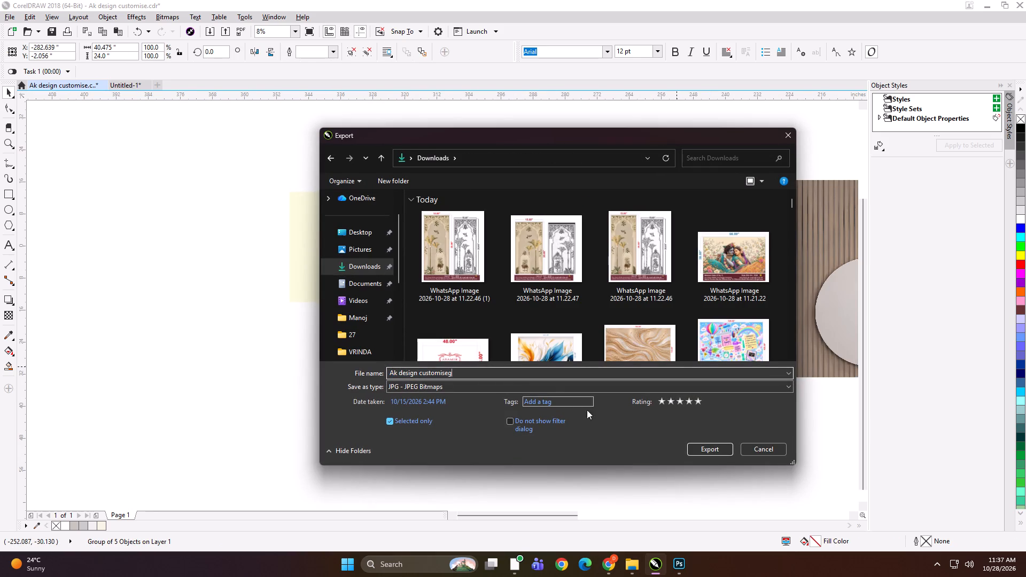
pyautogui.click(564, 388)
pyautogui.click(445, 160)
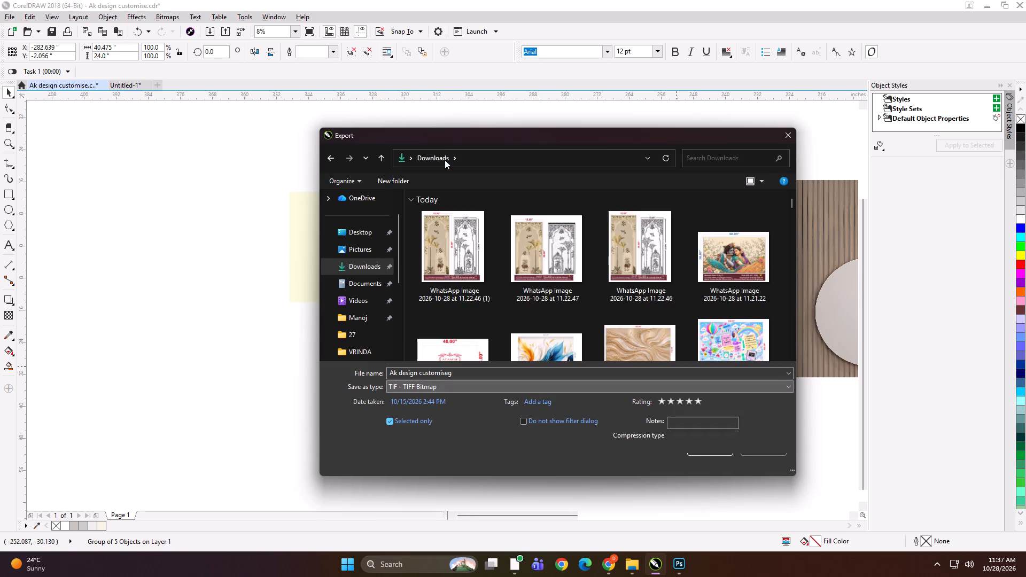
pyautogui.click(701, 456)
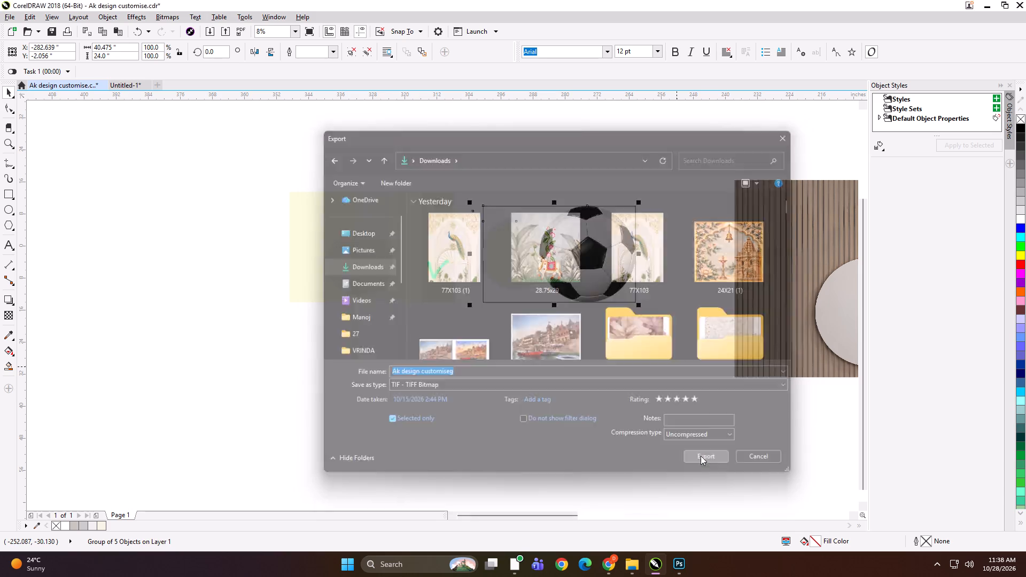
pyautogui.click(535, 412)
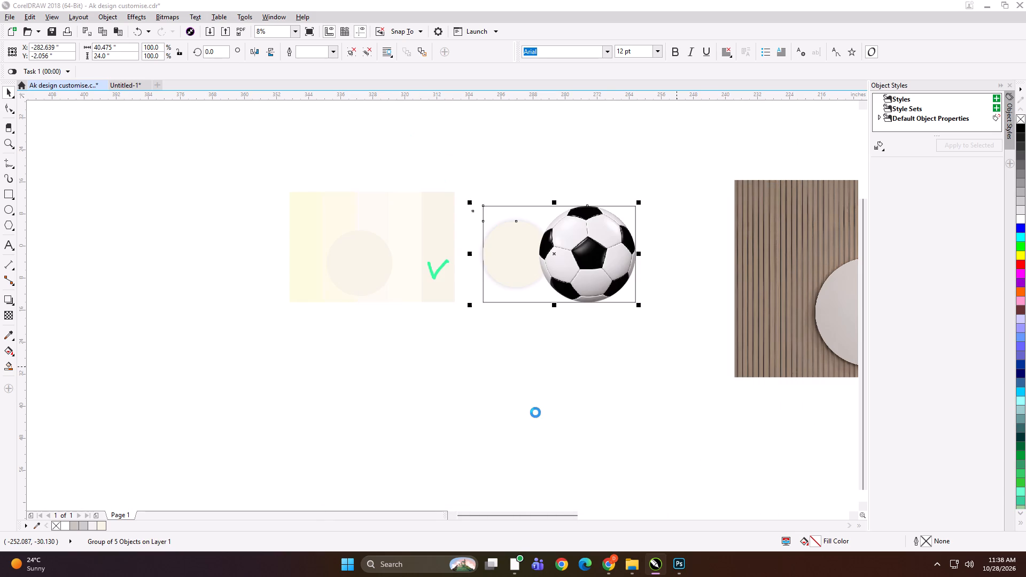
# Switch to File Explorer and open Ak design customiseg from Downloads as a separate document in Photoshop.
pyautogui.click(629, 563)
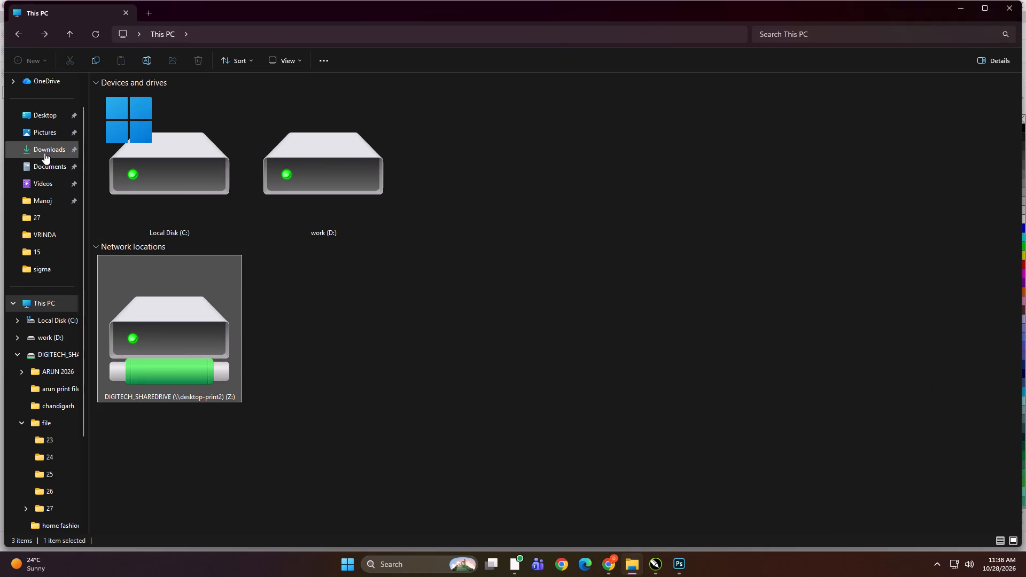
pyautogui.click(44, 153)
pyautogui.click(145, 149)
pyautogui.moveTo(134, 141); pyautogui.dragTo(629, 545)
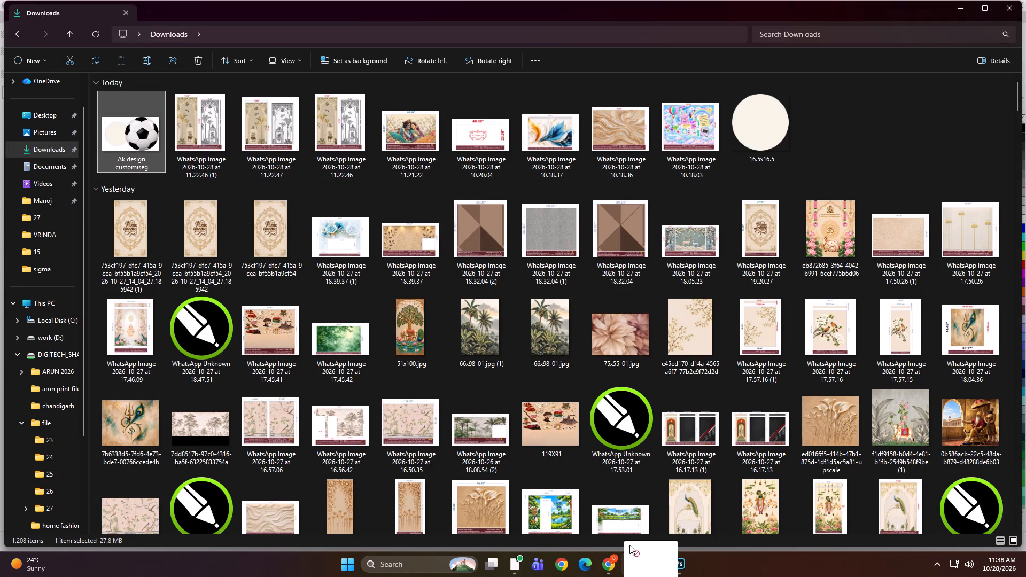
pyautogui.moveTo(629, 545); pyautogui.dragTo(566, 35)
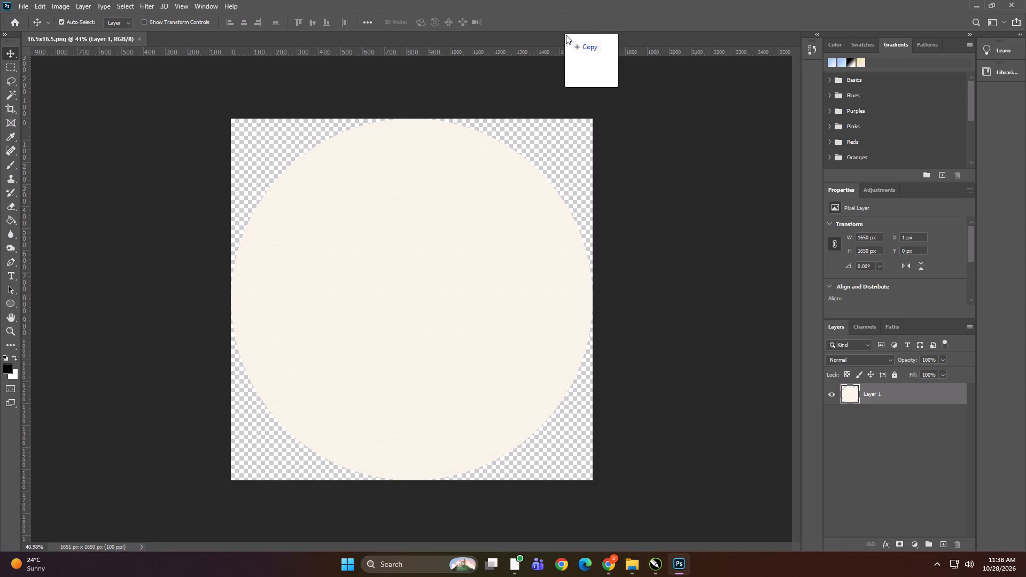
pyautogui.moveTo(566, 35); pyautogui.dragTo(567, 35)
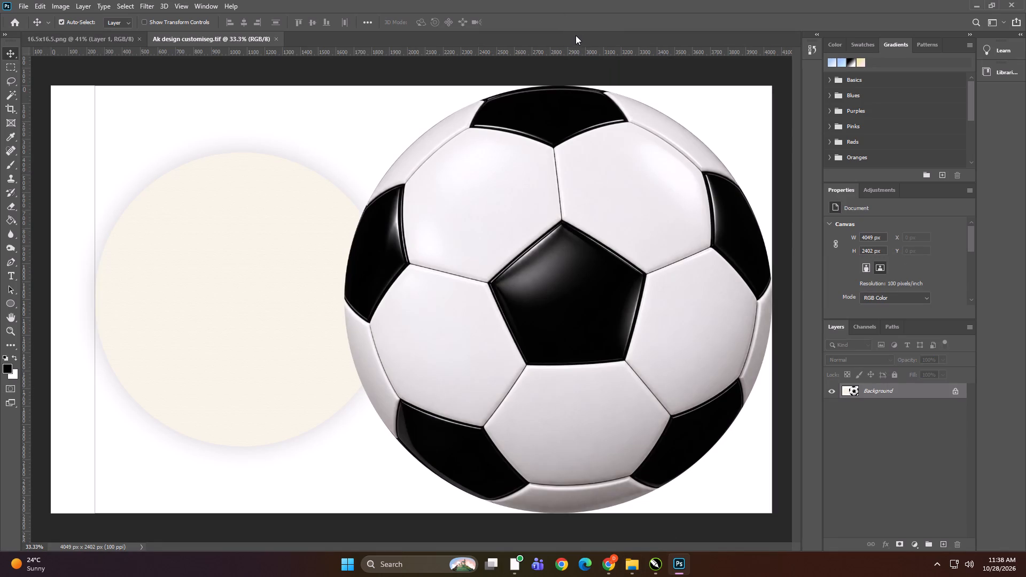
# Compare the cream circle's outer edge and frame line in the exported TIFF with the original CorelDRAW artwork.
pyautogui.keyDown('alt'); pyautogui.scroll(-2, 433, 198); pyautogui.keyUp('alt')
pyautogui.keyDown('alt'); pyautogui.scroll(7, 113, 330); pyautogui.keyUp('alt')
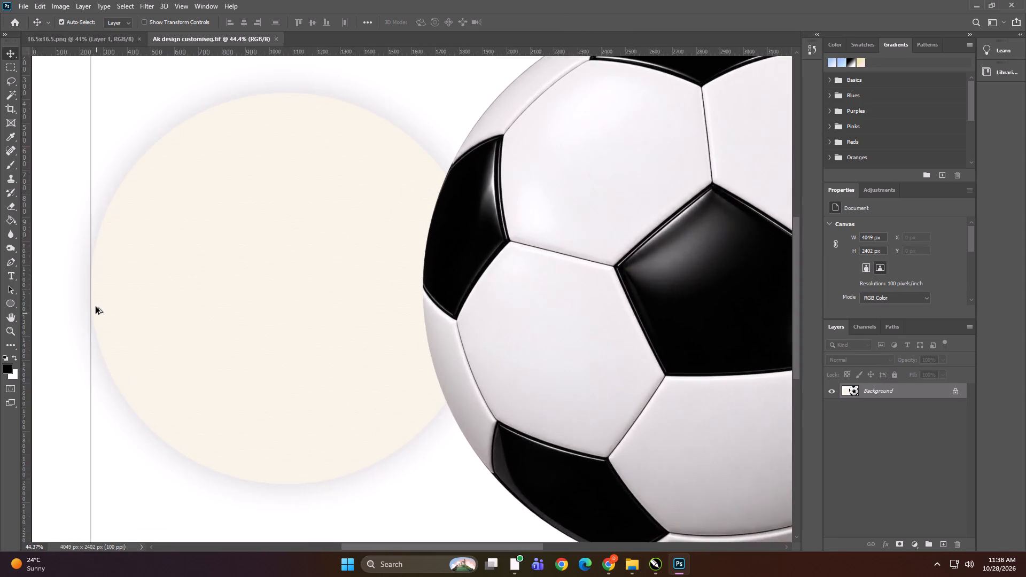
pyautogui.keyDown('alt'); pyautogui.scroll(4, 96, 307); pyautogui.keyUp('alt')
pyautogui.keyDown('alt'); pyautogui.scroll(-11, 281, 249); pyautogui.keyUp('alt')
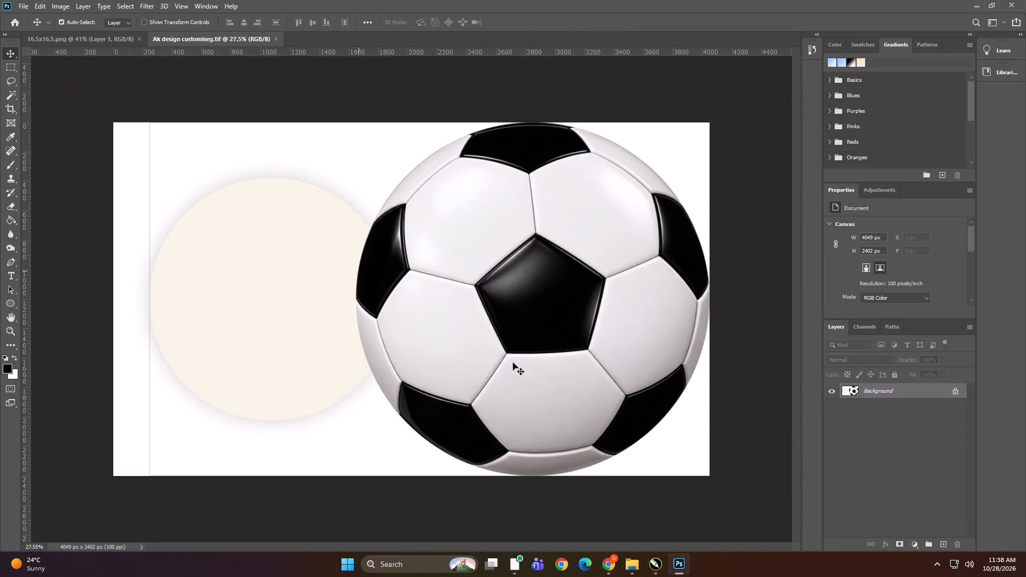
pyautogui.click(655, 569)
pyautogui.click(555, 362)
pyautogui.scroll(1, 479, 255)
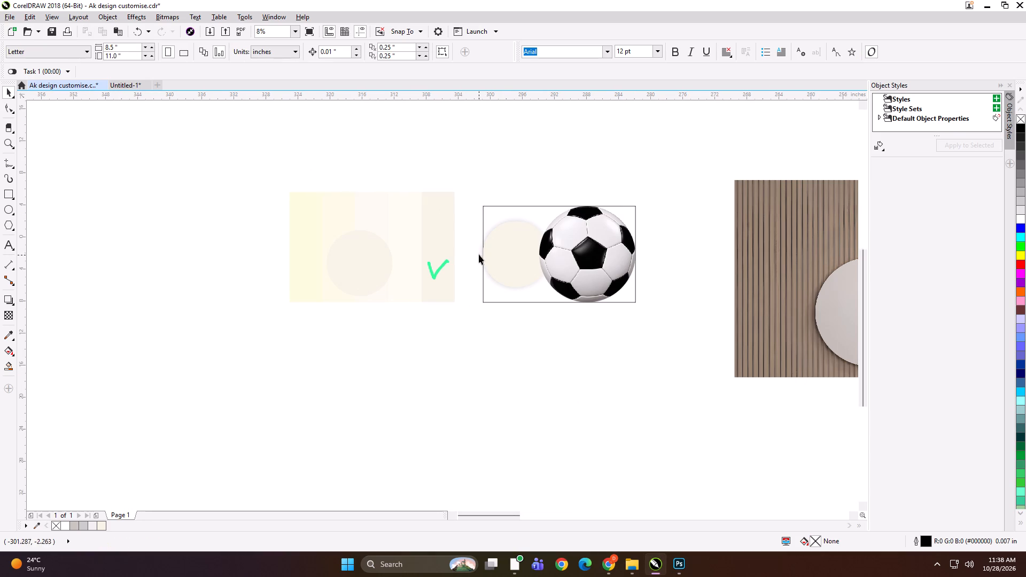
pyautogui.scroll(1, 479, 220)
pyautogui.scroll(-2, 479, 220)
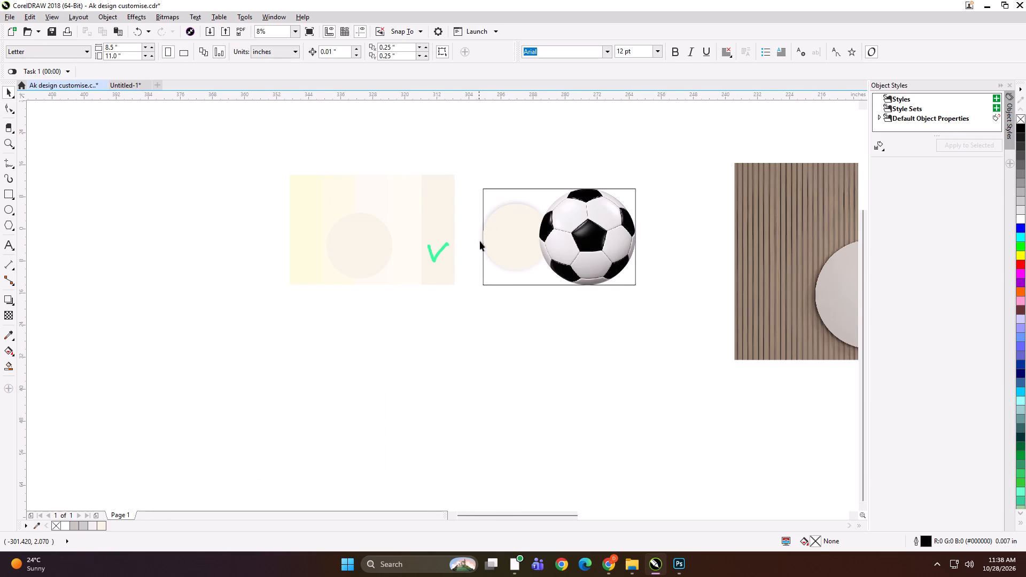
# Switch to Photoshop and crop the empty strip left of the frame line off Ak design customiseg.tif, making the canvas 3800 px wide.
pyautogui.click(678, 568)
pyautogui.keyDown('alt'); pyautogui.scroll(4, 108, 310); pyautogui.keyUp('alt')
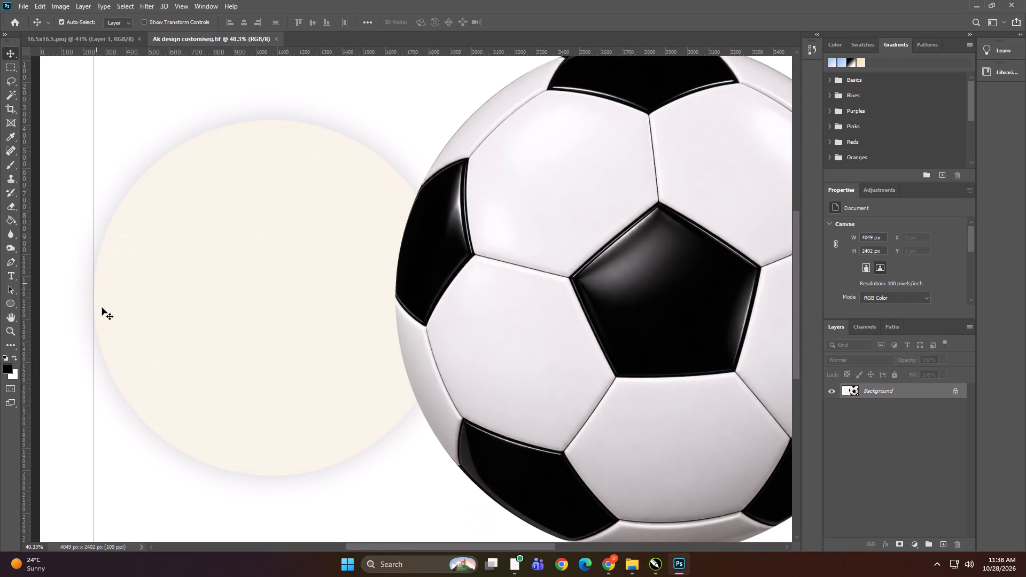
pyautogui.press('c')
pyautogui.keyDown('alt'); pyautogui.scroll(-2, 456, 272); pyautogui.keyUp('alt')
pyautogui.keyDown('alt'); pyautogui.scroll(16, 152, 310); pyautogui.keyUp('alt')
pyautogui.press('space')
pyautogui.press('space')
pyautogui.press('space')
pyautogui.press('space')
pyautogui.press('space')
pyautogui.press('space')
pyautogui.press('space')
pyautogui.press('space')
pyautogui.press('space')
pyautogui.press('space')
pyautogui.press('space')
pyautogui.press('space')
pyautogui.press('space')
pyautogui.press('space')
pyautogui.press('space')
pyautogui.press('space')
pyautogui.press('space')
pyautogui.press('space')
pyautogui.press('space')
pyautogui.press('space')
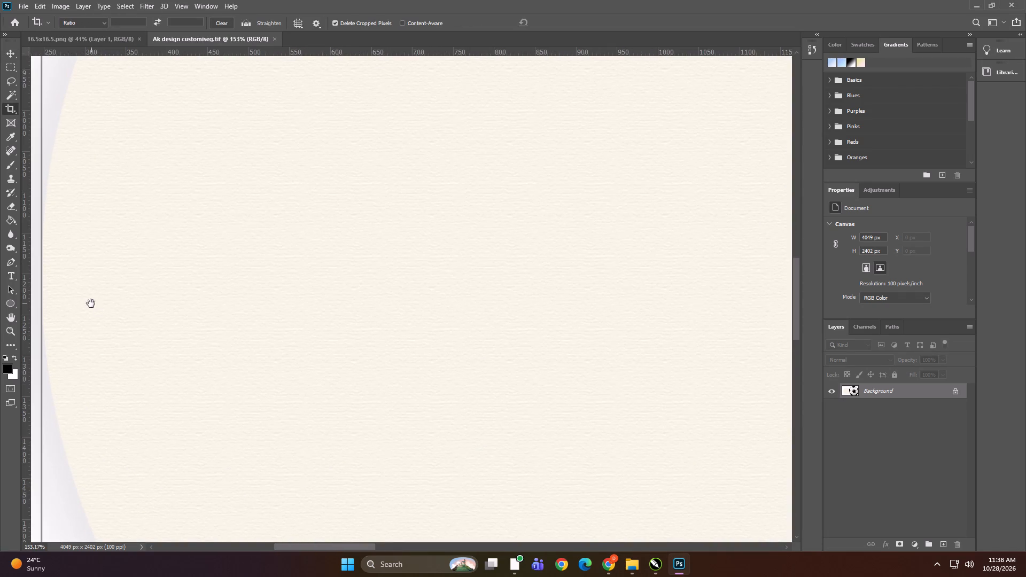
pyautogui.moveTo(76, 303); pyautogui.dragTo(385, 285)
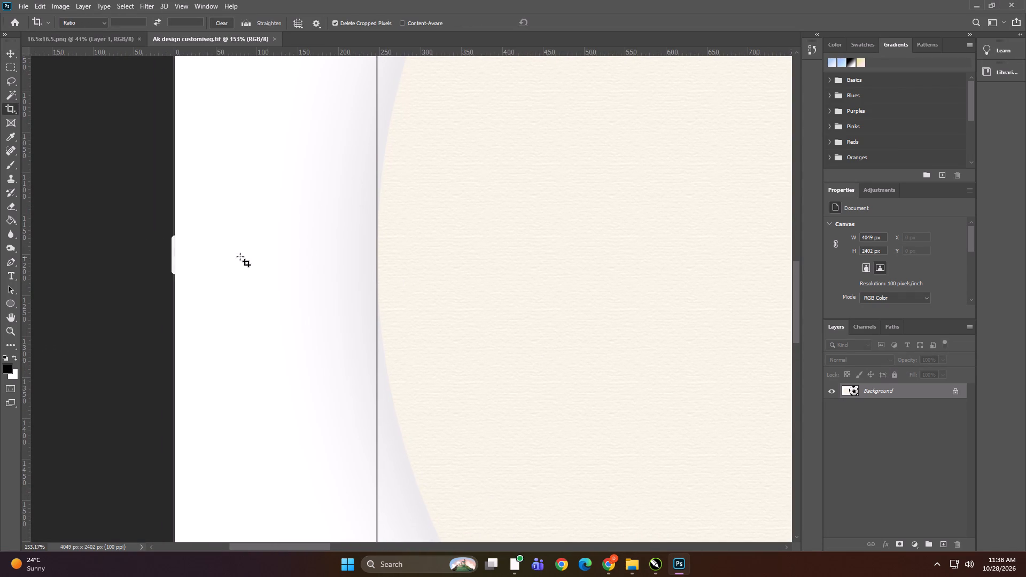
pyautogui.moveTo(173, 258); pyautogui.dragTo(265, 263)
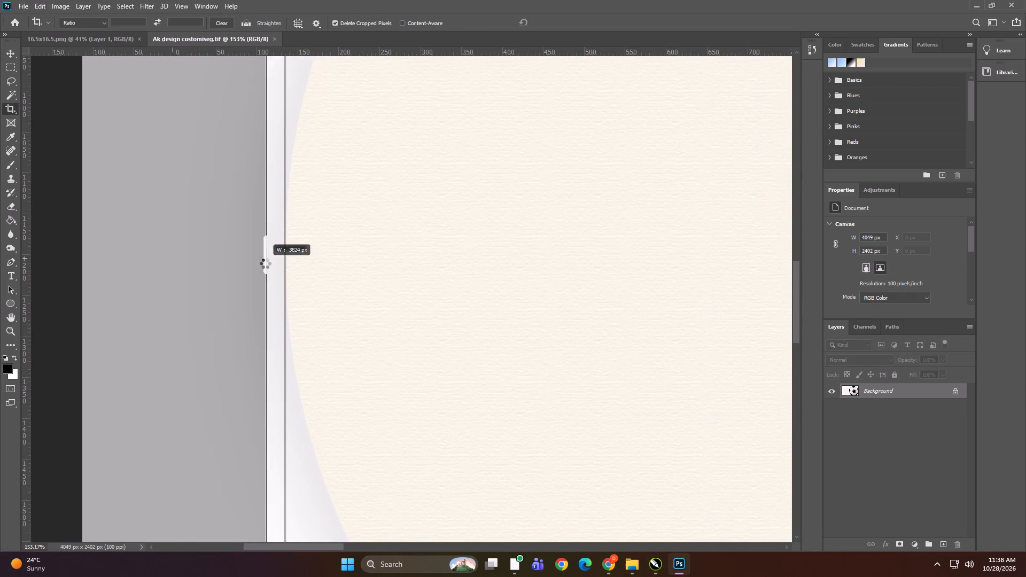
pyautogui.moveTo(265, 263); pyautogui.dragTo(275, 263)
pyautogui.press('Return')
pyautogui.keyDown('alt'); pyautogui.scroll(-6, 330, 245); pyautogui.keyUp('alt')
pyautogui.keyDown('alt'); pyautogui.scroll(-4, 310, 311); pyautogui.keyUp('alt')
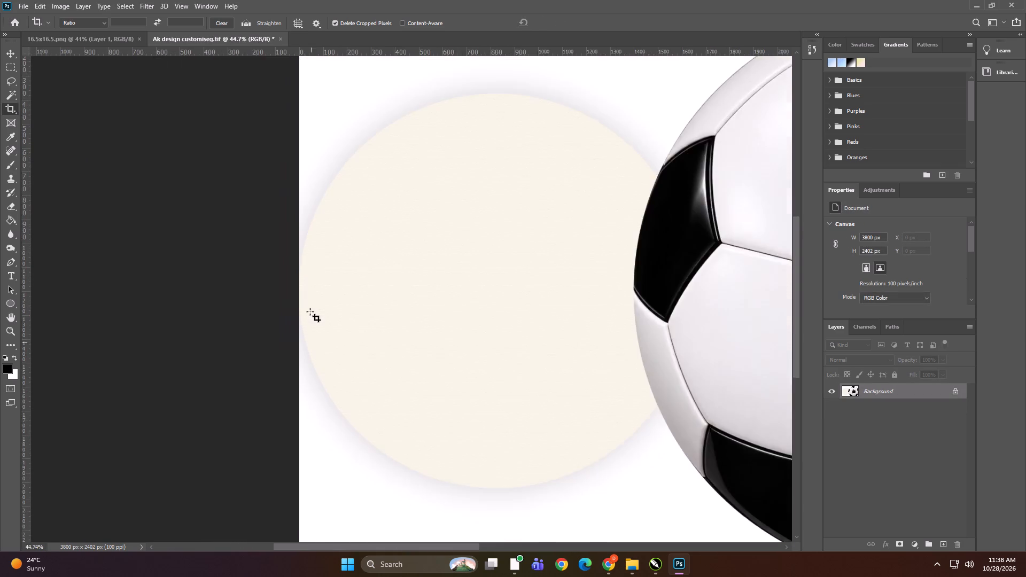
pyautogui.keyDown('alt'); pyautogui.scroll(-7, 310, 311); pyautogui.keyUp('alt')
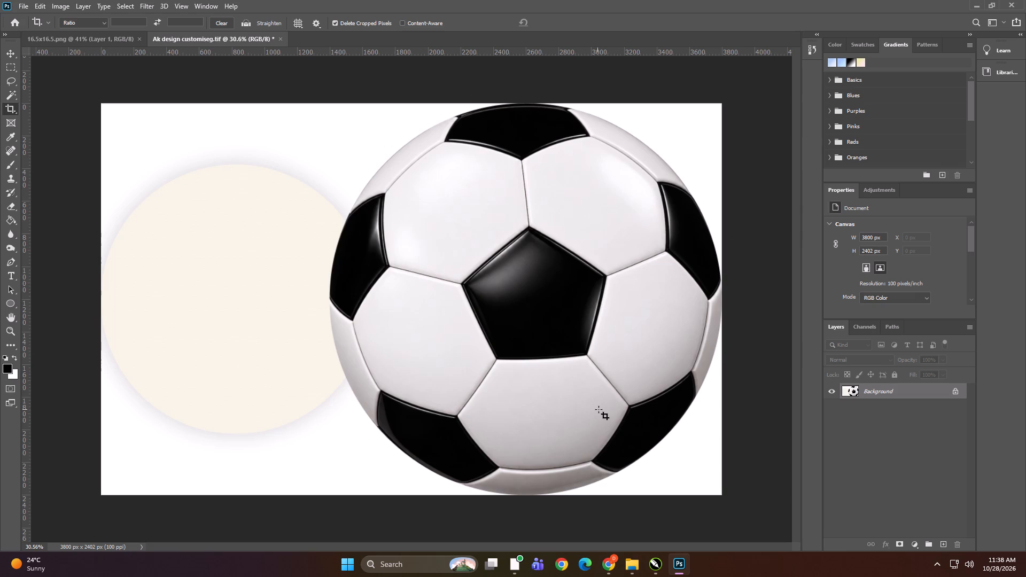
# Apply the Texturizer filter to the circle in 16.5x16.5.png with Canvas texture, scaling 81% and relief 6.
pyautogui.click(113, 42)
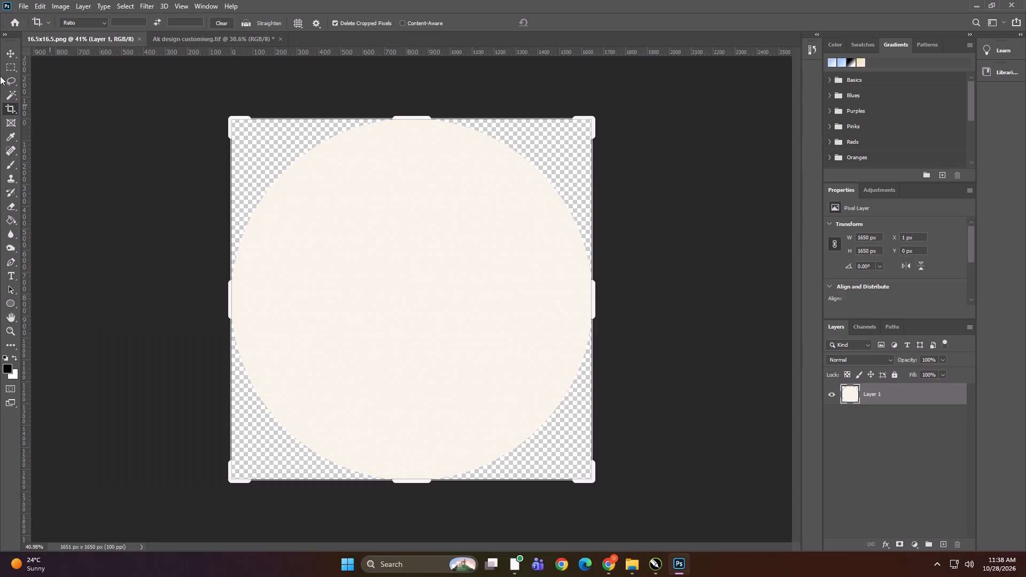
pyautogui.click(7, 52)
pyautogui.click(339, 251)
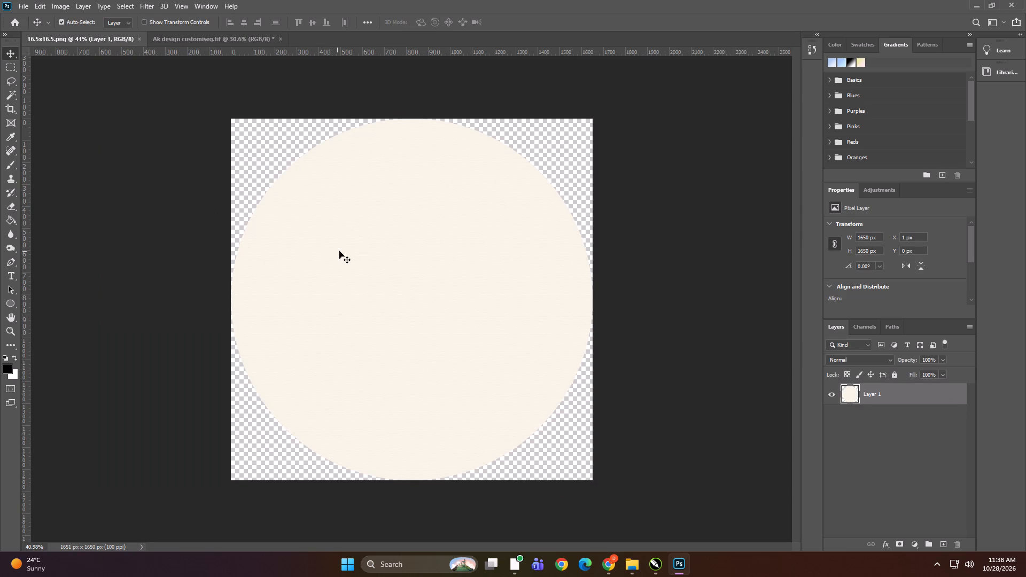
pyautogui.click(144, 5)
pyautogui.click(195, 125)
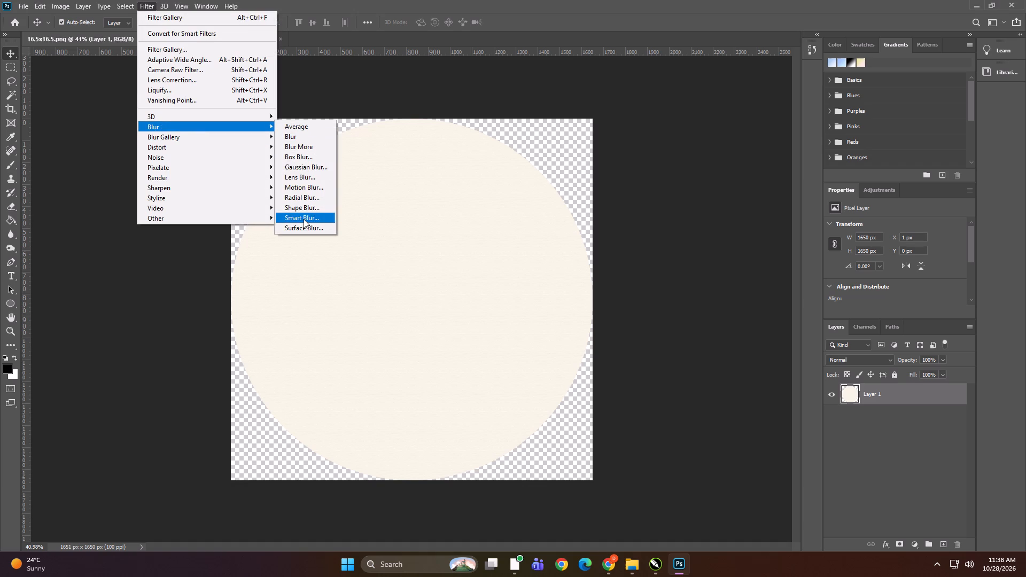
pyautogui.click(197, 49)
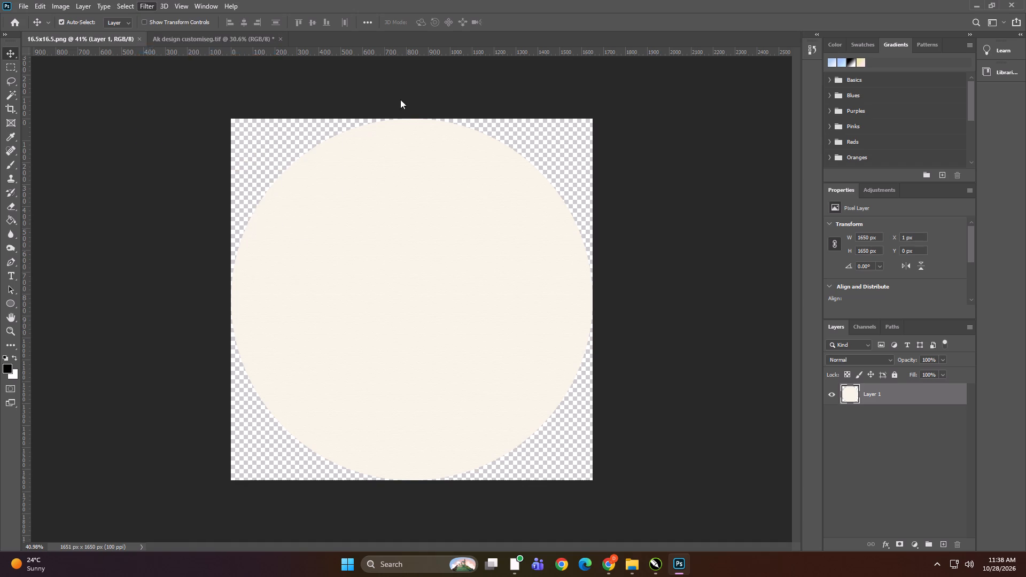
pyautogui.click(834, 151)
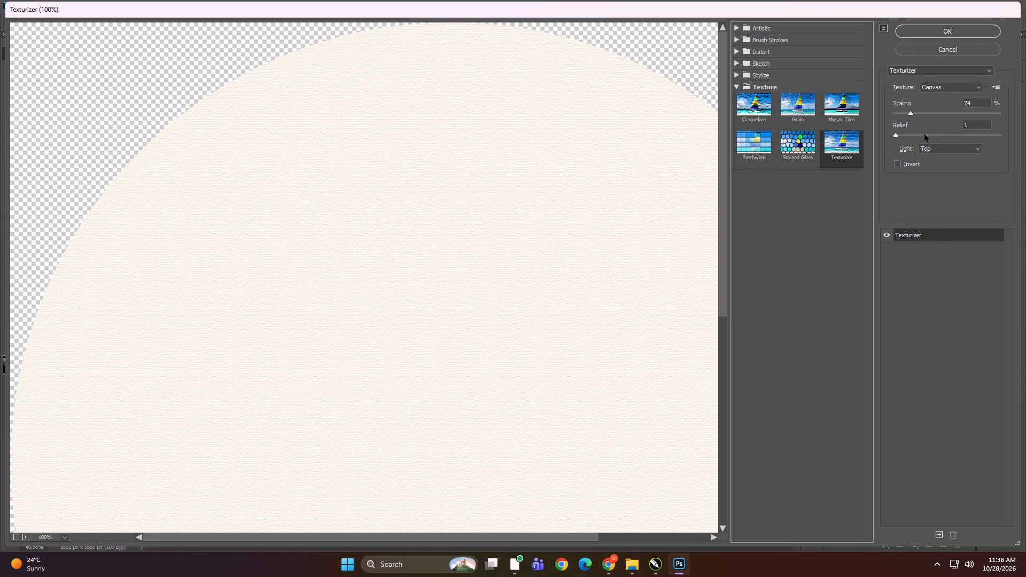
pyautogui.moveTo(897, 134); pyautogui.dragTo(916, 137)
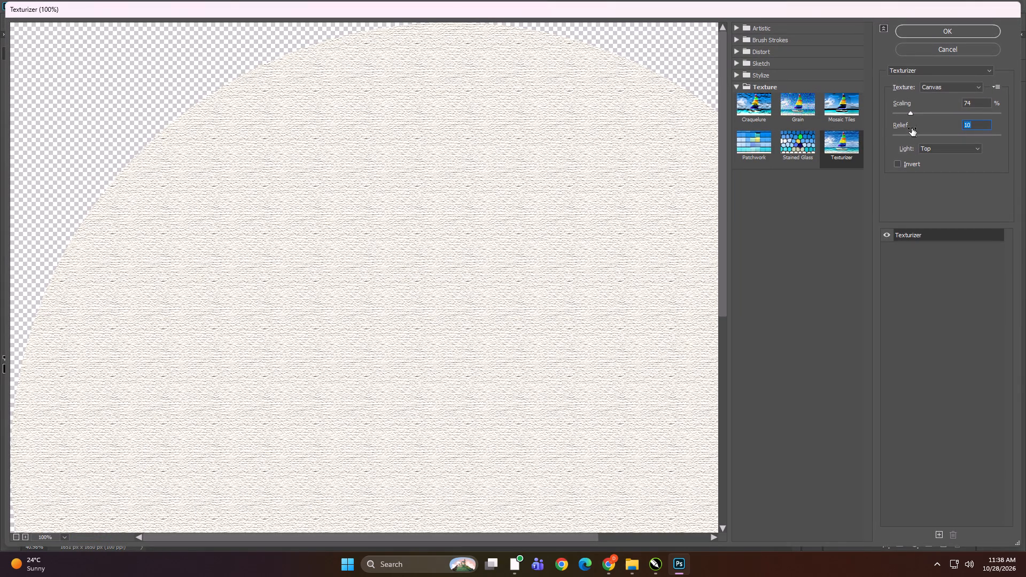
pyautogui.moveTo(911, 112); pyautogui.dragTo(932, 114)
pyautogui.moveTo(932, 114); pyautogui.dragTo(934, 114)
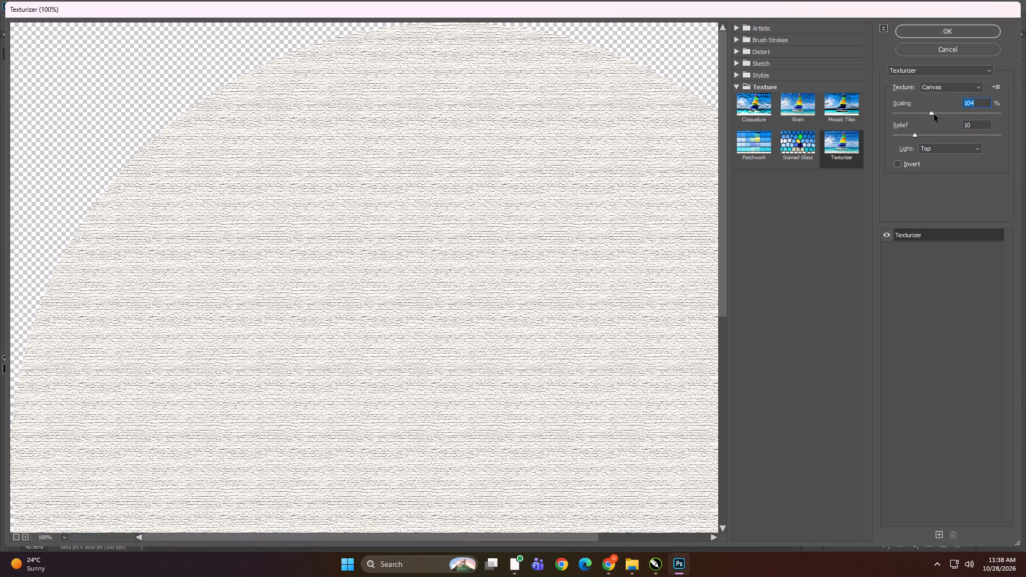
pyautogui.moveTo(934, 114); pyautogui.dragTo(916, 119)
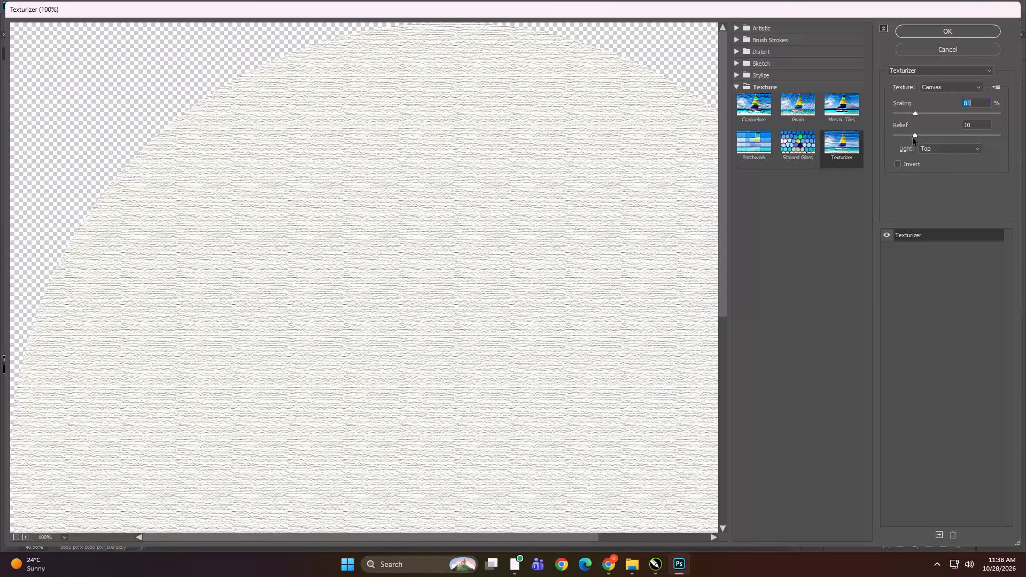
pyautogui.moveTo(916, 138); pyautogui.dragTo(905, 136)
pyautogui.click(906, 136)
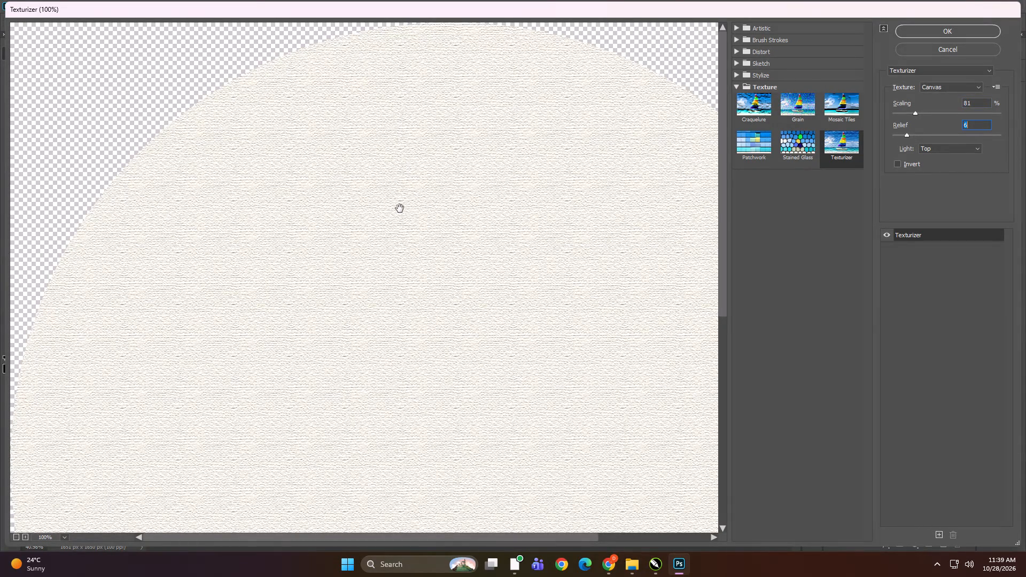
pyautogui.press('space')
pyautogui.press('space')
pyautogui.press('space')
pyautogui.press('space')
pyautogui.press('space')
pyautogui.press('space')
pyautogui.press('space')
pyautogui.press('space')
pyautogui.press('space')
pyautogui.press('space')
pyautogui.press('space')
pyautogui.press('space')
pyautogui.press('space')
pyautogui.press('space')
pyautogui.moveTo(483, 325); pyautogui.dragTo(345, 186)
pyautogui.keyDown('alt'); pyautogui.scroll(-9, 354, 185); pyautogui.keyUp('alt')
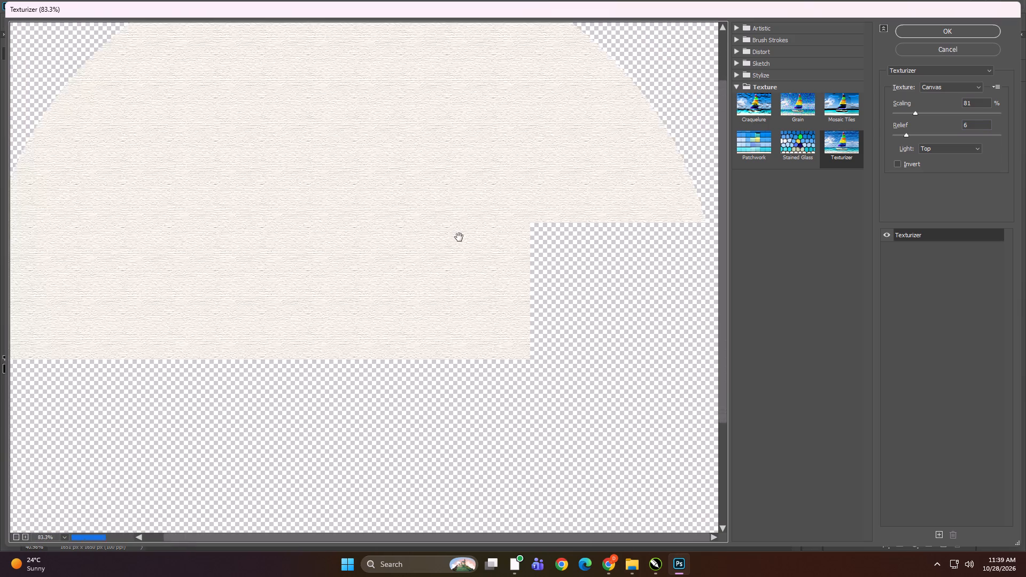
pyautogui.click(944, 33)
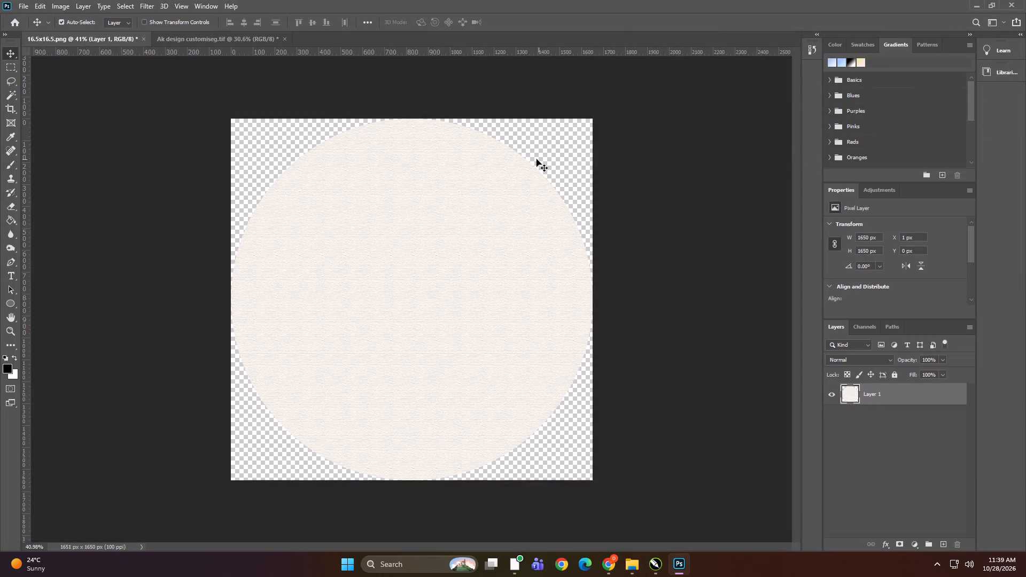
# Check the cropped football artwork, then examine the new canvas texture on the 16.5x16.5.png circle up close.
pyautogui.click(200, 41)
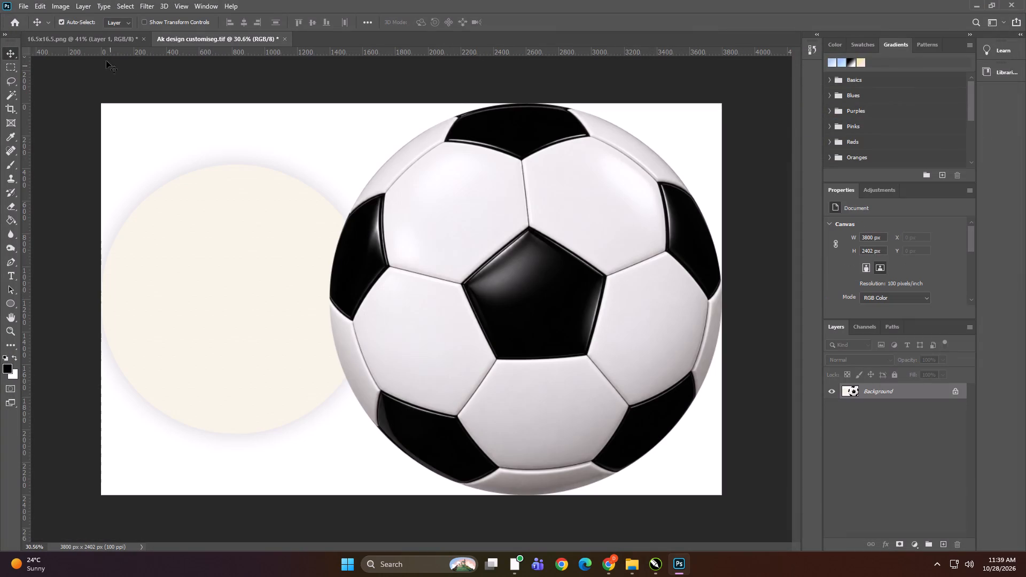
pyautogui.click(98, 40)
pyautogui.keyDown('alt'); pyautogui.scroll(9, 423, 261); pyautogui.keyUp('alt')
pyautogui.keyDown('alt'); pyautogui.scroll(6, 440, 309); pyautogui.keyUp('alt')
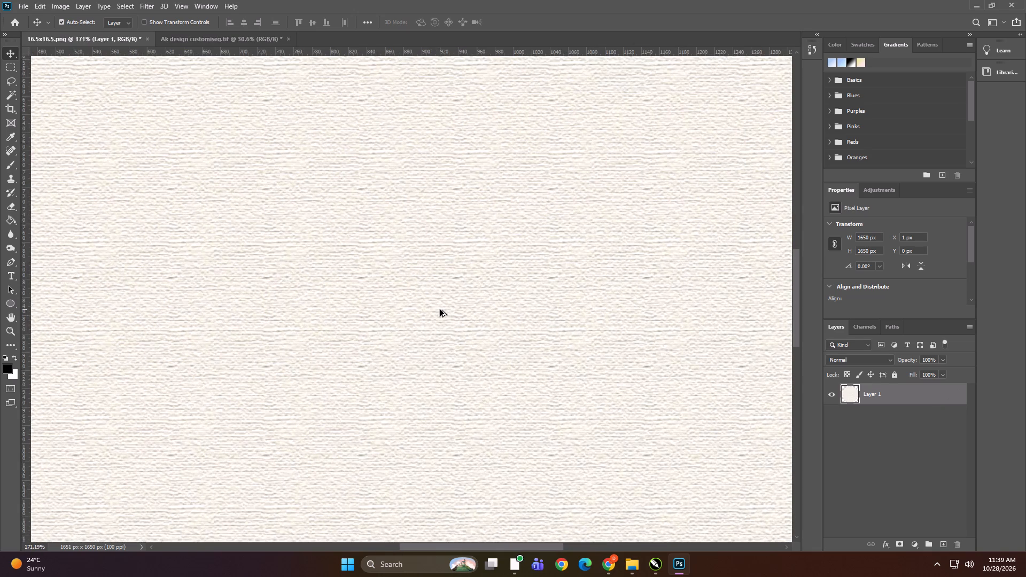
pyautogui.keyDown('alt'); pyautogui.scroll(2, 440, 309); pyautogui.keyUp('alt')
pyautogui.keyDown('alt'); pyautogui.scroll(-6, 440, 309); pyautogui.keyUp('alt')
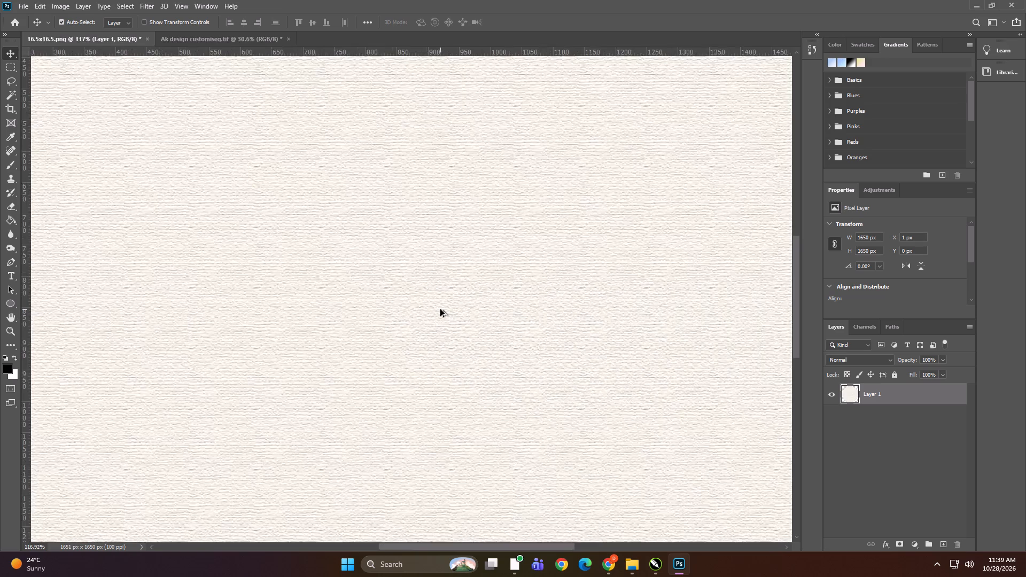
pyautogui.keyDown('alt'); pyautogui.scroll(1, 440, 309); pyautogui.keyUp('alt')
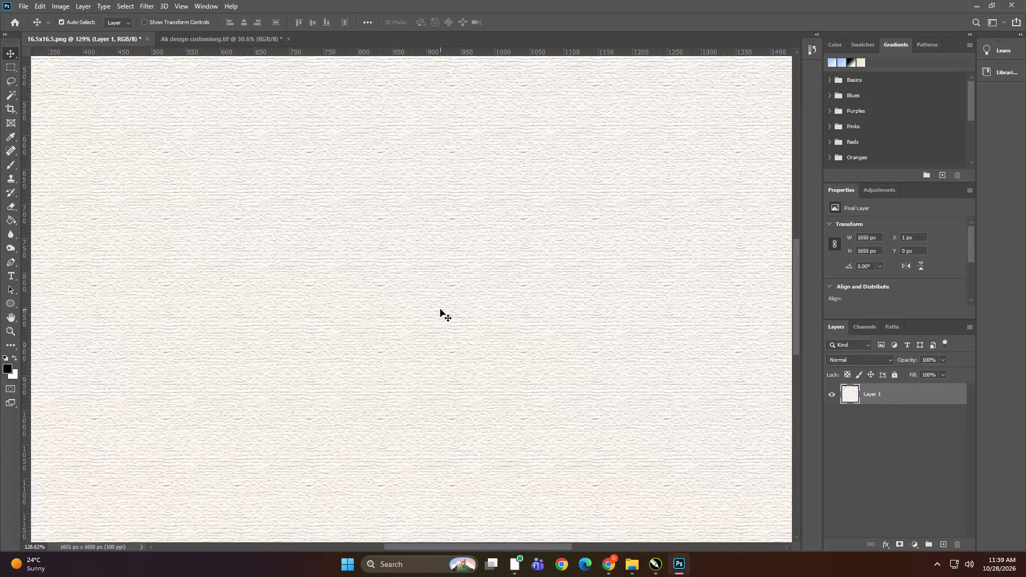
# Show the textured circle full screen and capture a screenshot of its visible textured area up to the canvas's right edge.
pyautogui.write('fff')
pyautogui.write('ffff')
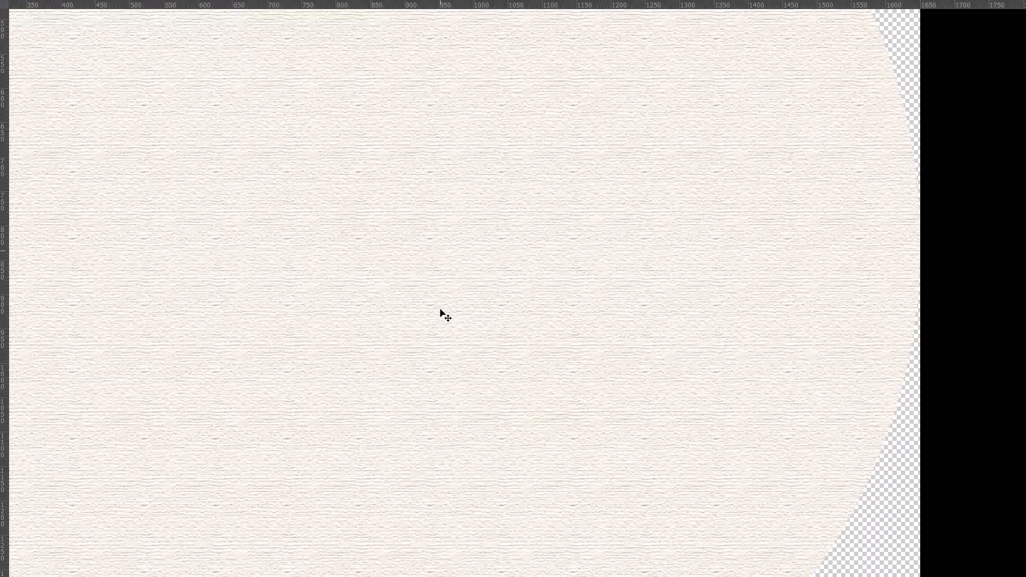
pyautogui.press('Print')
pyautogui.moveTo(11, 14); pyautogui.dragTo(797, 467)
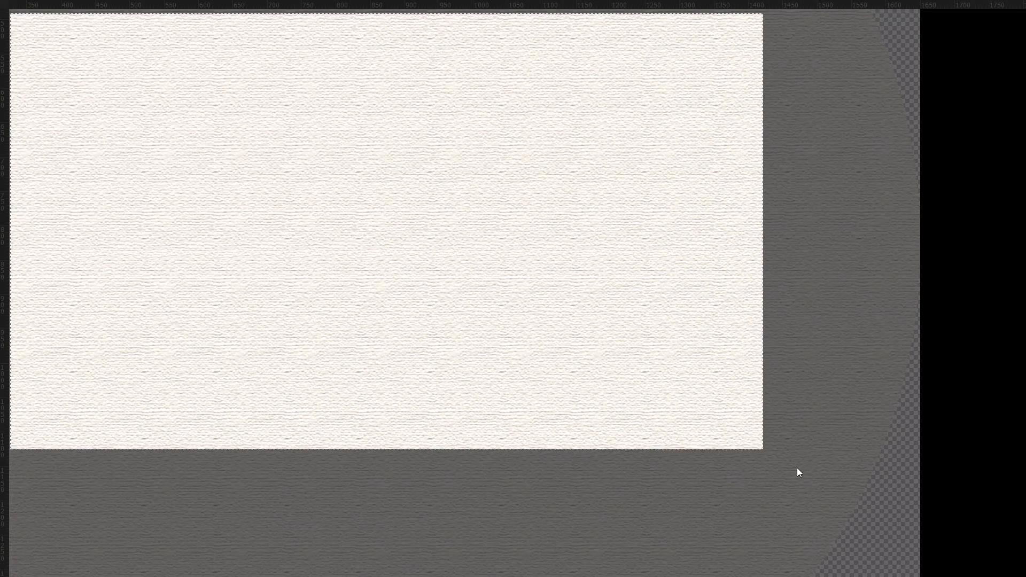
pyautogui.moveTo(797, 467); pyautogui.dragTo(918, 573)
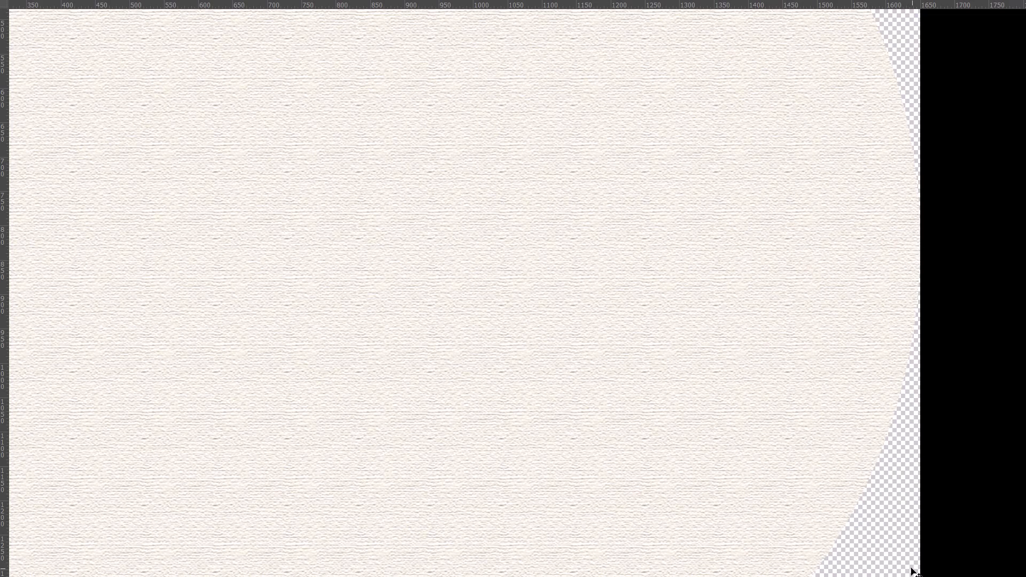
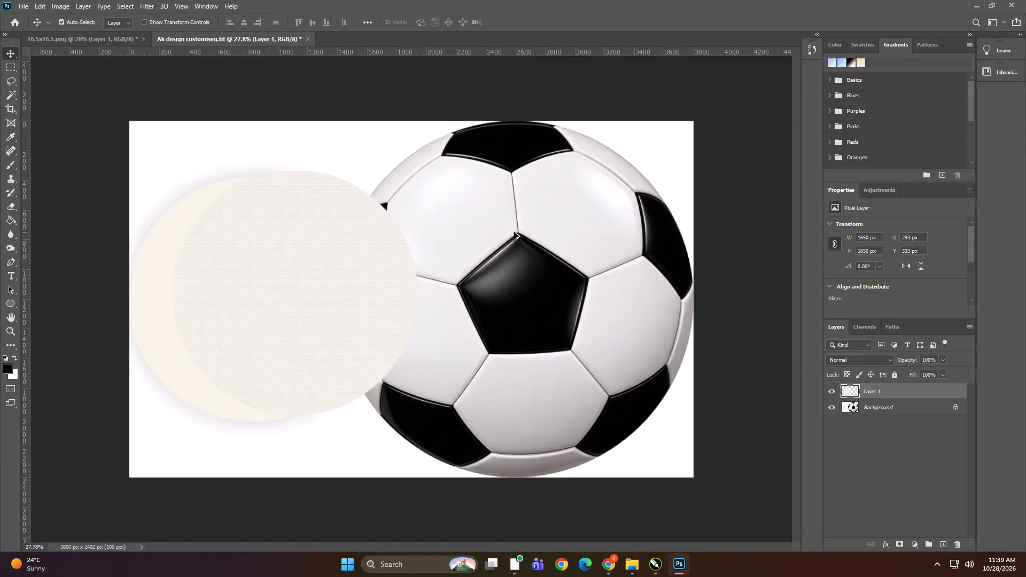
# Move the textured circle over the plain cream circle so that it sits at X 0 px, Y 376 px.
pyautogui.keyDown('alt'); pyautogui.scroll(6, 279, 250); pyautogui.keyUp('alt')
pyautogui.keyDown('alt'); pyautogui.scroll(2, 232, 196); pyautogui.keyUp('alt')
pyautogui.keyDown('alt'); pyautogui.scroll(-4, 550, 253); pyautogui.keyUp('alt')
pyautogui.keyDown('alt'); pyautogui.scroll(1, 282, 315); pyautogui.keyUp('alt')
pyautogui.keyDown('alt'); pyautogui.scroll(-1, 561, 201); pyautogui.keyUp('alt')
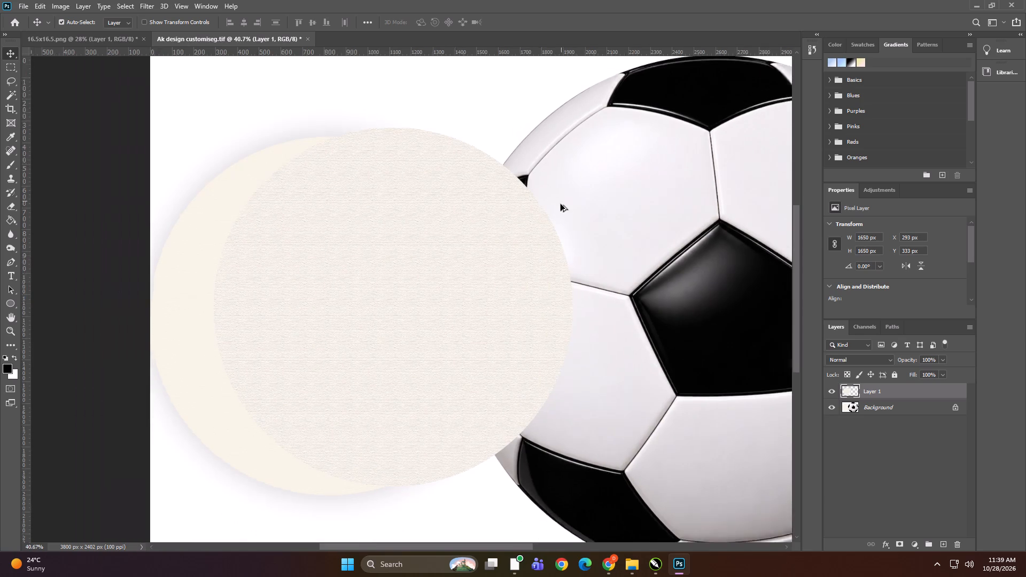
pyautogui.keyDown('alt'); pyautogui.scroll(-1, 561, 204); pyautogui.keyUp('alt')
pyautogui.keyDown('alt'); pyautogui.scroll(1, 467, 317); pyautogui.keyUp('alt')
pyautogui.keyDown('alt'); pyautogui.scroll(-1, 533, 261); pyautogui.keyUp('alt')
pyautogui.moveTo(301, 272); pyautogui.dragTo(269, 272)
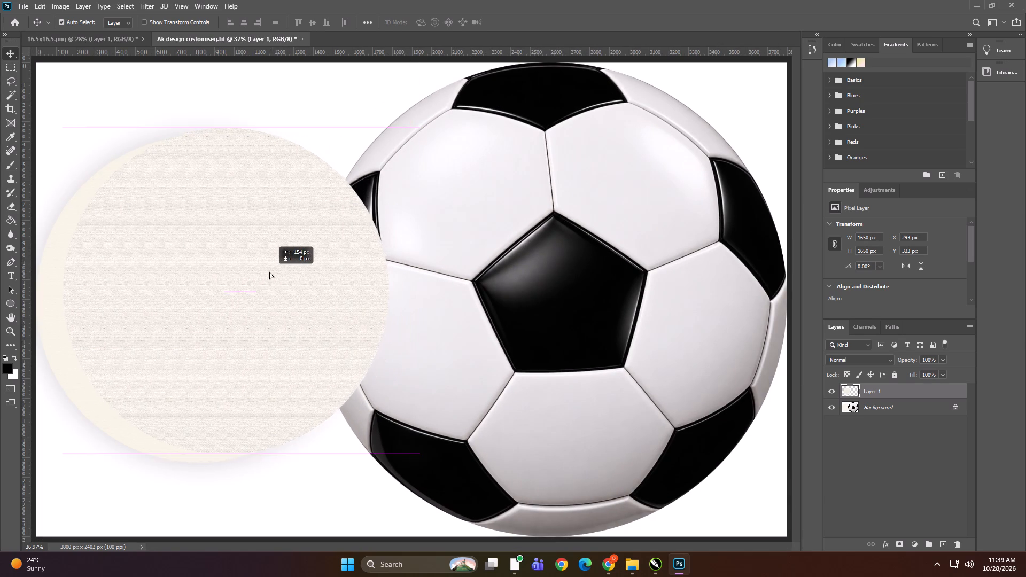
pyautogui.moveTo(269, 272); pyautogui.dragTo(242, 278)
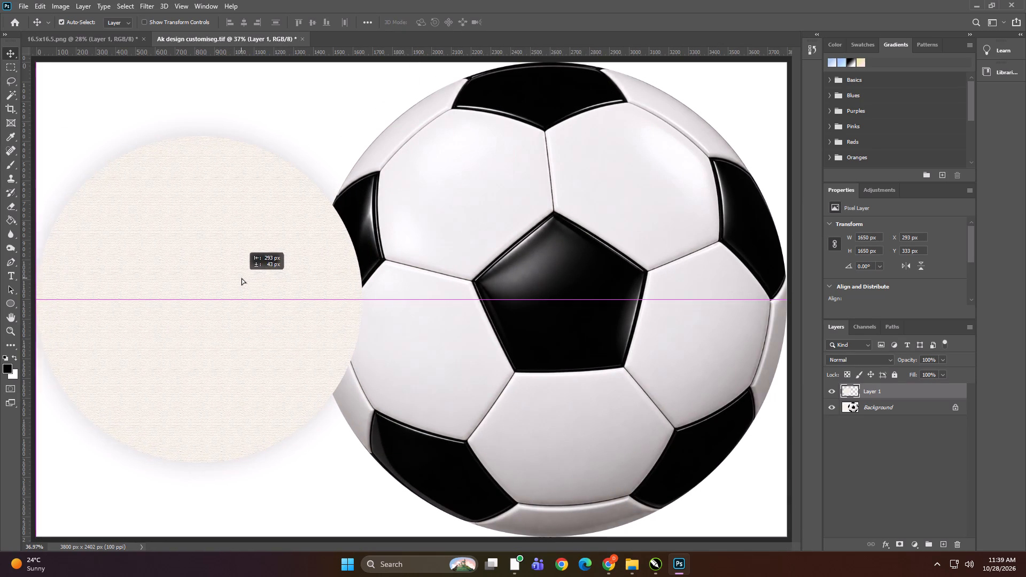
pyautogui.moveTo(242, 278); pyautogui.dragTo(243, 278)
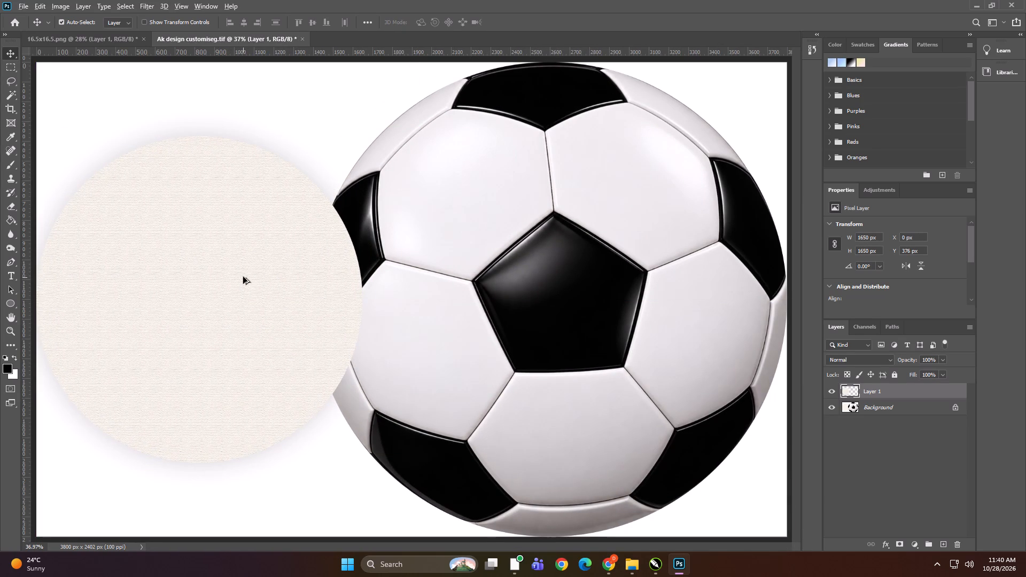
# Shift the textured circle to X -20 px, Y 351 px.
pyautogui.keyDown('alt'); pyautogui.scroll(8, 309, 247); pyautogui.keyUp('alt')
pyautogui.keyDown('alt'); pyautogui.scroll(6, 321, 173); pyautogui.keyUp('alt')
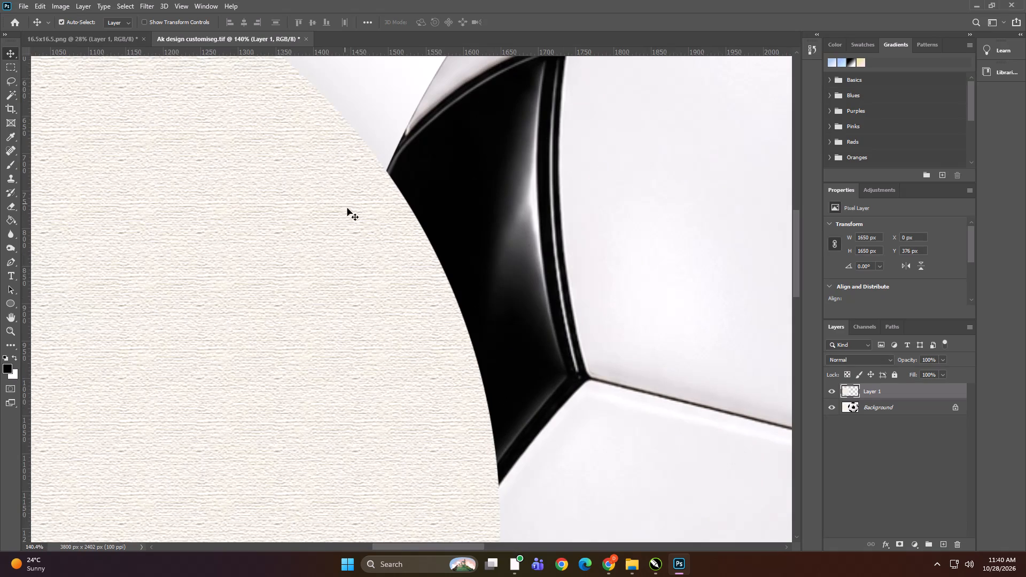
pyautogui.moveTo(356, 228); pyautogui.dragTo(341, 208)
# Lower the opacity of Layer 1, the textured circle, to 62%.
pyautogui.keyDown('alt'); pyautogui.scroll(-9, 445, 210); pyautogui.keyUp('alt')
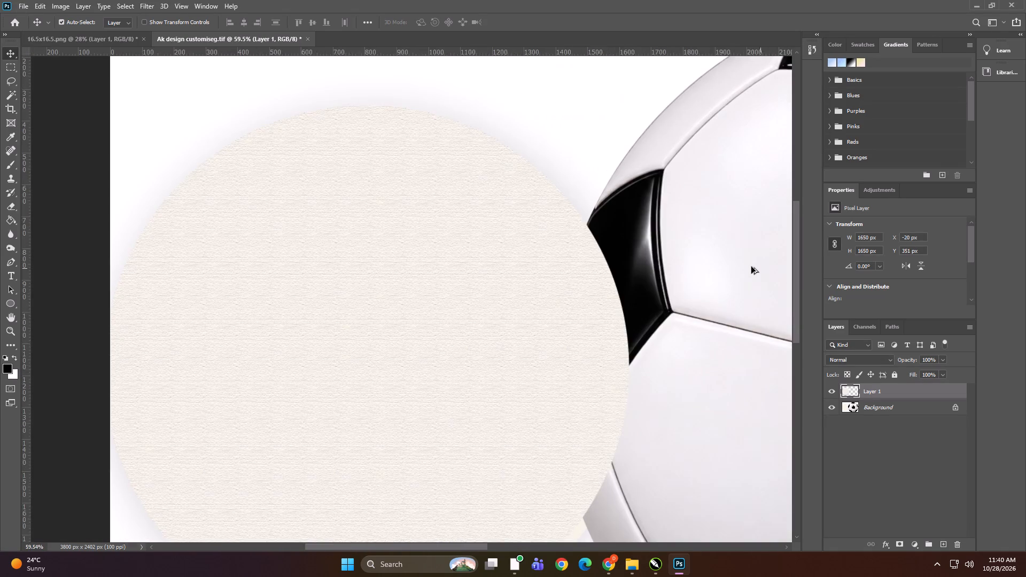
pyautogui.keyDown('alt'); pyautogui.scroll(-3, 751, 267); pyautogui.keyUp('alt')
pyautogui.click(944, 360)
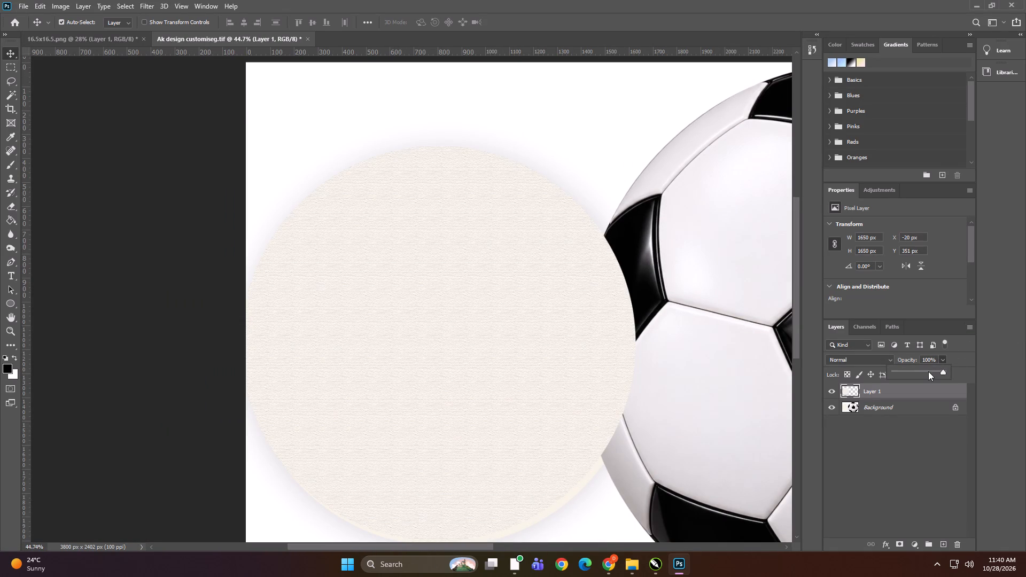
pyautogui.click(924, 371)
# Realign the semi-transparent textured circle exactly over the cream circle at X 0 px, Y 376 px.
pyautogui.keyDown('alt'); pyautogui.scroll(8, 313, 183); pyautogui.keyUp('alt')
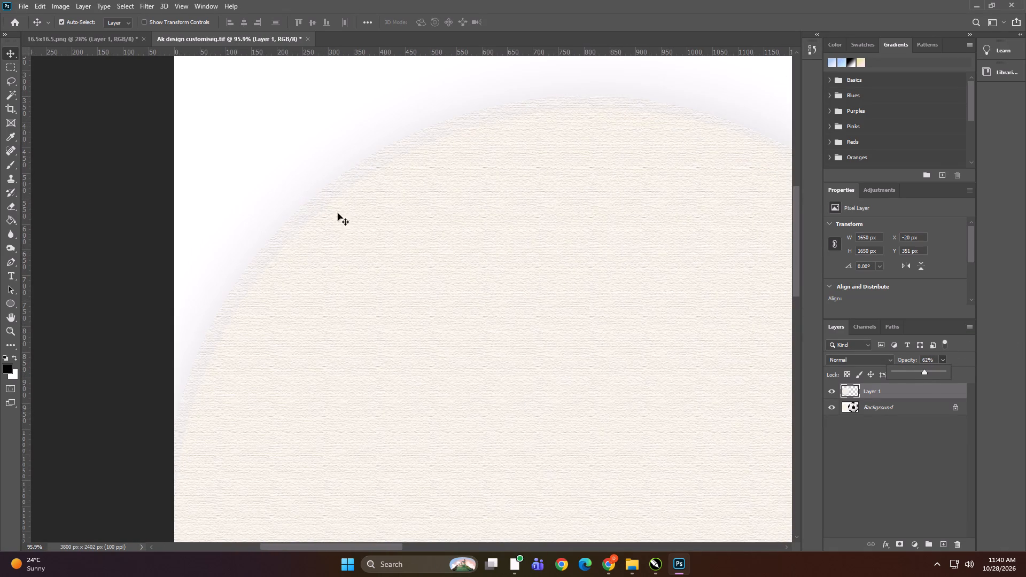
pyautogui.moveTo(362, 247); pyautogui.dragTo(372, 255)
# Check the textured circle's alignment around its edge and where it overlaps the football.
pyautogui.keyDown('alt'); pyautogui.scroll(-7, 342, 207); pyautogui.keyUp('alt')
pyautogui.keyDown('alt'); pyautogui.scroll(-1, 905, 351); pyautogui.keyUp('alt')
pyautogui.keyDown('alt'); pyautogui.scroll(4, 660, 253); pyautogui.keyUp('alt')
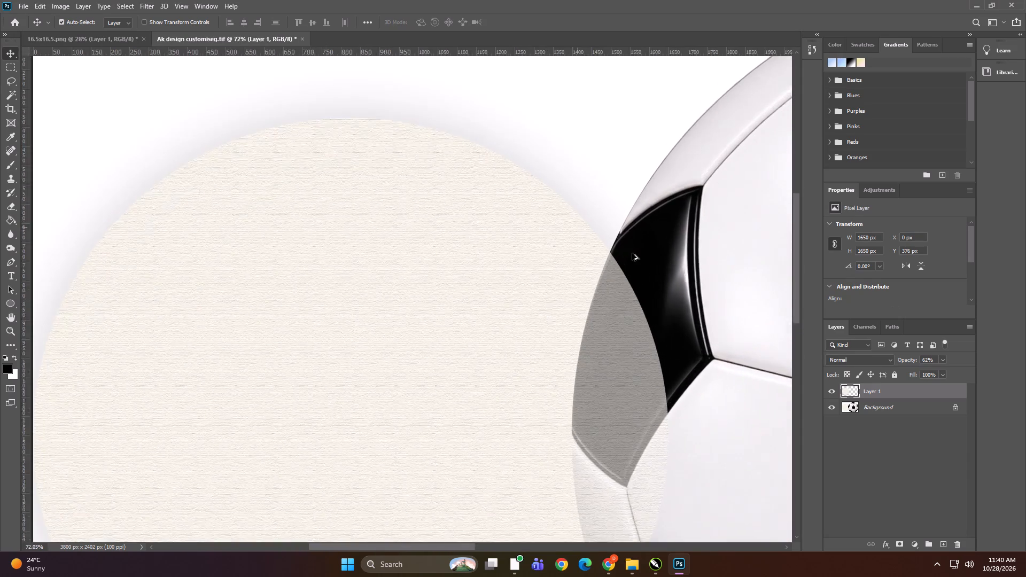
pyautogui.keyDown('alt'); pyautogui.scroll(4, 632, 253); pyautogui.keyUp('alt')
pyautogui.keyDown('alt'); pyautogui.scroll(-8, 589, 174); pyautogui.keyUp('alt')
pyautogui.keyDown('alt'); pyautogui.scroll(8, 580, 484); pyautogui.keyUp('alt')
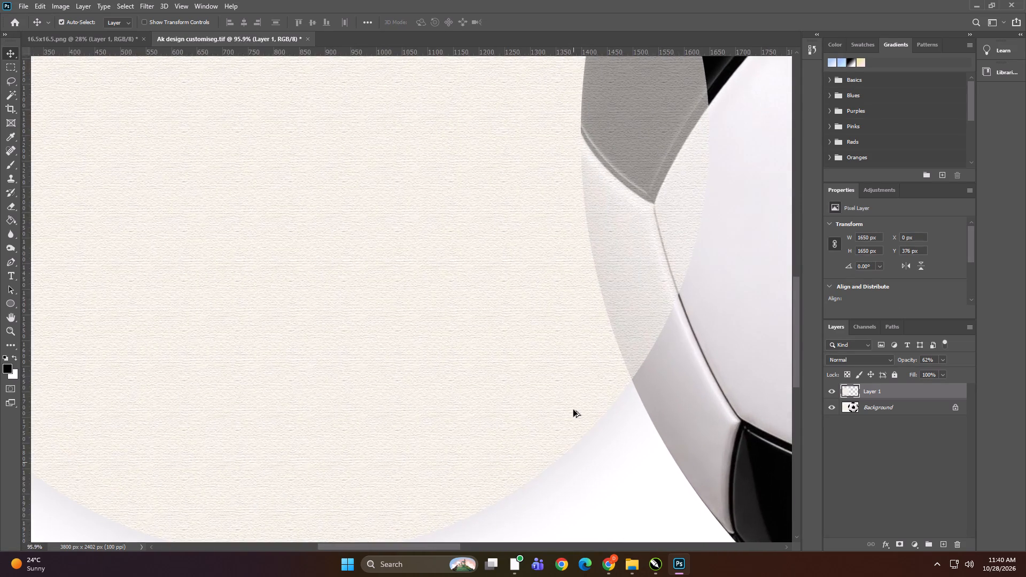
pyautogui.keyDown('alt'); pyautogui.scroll(-6, 573, 350); pyautogui.keyUp('alt')
pyautogui.keyDown('alt'); pyautogui.scroll(6, 325, 473); pyautogui.keyUp('alt')
pyautogui.keyDown('alt'); pyautogui.scroll(-10, 325, 457); pyautogui.keyUp('alt')
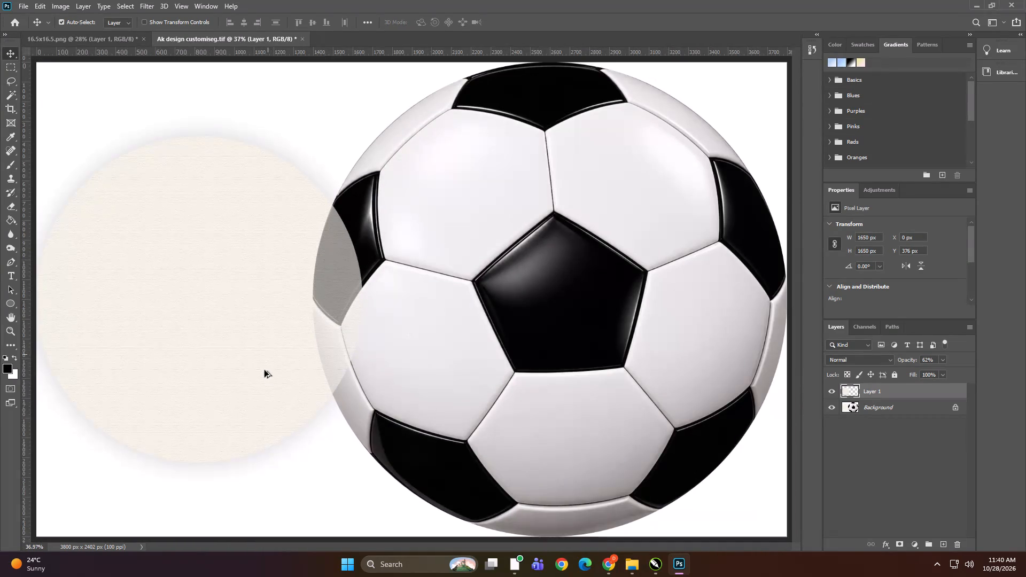
# Start a Pen path at the upper point where the textured circle's edge crosses the football's outline.
pyautogui.keyDown('alt'); pyautogui.scroll(4, 265, 375); pyautogui.keyUp('alt')
pyautogui.keyDown('alt'); pyautogui.scroll(2, 321, 197); pyautogui.keyUp('alt')
pyautogui.press('p')
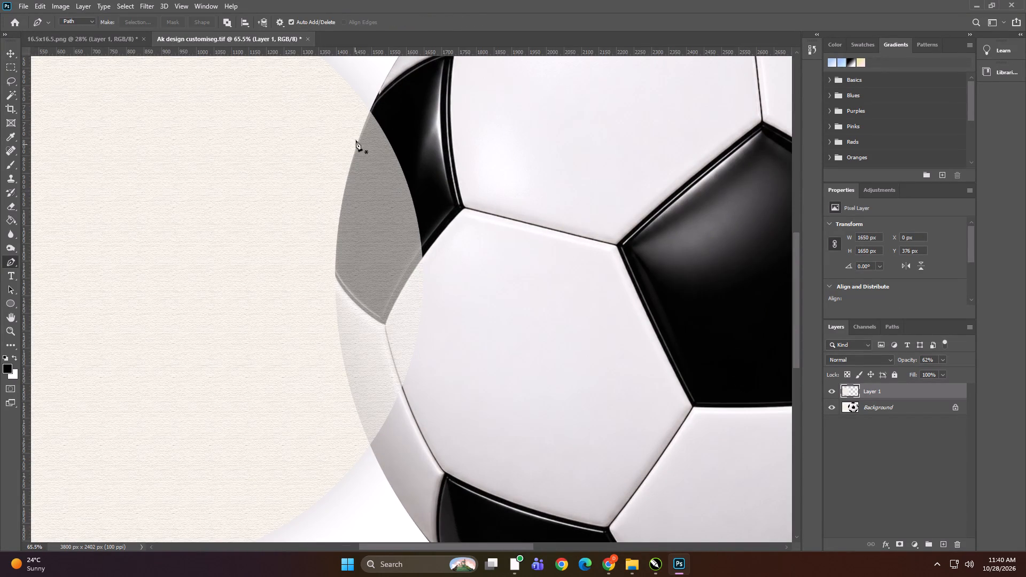
pyautogui.click(369, 110)
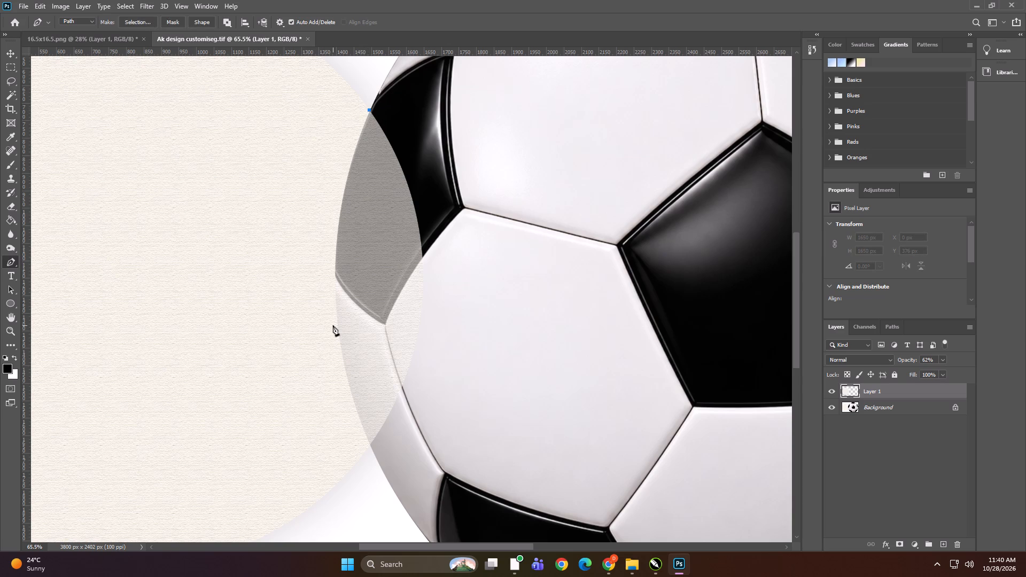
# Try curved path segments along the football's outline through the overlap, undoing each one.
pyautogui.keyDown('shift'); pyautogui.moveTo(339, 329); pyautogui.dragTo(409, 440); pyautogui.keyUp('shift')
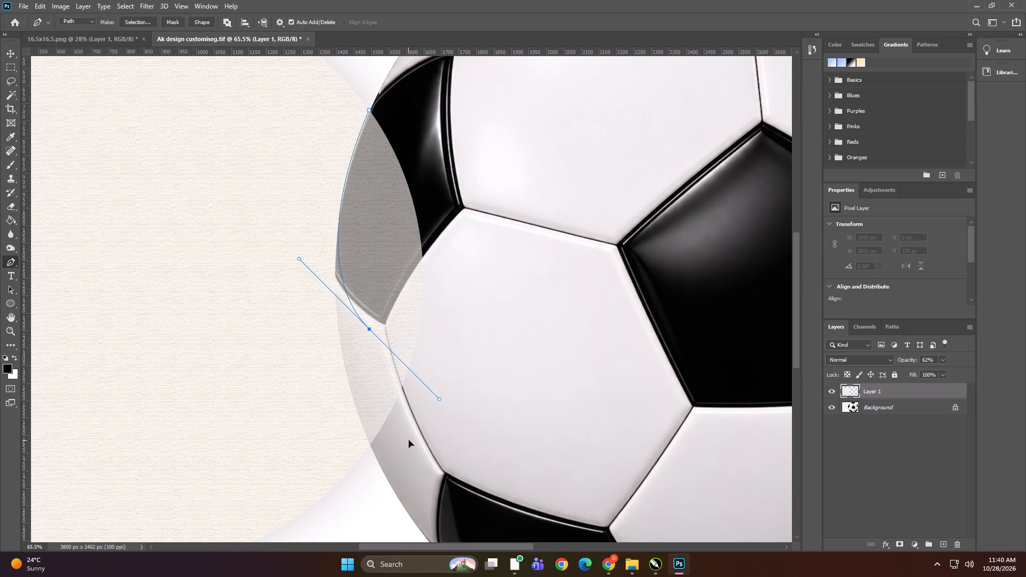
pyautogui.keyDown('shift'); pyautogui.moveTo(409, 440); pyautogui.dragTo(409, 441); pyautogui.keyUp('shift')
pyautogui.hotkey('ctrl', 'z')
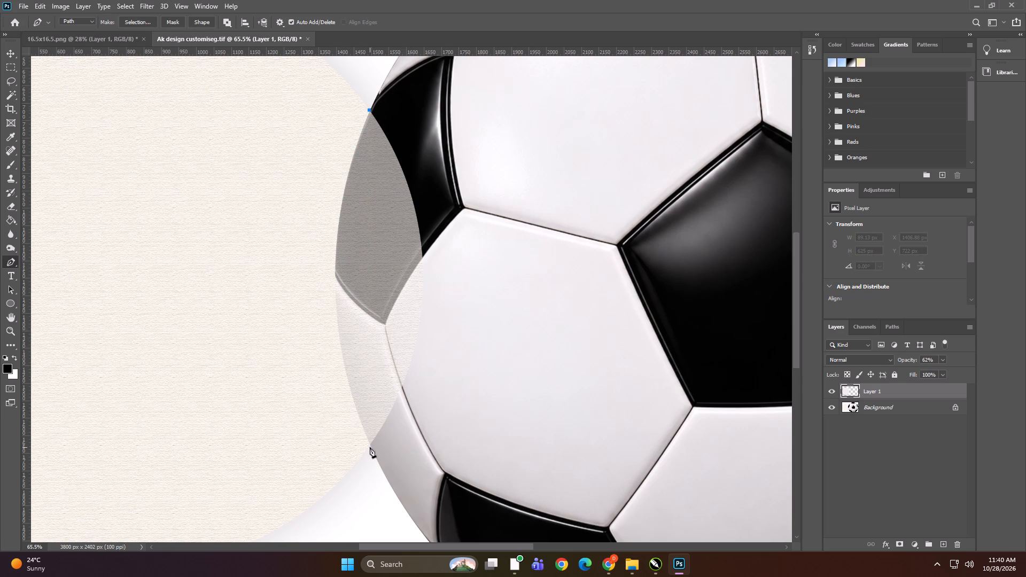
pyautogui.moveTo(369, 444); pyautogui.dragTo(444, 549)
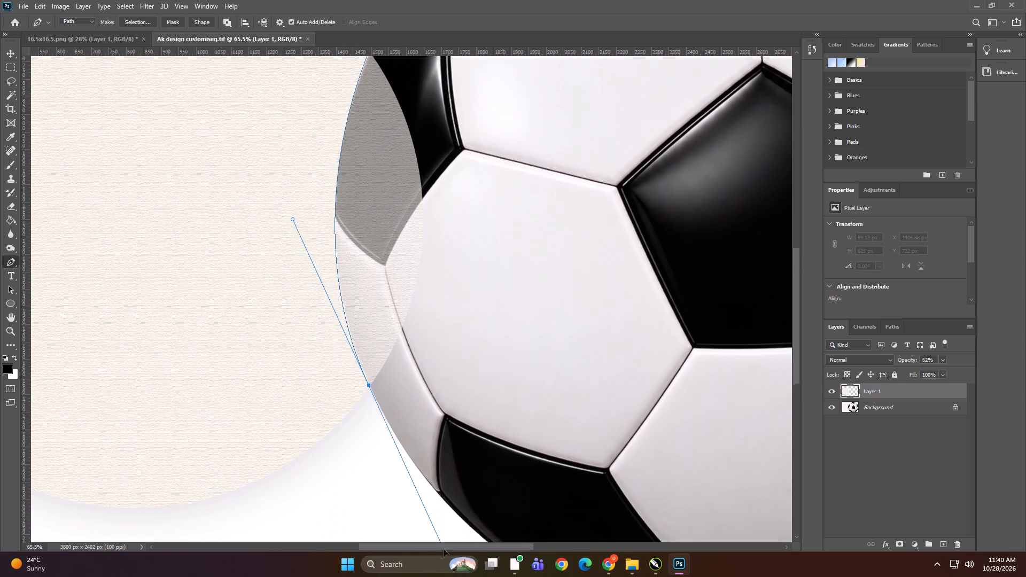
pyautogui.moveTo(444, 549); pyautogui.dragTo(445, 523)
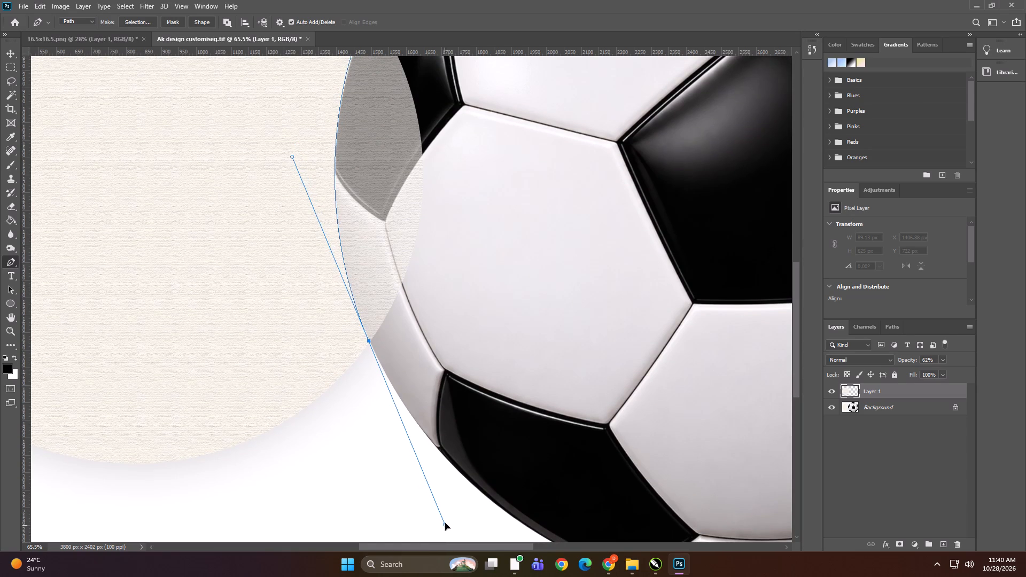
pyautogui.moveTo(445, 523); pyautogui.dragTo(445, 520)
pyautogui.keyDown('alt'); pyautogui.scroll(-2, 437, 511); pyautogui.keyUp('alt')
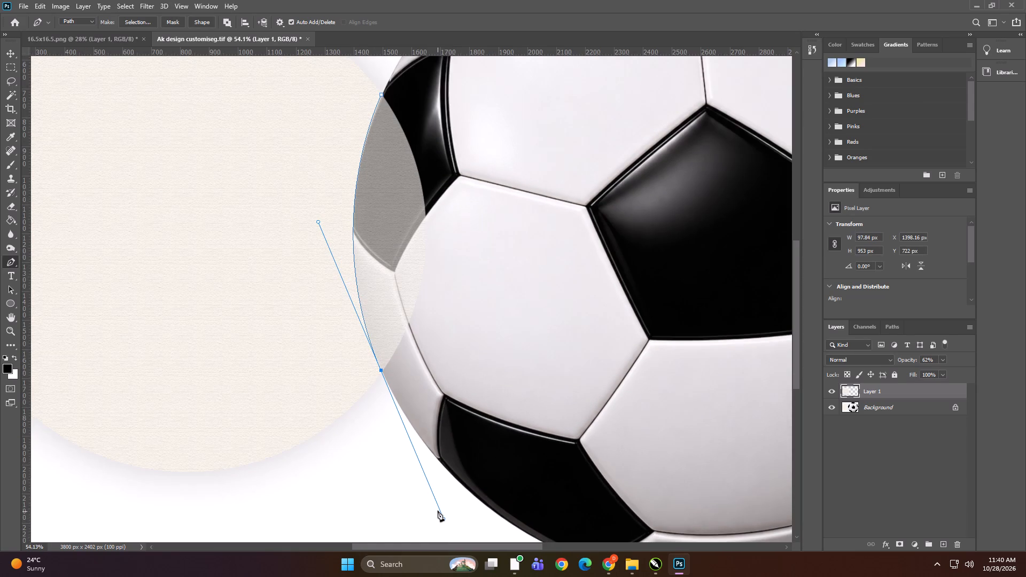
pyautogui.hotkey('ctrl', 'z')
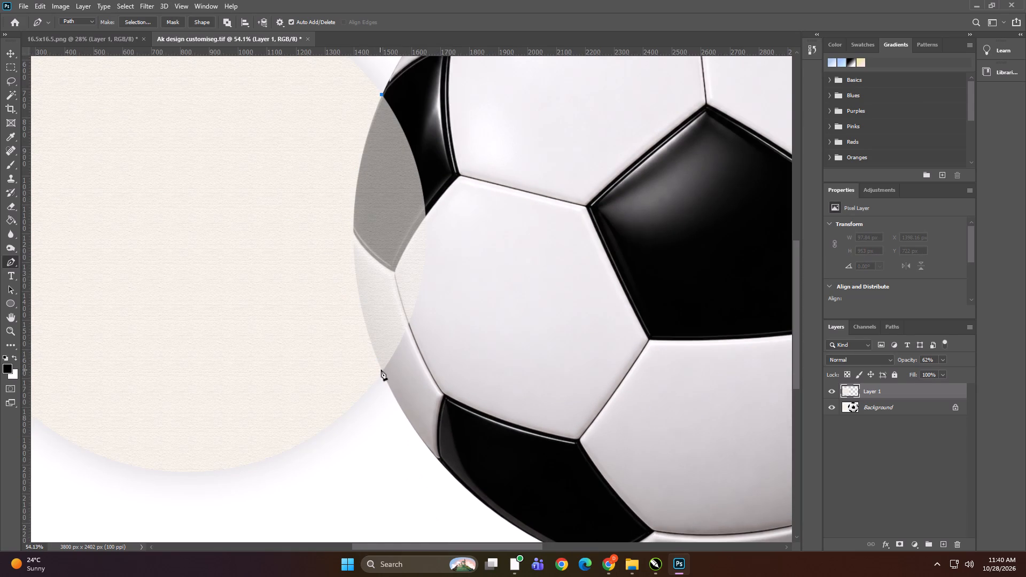
# Curve the path down the football's outline to the lower crossing point, then close it with straight segments across the ball, enclosing the overlap.
pyautogui.moveTo(383, 371); pyautogui.dragTo(435, 479)
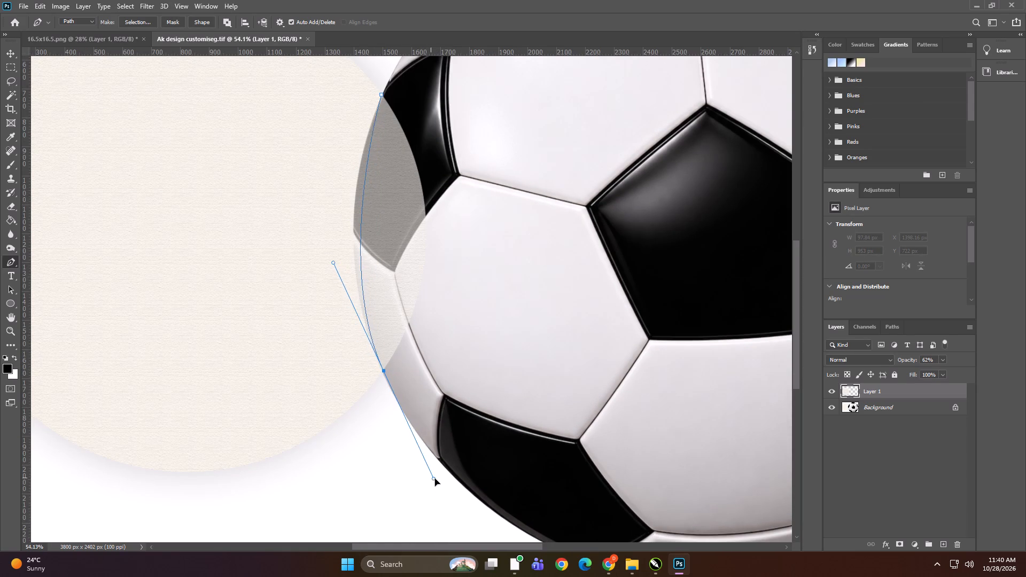
pyautogui.moveTo(435, 479); pyautogui.dragTo(449, 500)
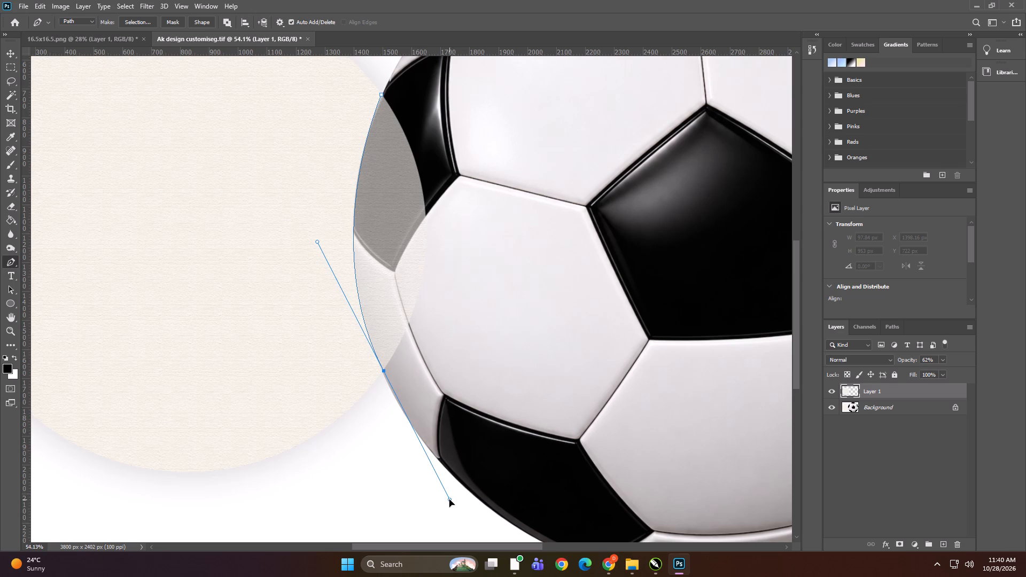
pyautogui.moveTo(449, 500); pyautogui.dragTo(449, 501)
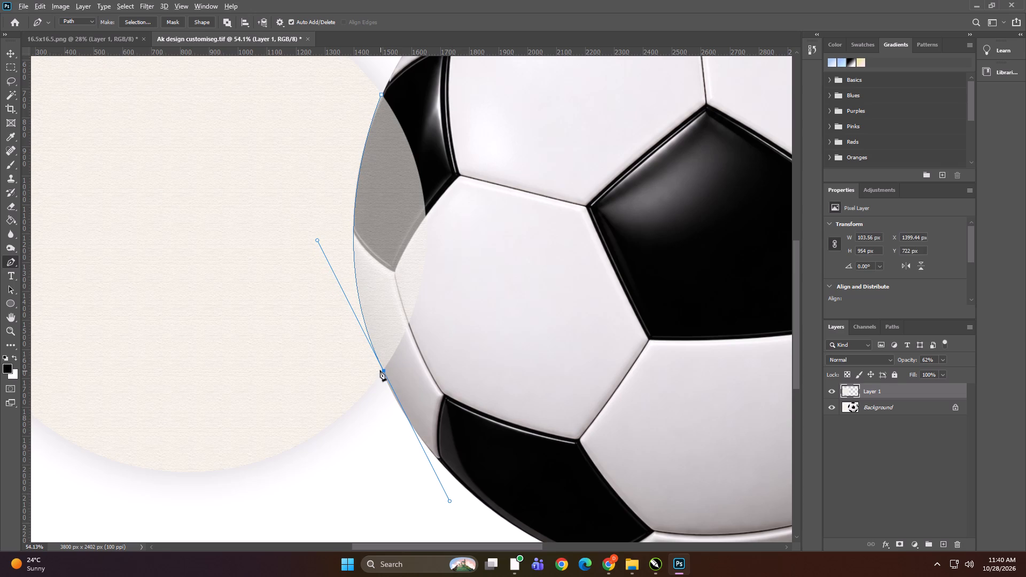
pyautogui.keyDown('alt'); pyautogui.click(384, 372); pyautogui.keyUp('alt')
pyautogui.click(508, 314)
pyautogui.click(520, 145)
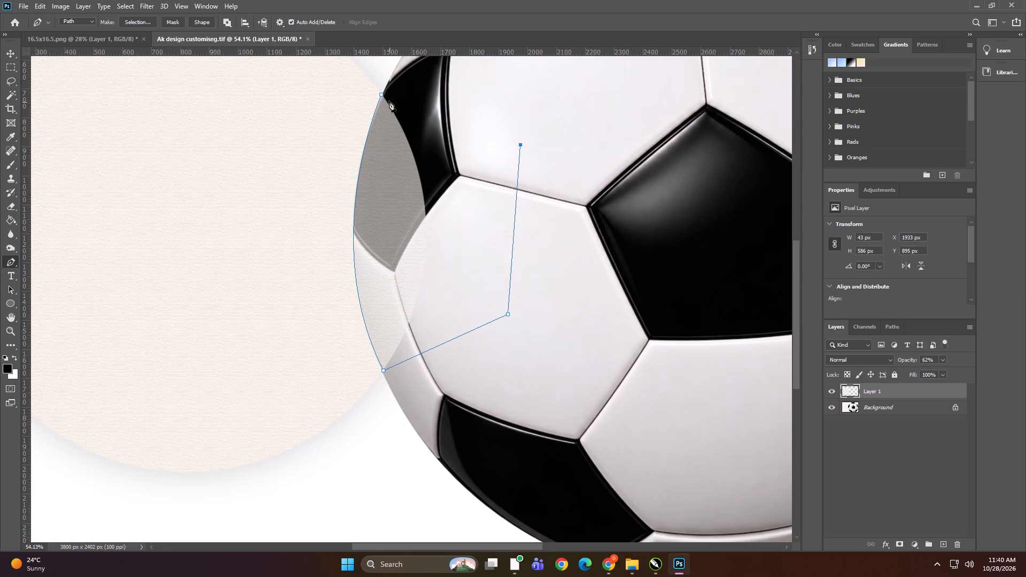
pyautogui.click(380, 96)
# Convert the path to a selection, delete the part of the textured circle covering the football, and deselect.
pyautogui.keyDown('alt'); pyautogui.scroll(-2, 405, 212); pyautogui.keyUp('alt')
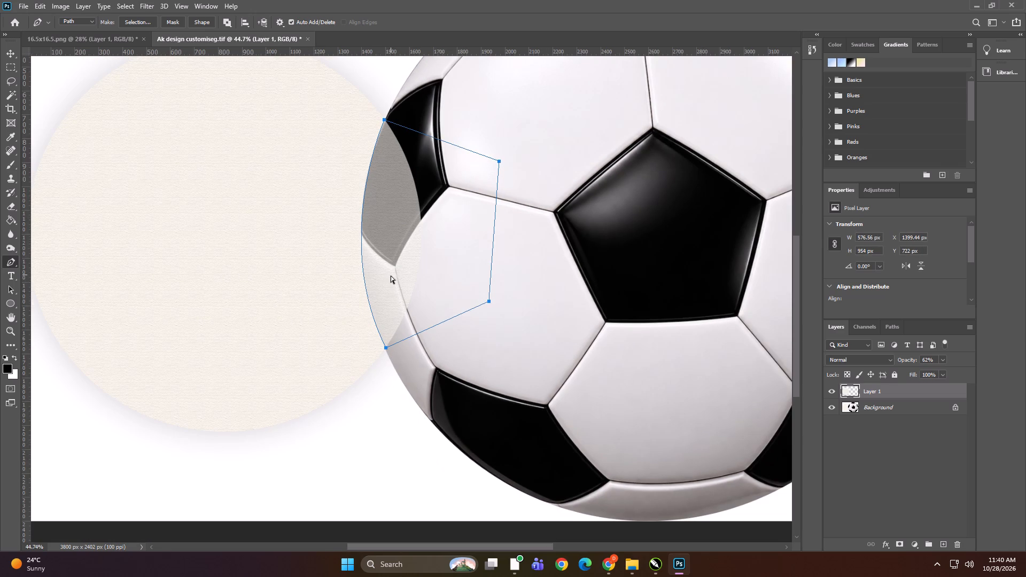
pyautogui.hotkey('ctrl', 'Return')
pyautogui.click(13, 53)
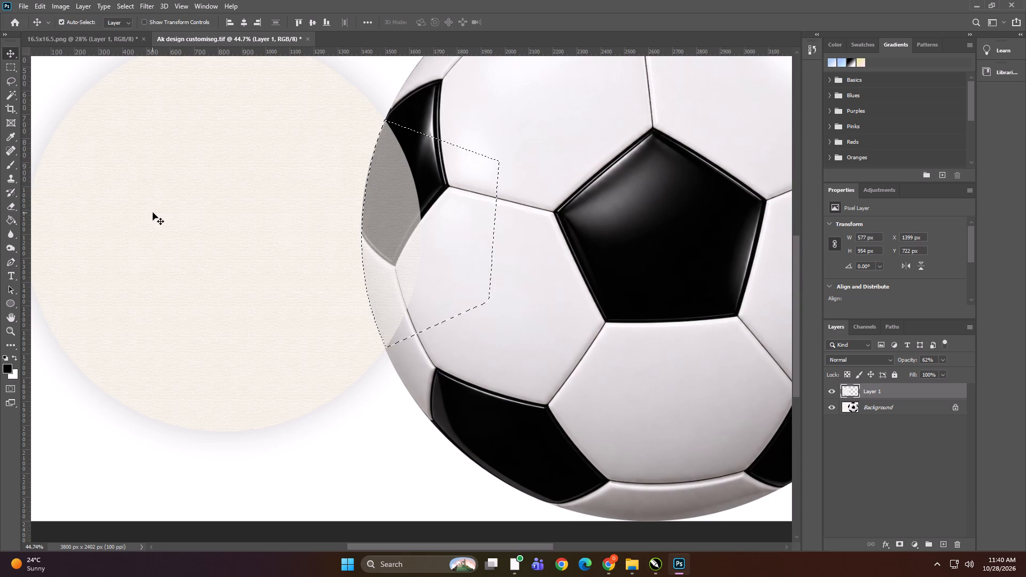
pyautogui.click(153, 213)
pyautogui.press('Delete')
pyautogui.hotkey('ctrl', 'd')
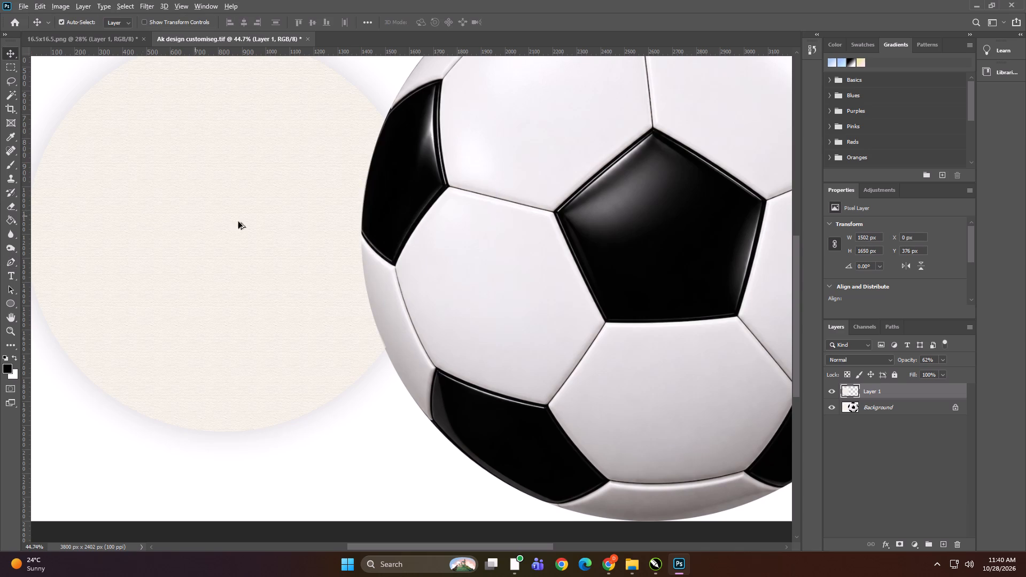
# Merge Layer 1, the trimmed textured circle, down into the Background layer.
pyautogui.keyDown('alt'); pyautogui.scroll(-6, 325, 239); pyautogui.keyUp('alt')
pyautogui.keyDown('alt'); pyautogui.scroll(2, 296, 266); pyautogui.keyUp('alt')
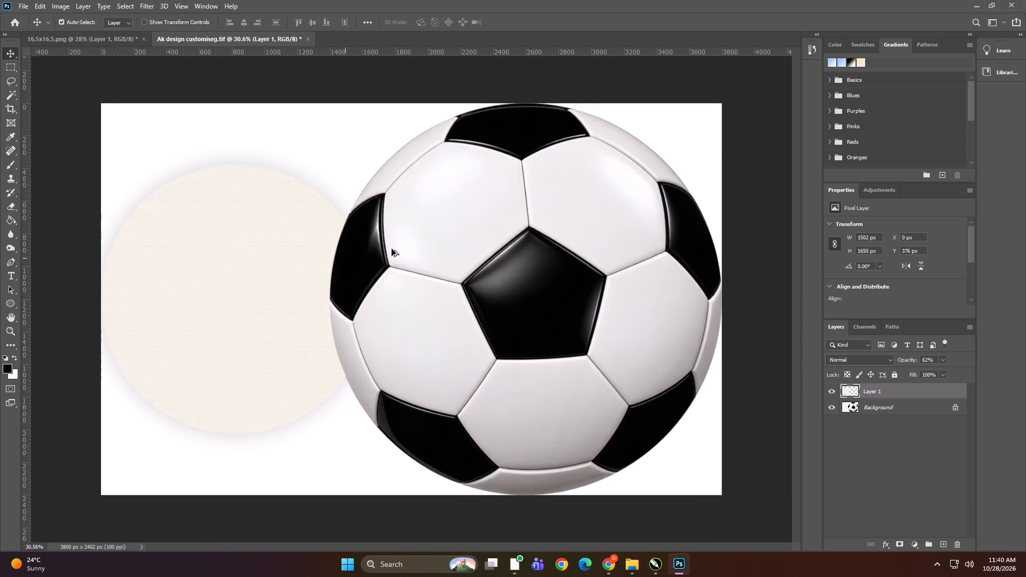
pyautogui.keyDown('alt'); pyautogui.scroll(6, 515, 88); pyautogui.keyUp('alt')
pyautogui.keyDown('alt'); pyautogui.scroll(-6, 519, 93); pyautogui.keyUp('alt')
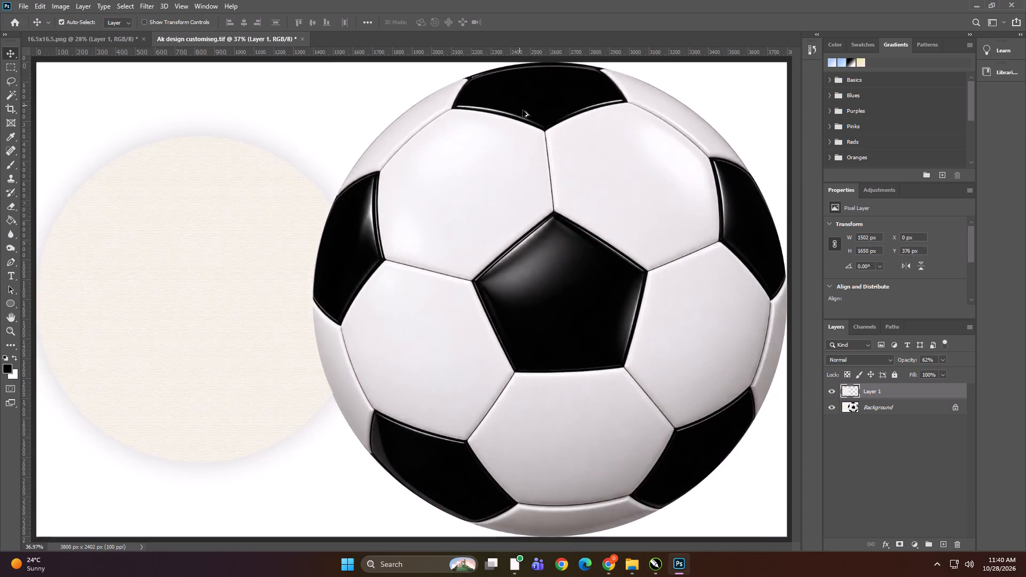
pyautogui.keyDown('alt'); pyautogui.scroll(-3, 523, 110); pyautogui.keyUp('alt')
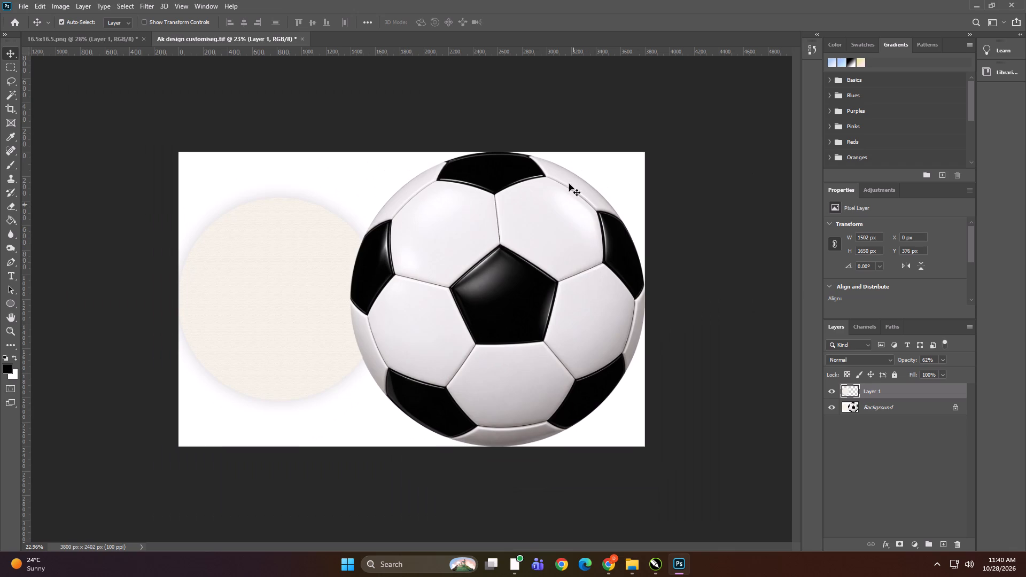
pyautogui.keyDown('shift'); pyautogui.click(878, 406); pyautogui.keyUp('shift')
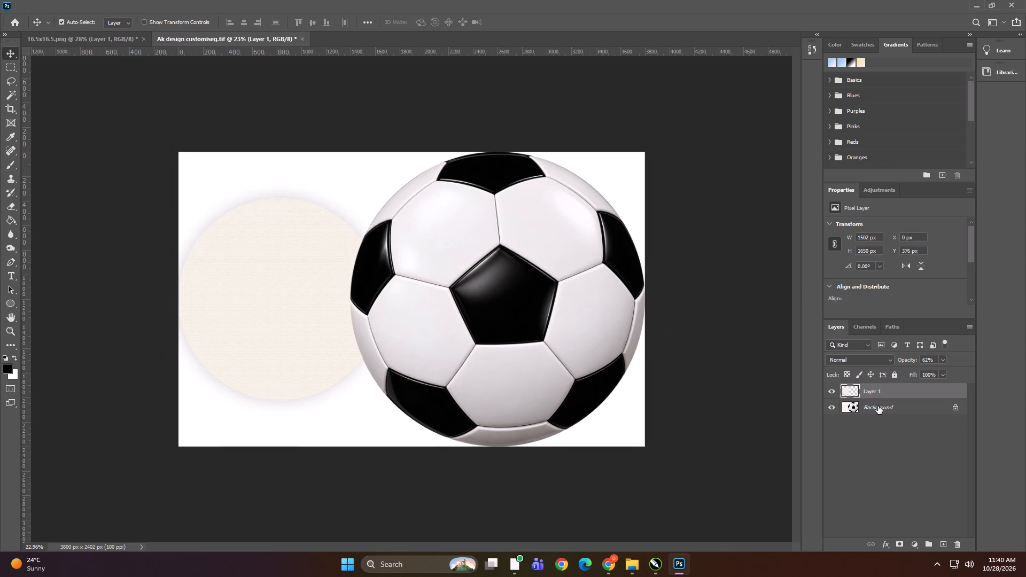
pyautogui.hotkey('ctrl', 'e')
# Show the canvas texture beside the football's edge up close in full screen and capture a screenshot of the whole visible canvas area.
pyautogui.keyDown('alt'); pyautogui.scroll(8, 142, 321); pyautogui.keyUp('alt')
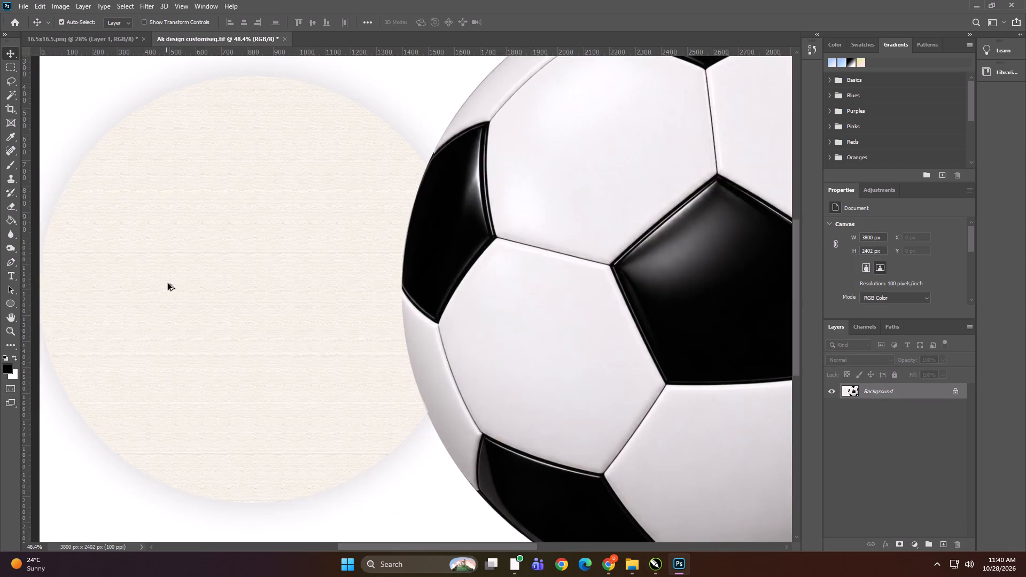
pyautogui.keyDown('alt'); pyautogui.scroll(16, 362, 267); pyautogui.keyUp('alt')
pyautogui.keyDown('alt'); pyautogui.scroll(-8, 363, 260); pyautogui.keyUp('alt')
pyautogui.keyDown('alt'); pyautogui.scroll(1, 380, 262); pyautogui.keyUp('alt')
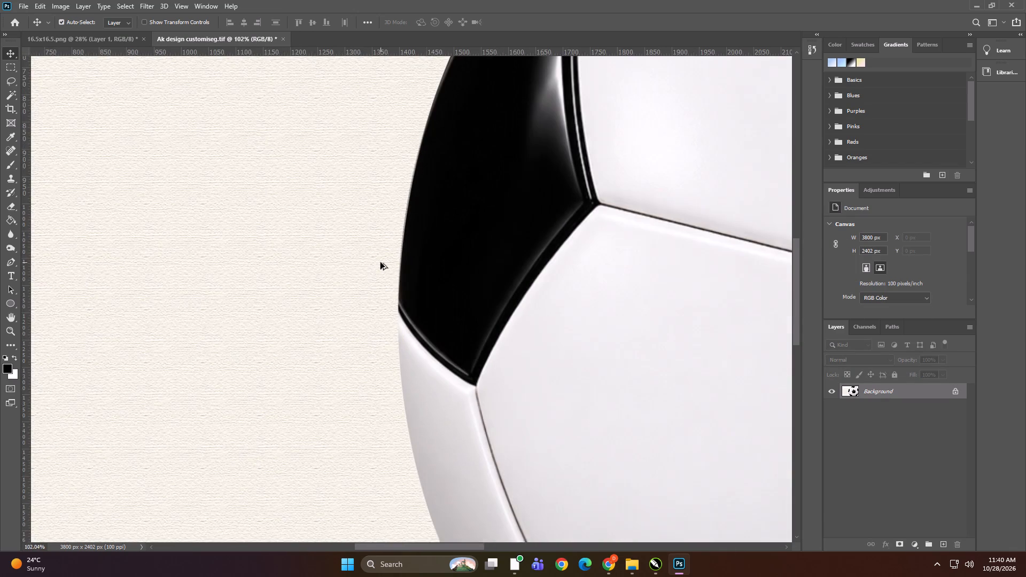
pyautogui.keyDown('alt'); pyautogui.scroll(3, 380, 262); pyautogui.keyUp('alt')
pyautogui.write('fff')
pyautogui.press('Print')
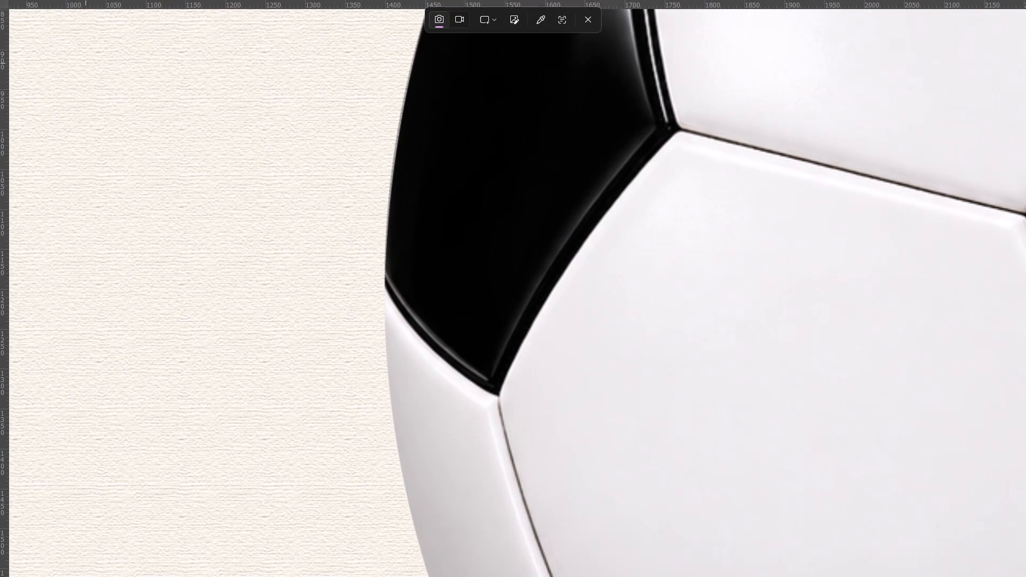
pyautogui.moveTo(11, 12); pyautogui.dragTo(1025, 576)
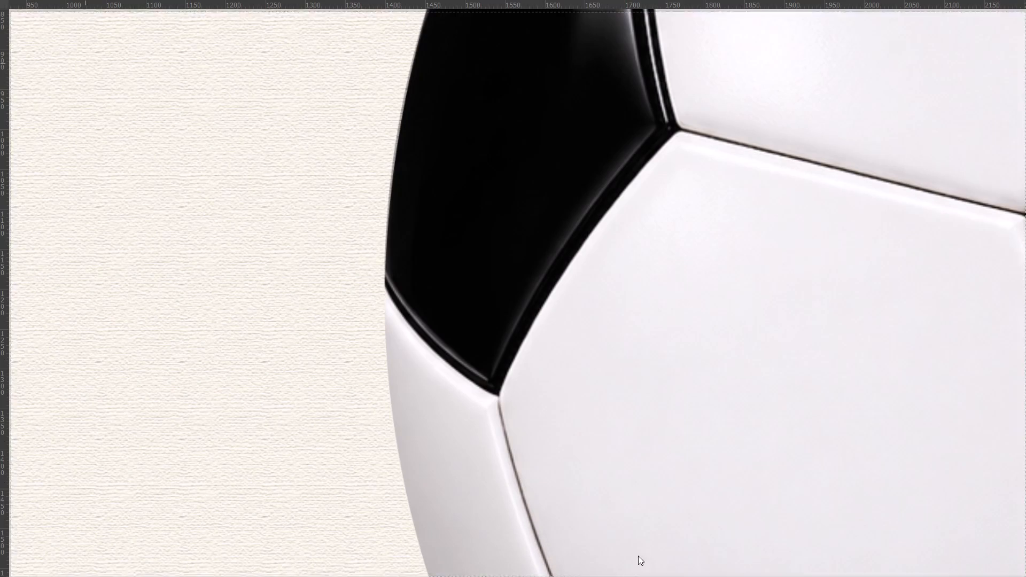
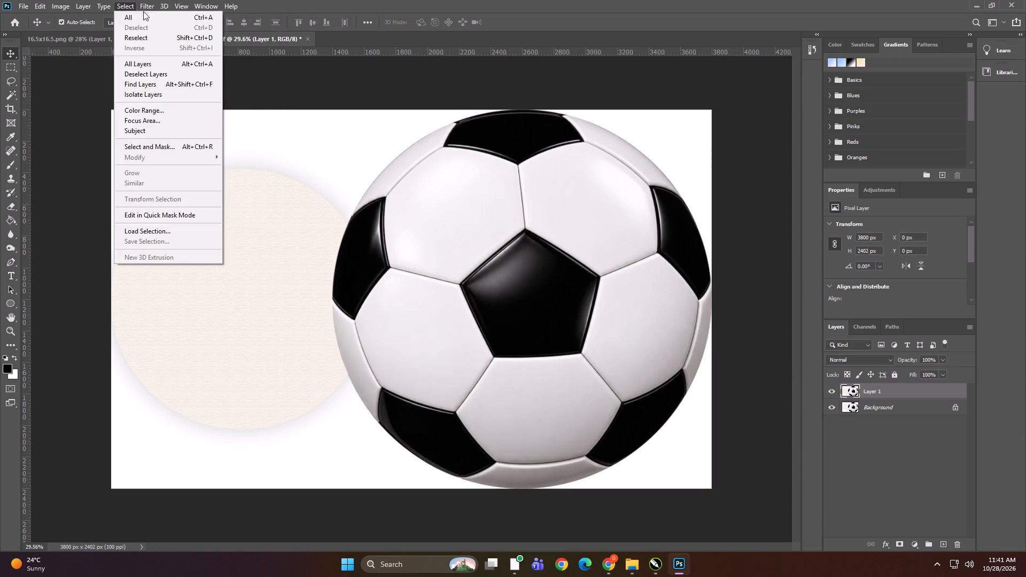
# Apply the Photocopy sketch filter to Layer 1 with Detail 3 and Darkness 50.
pyautogui.click(150, 6)
pyautogui.click(164, 50)
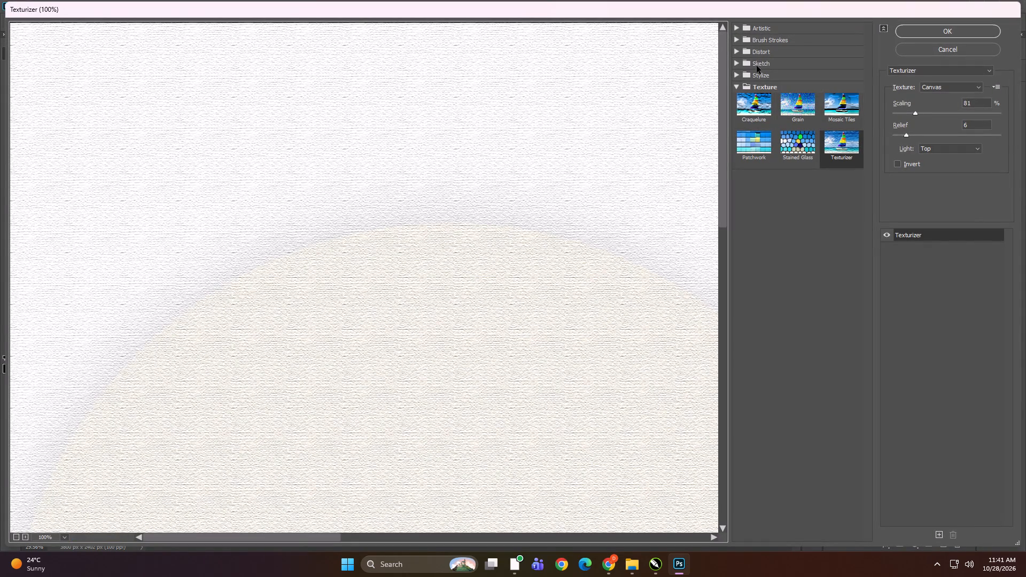
pyautogui.click(767, 65)
pyautogui.click(842, 160)
pyautogui.click(949, 33)
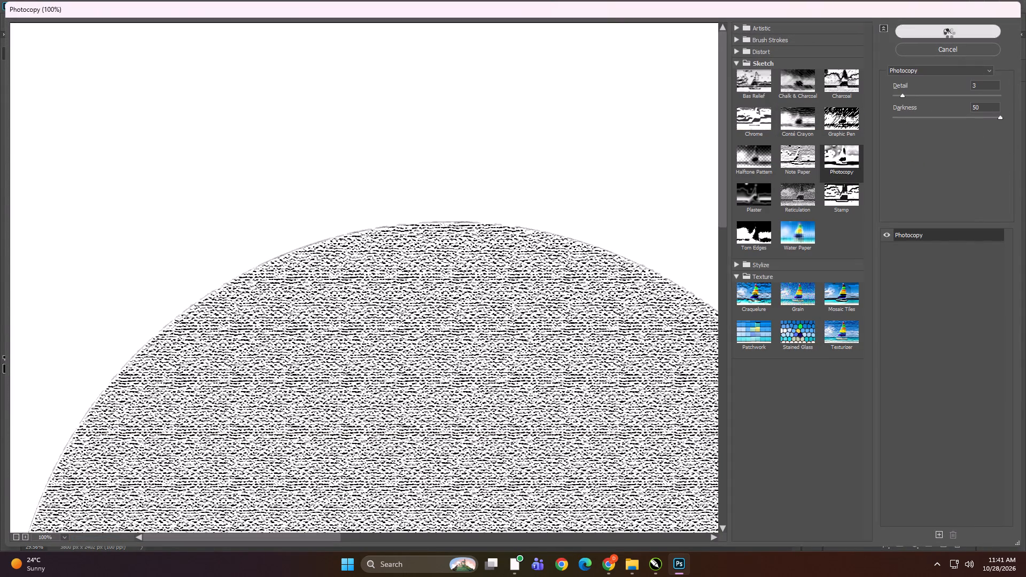
# Show the photocopy-filtered design fitted in full screen, capture a screenshot of the whole canvas, and return to the standard view.
pyautogui.keyDown('alt'); pyautogui.scroll(-4, 603, 106); pyautogui.keyUp('alt')
pyautogui.keyDown('alt'); pyautogui.scroll(1, 319, 301); pyautogui.keyUp('alt')
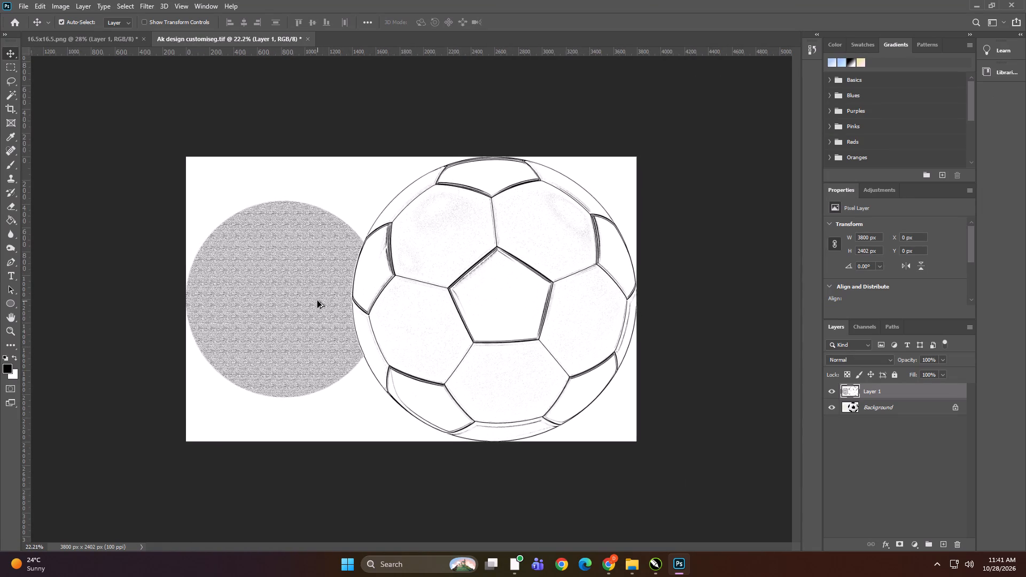
pyautogui.write('fff')
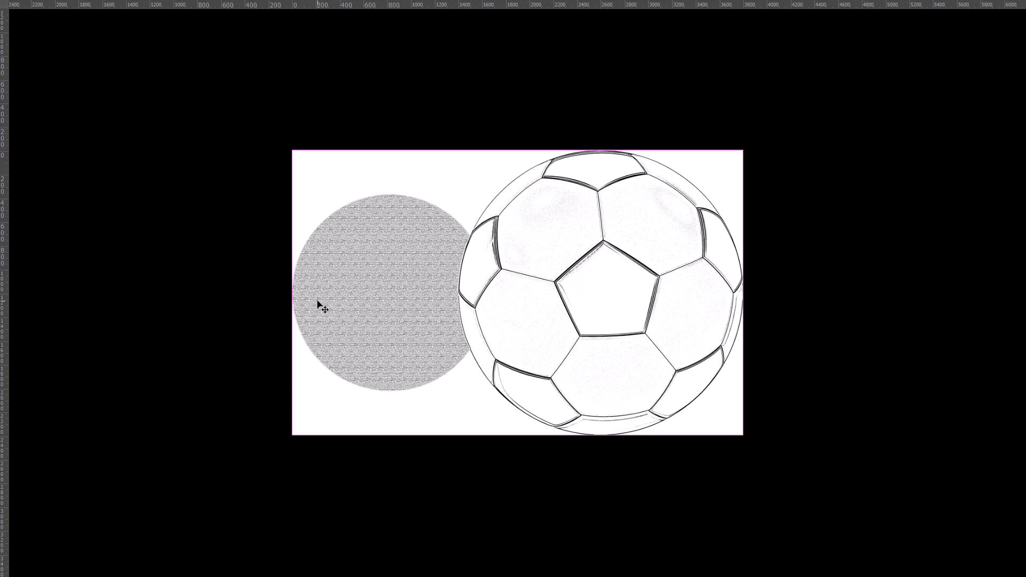
pyautogui.hotkey('ctrl', '0')
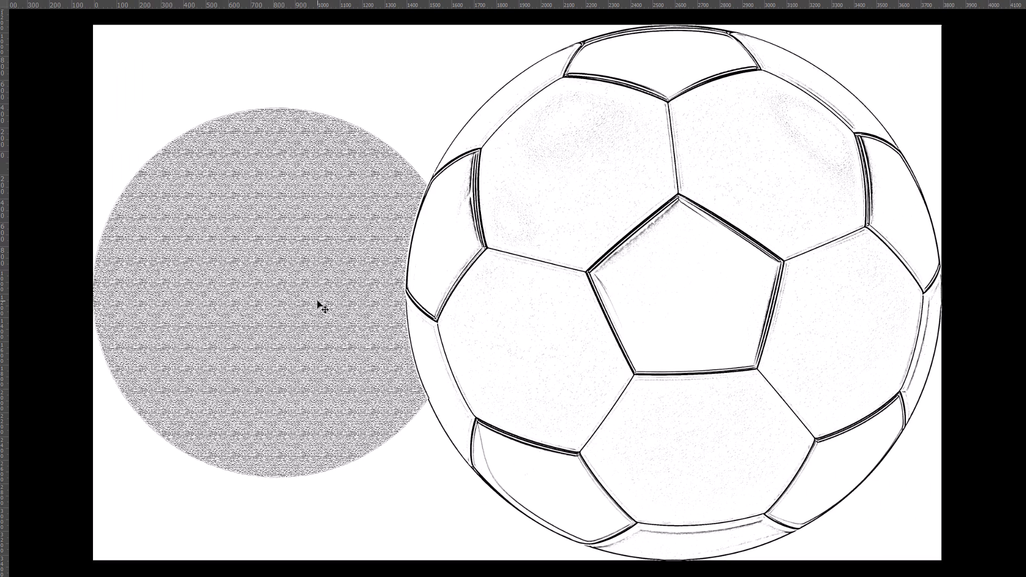
pyautogui.press('Insert')
pyautogui.press('Print')
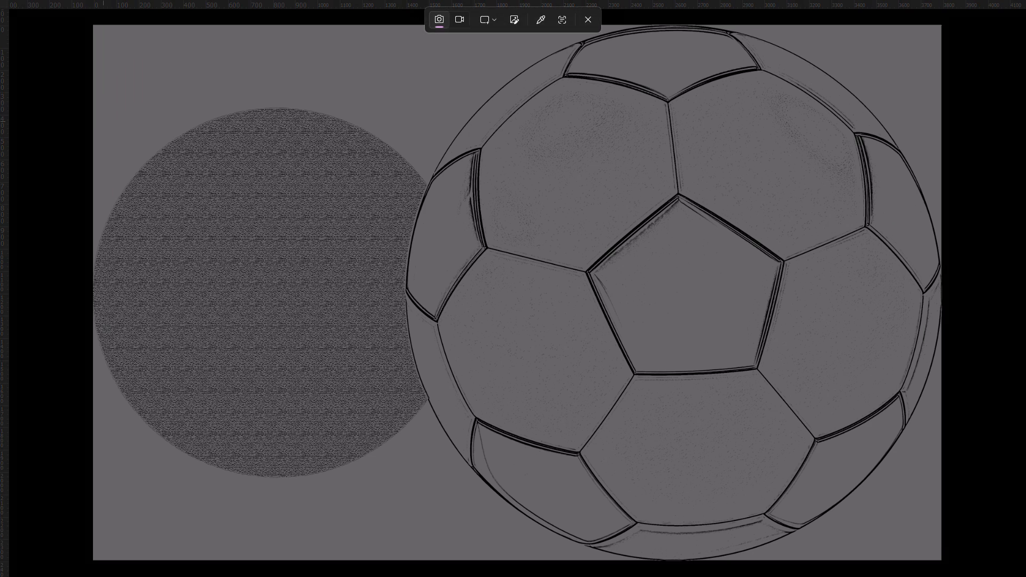
pyautogui.moveTo(93, 25); pyautogui.dragTo(145, 119)
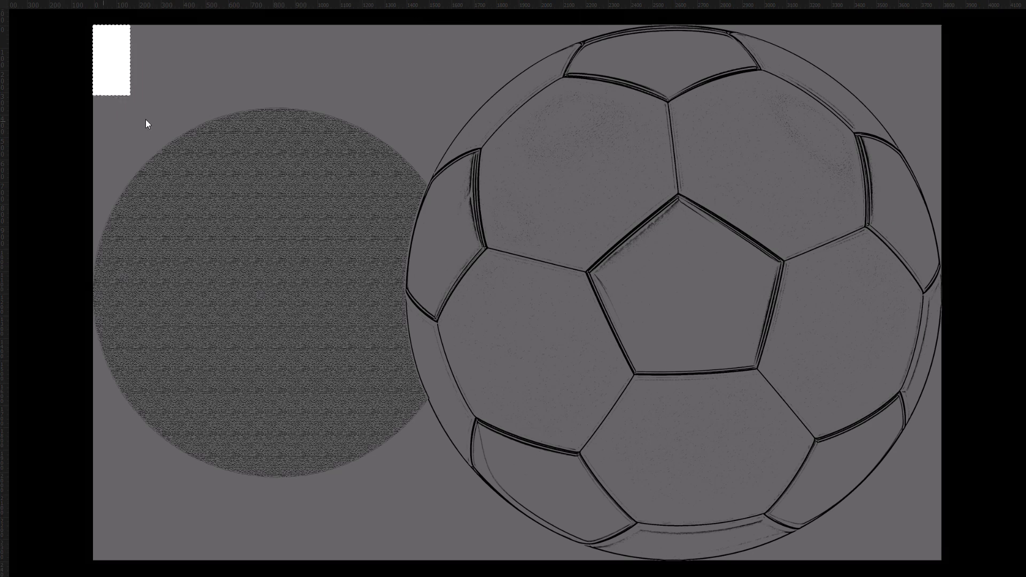
pyautogui.moveTo(145, 119); pyautogui.dragTo(942, 558)
pyautogui.press('space')
pyautogui.write('f')
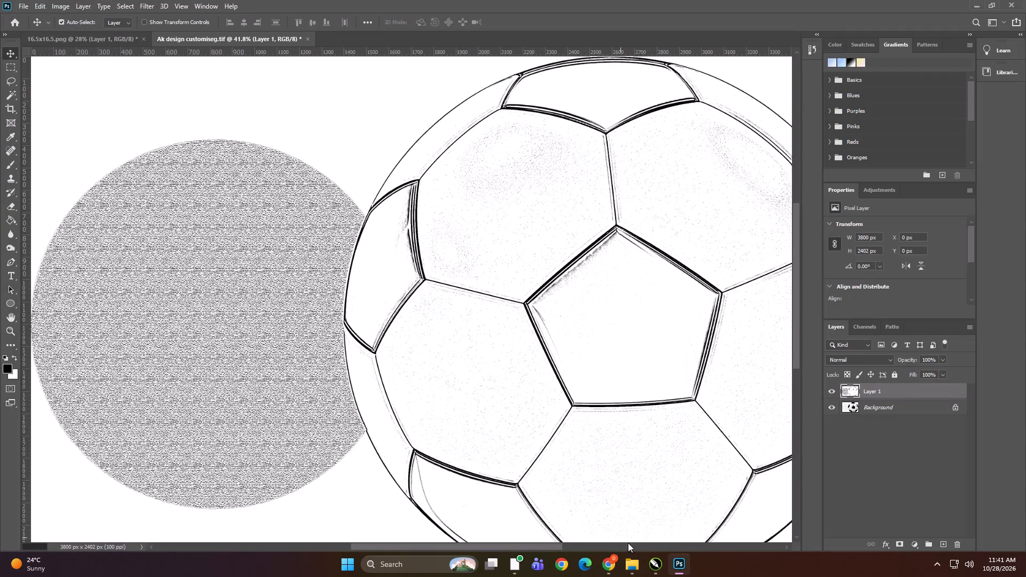
# Switch to CorelDRAW and try to paste the captured screenshot into the Ak design customise document.
pyautogui.click(651, 563)
pyautogui.click(576, 389)
pyautogui.hotkey('ctrl', 'v')
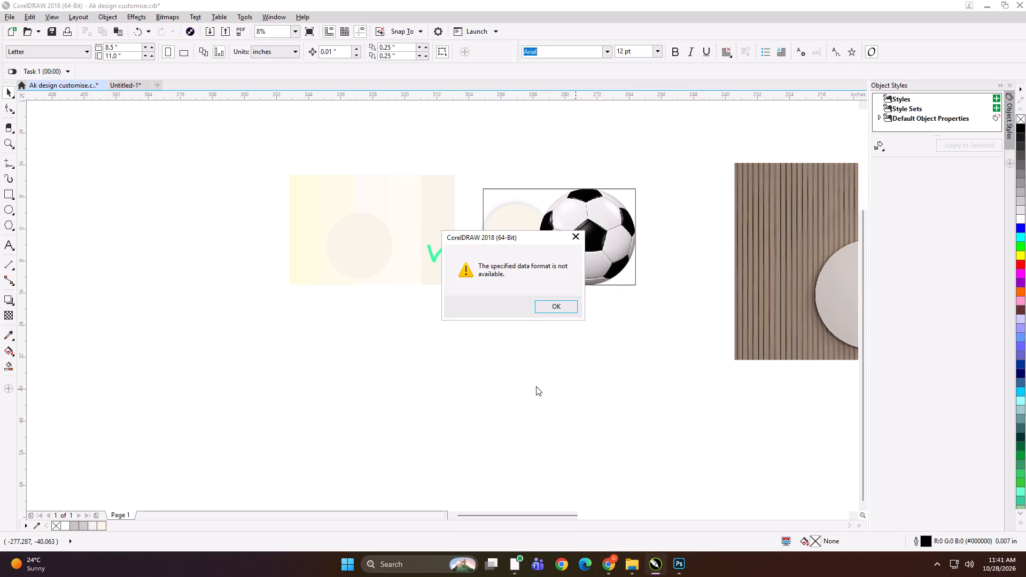
# Dismiss the data format alert and return to the Ak design customise drawing.
pyautogui.click(549, 314)
pyautogui.click(549, 308)
pyautogui.rightClick(524, 319)
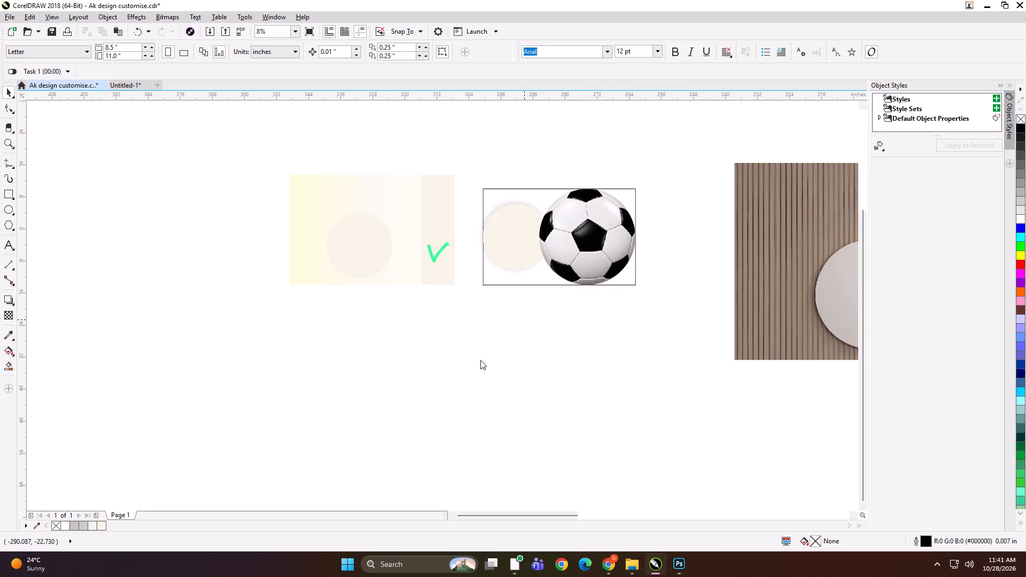
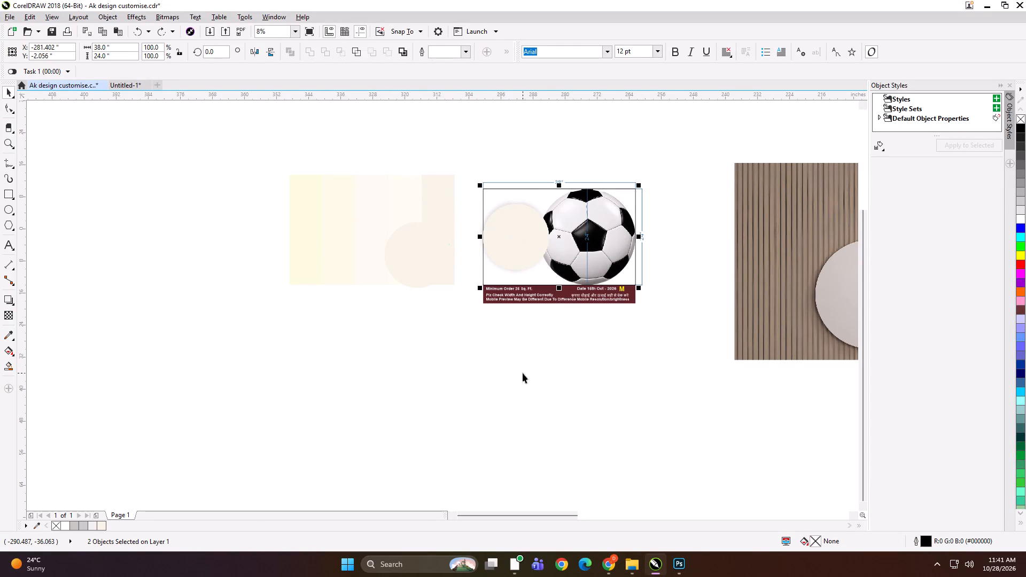
# Undo the recent changes made to the objects around the football preview.
pyautogui.hotkey('ctrl', 'shift', 'z')
pyautogui.hotkey('ctrl', 'shift', 'z')
pyautogui.hotkey('ctrl', 'shift', 'z')
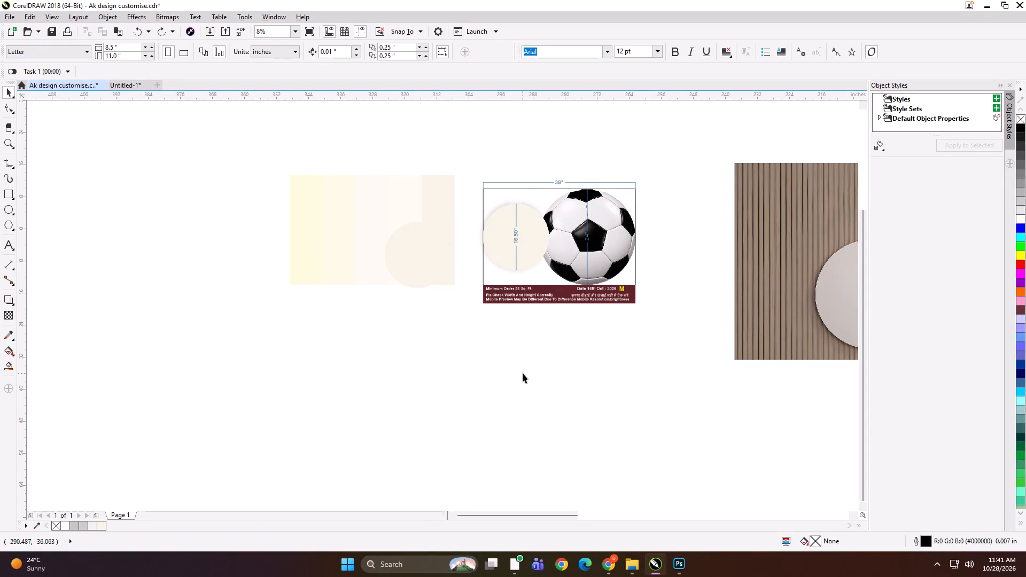
pyautogui.hotkey('ctrl', 'shift', 'z')
pyautogui.hotkey('ctrl', 'z')
pyautogui.hotkey('ctrl', 'z')
# Move the cream striped panel together with its circle down and away from the football preview.
pyautogui.click(523, 373)
pyautogui.click(417, 277)
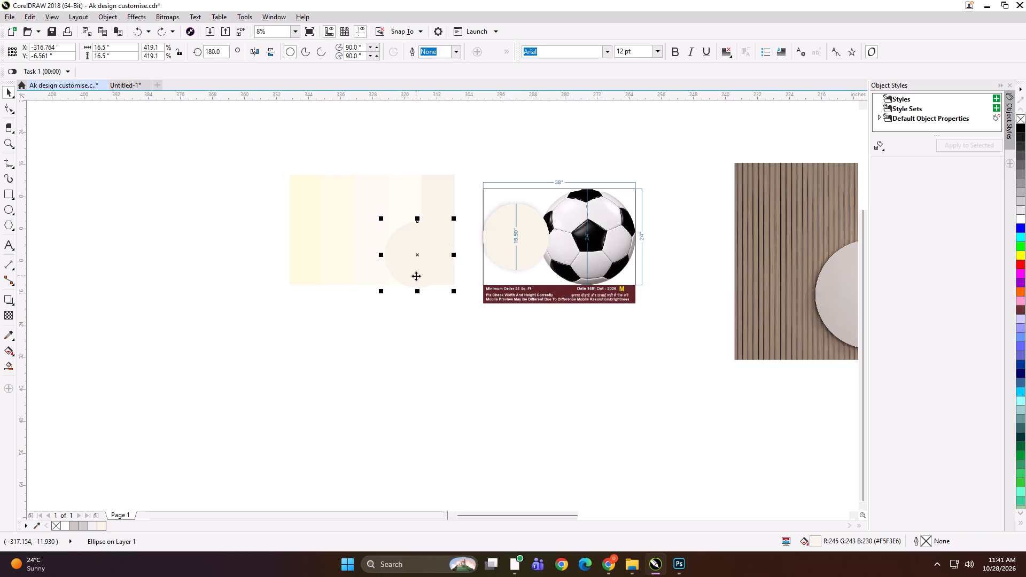
pyautogui.click(417, 334)
pyautogui.moveTo(252, 154); pyautogui.dragTo(464, 327)
pyautogui.moveTo(388, 215); pyautogui.dragTo(344, 227)
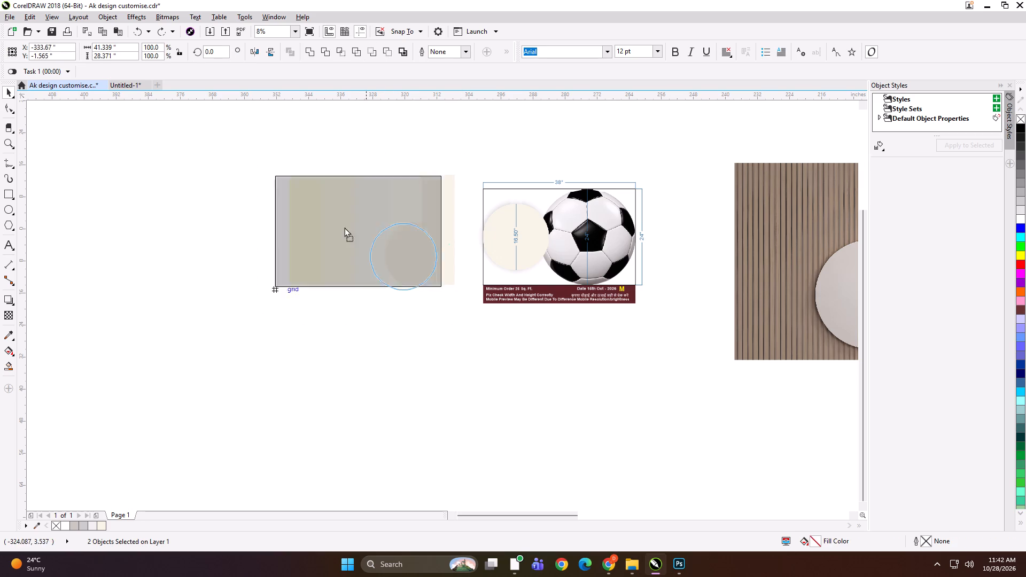
pyautogui.moveTo(344, 227); pyautogui.dragTo(194, 302)
pyautogui.click(699, 387)
# Bring the downloaded image (2).png from the browser into the Ak design customise document in CorelDRAW.
pyautogui.click(608, 559)
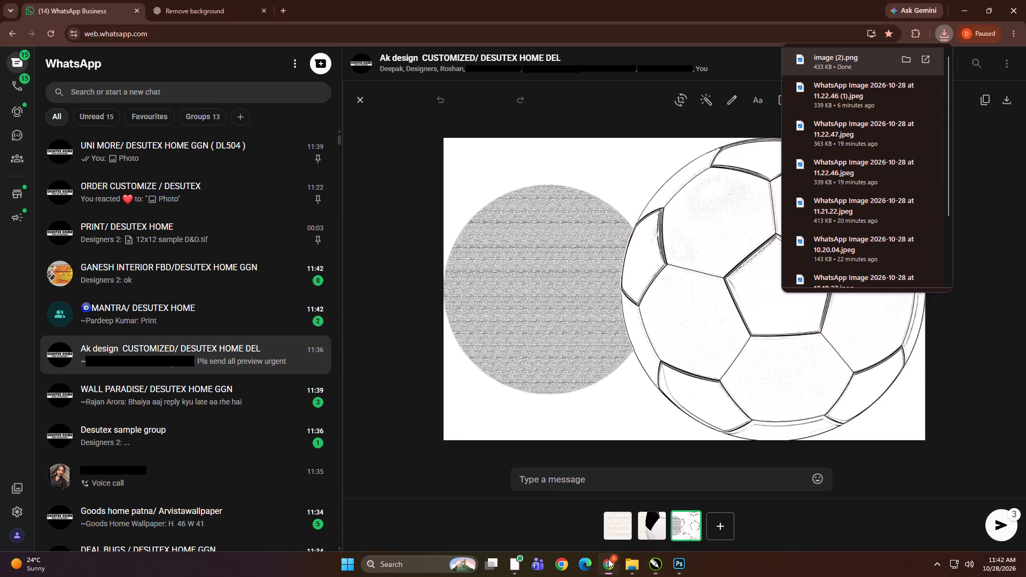
pyautogui.moveTo(847, 61); pyautogui.dragTo(666, 565)
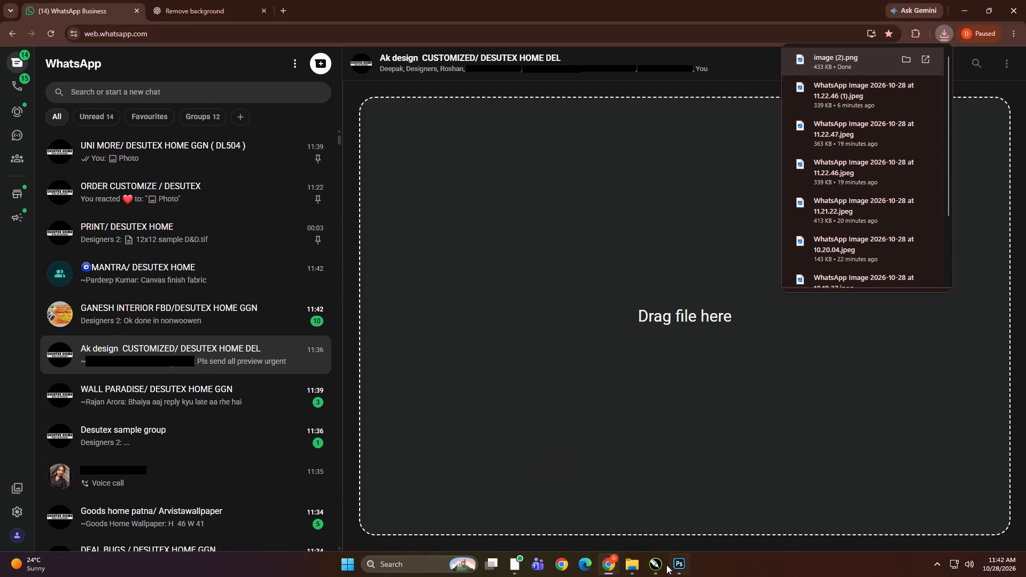
pyautogui.moveTo(666, 565); pyautogui.dragTo(421, 357)
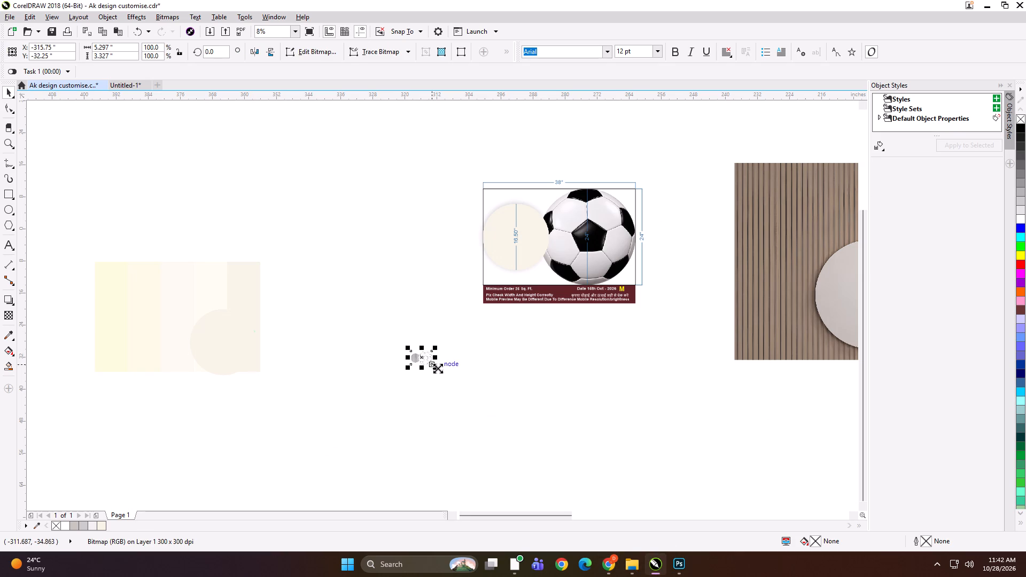
# Enlarge the photocopy-style football image to about 39 x 24.5 in and place it beside the coloured football preview.
pyautogui.keyDown('shift'); pyautogui.moveTo(438, 368); pyautogui.dragTo(506, 426); pyautogui.keyUp('shift')
pyautogui.moveTo(467, 362); pyautogui.dragTo(439, 244)
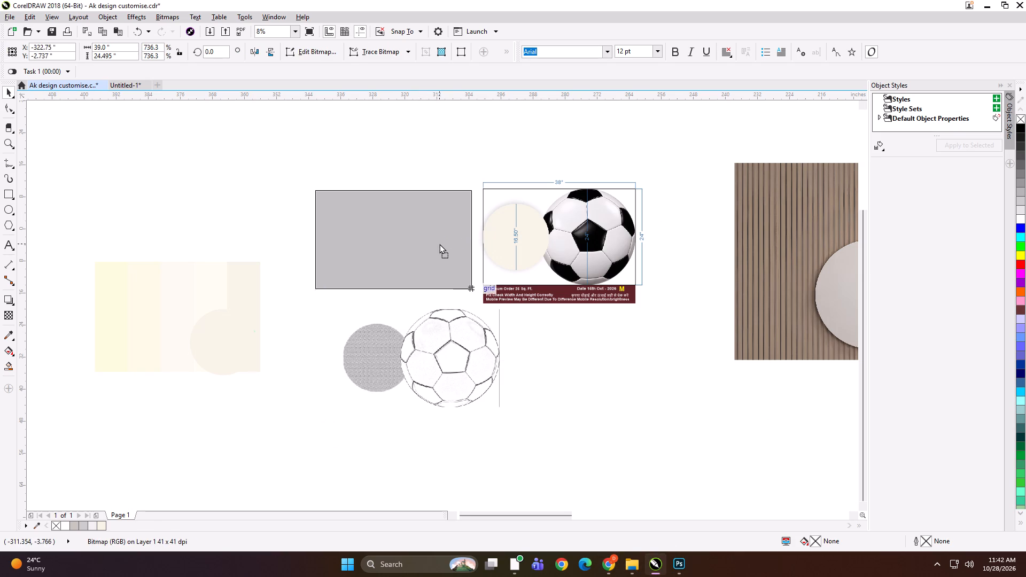
pyautogui.moveTo(439, 244); pyautogui.dragTo(441, 241)
pyautogui.click(468, 352)
# Replace the yellow letter M in the maroon info banner with KD.
pyautogui.scroll(3, 617, 290)
pyautogui.tripleClick(651, 290)
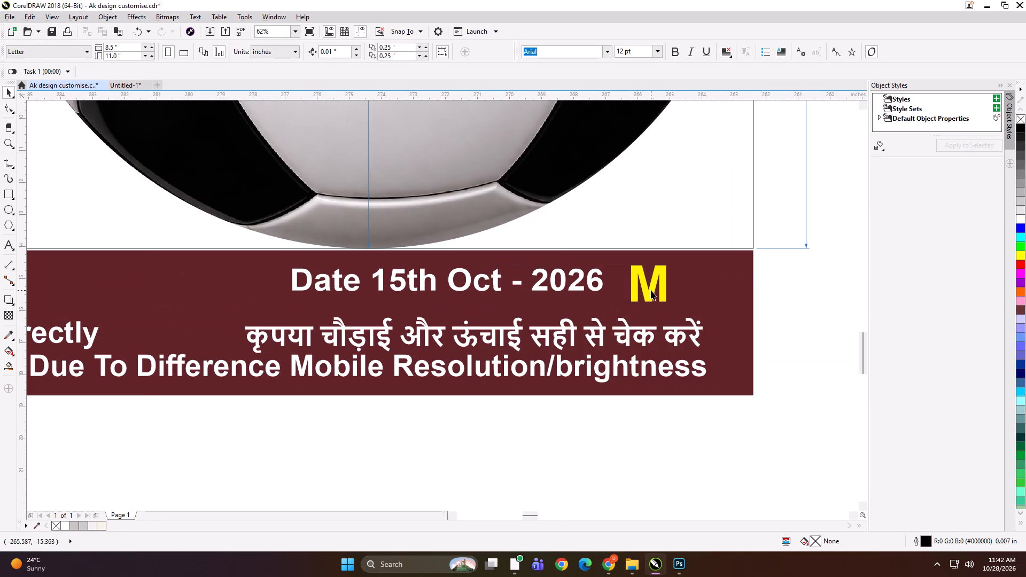
pyautogui.hotkey('ctrl', 'u')
pyautogui.hotkey('ctrl', 'u')
pyautogui.click(774, 291)
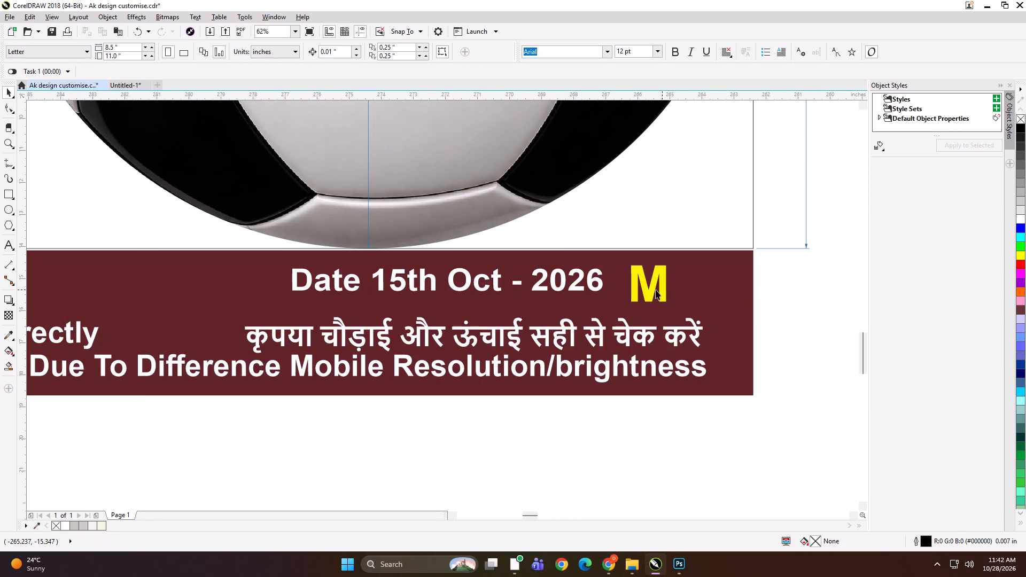
pyautogui.doubleClick(651, 287)
pyautogui.press('BackSpace')
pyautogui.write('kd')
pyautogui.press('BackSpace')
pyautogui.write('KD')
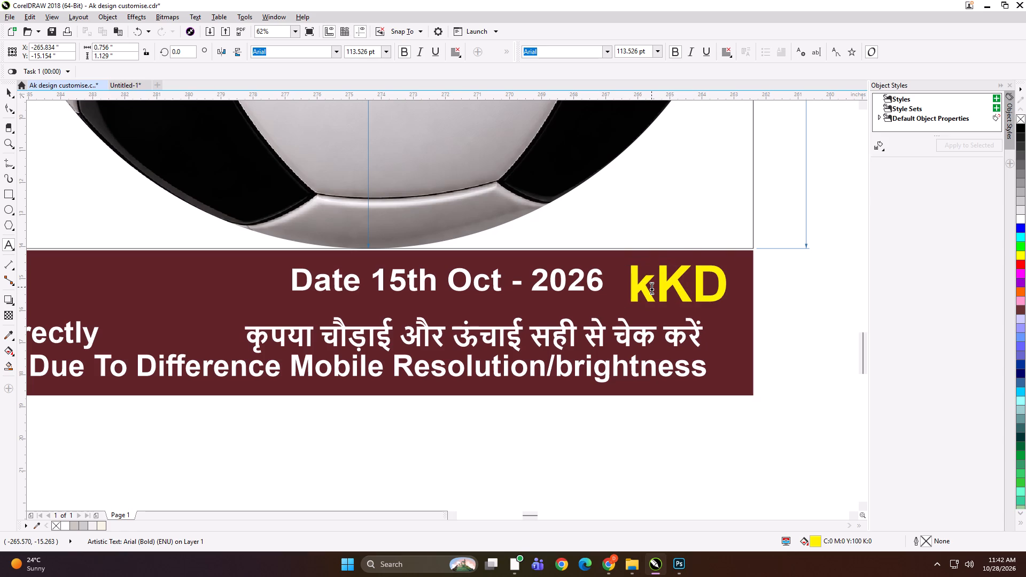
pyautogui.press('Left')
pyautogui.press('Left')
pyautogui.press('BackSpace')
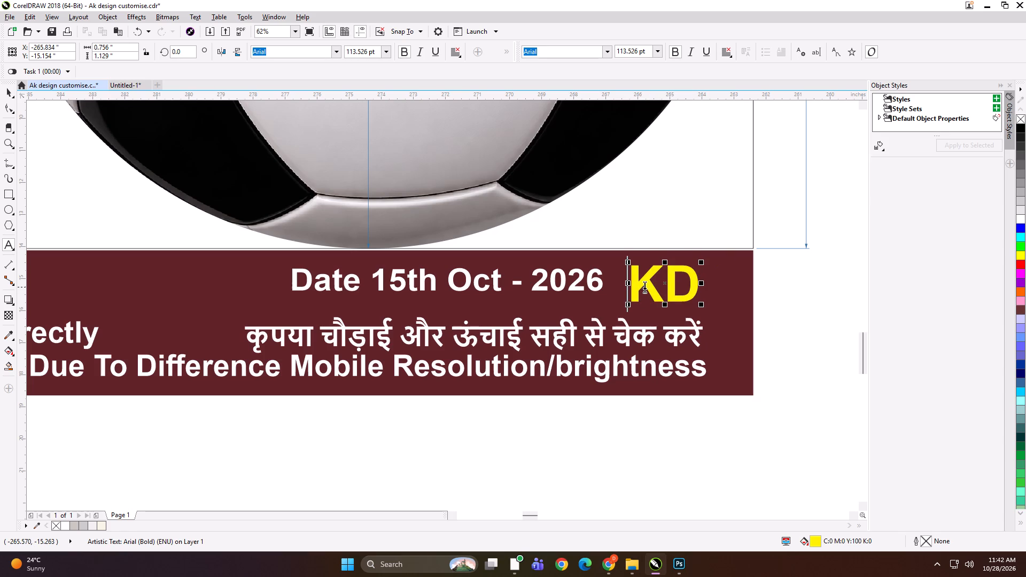
pyautogui.click(9, 98)
# Change the date in the maroon banner to 28th Oct - 2026.
pyautogui.scroll(-2, 573, 231)
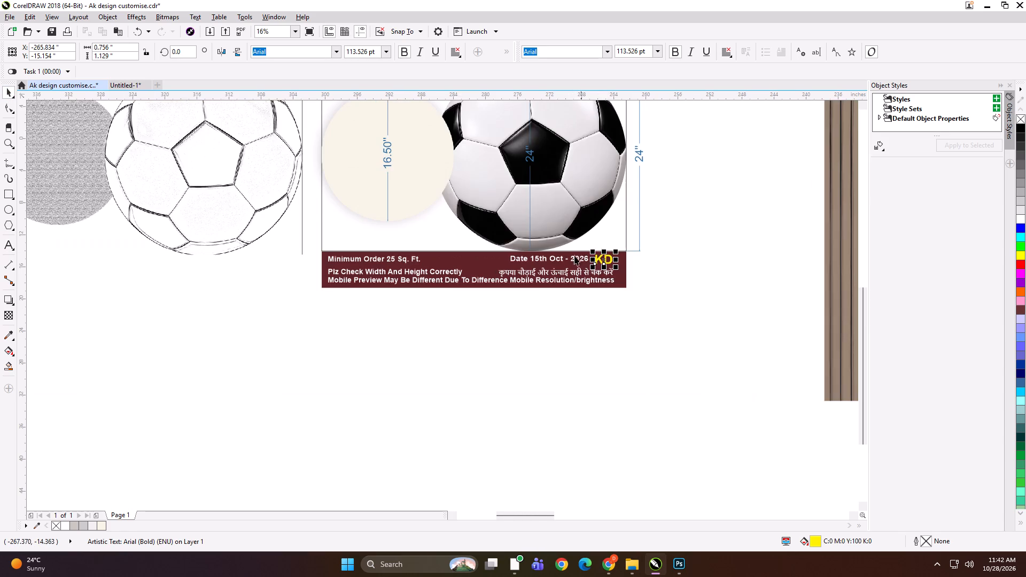
pyautogui.scroll(2, 543, 258)
pyautogui.doubleClick(524, 259)
pyautogui.press('BackSpace')
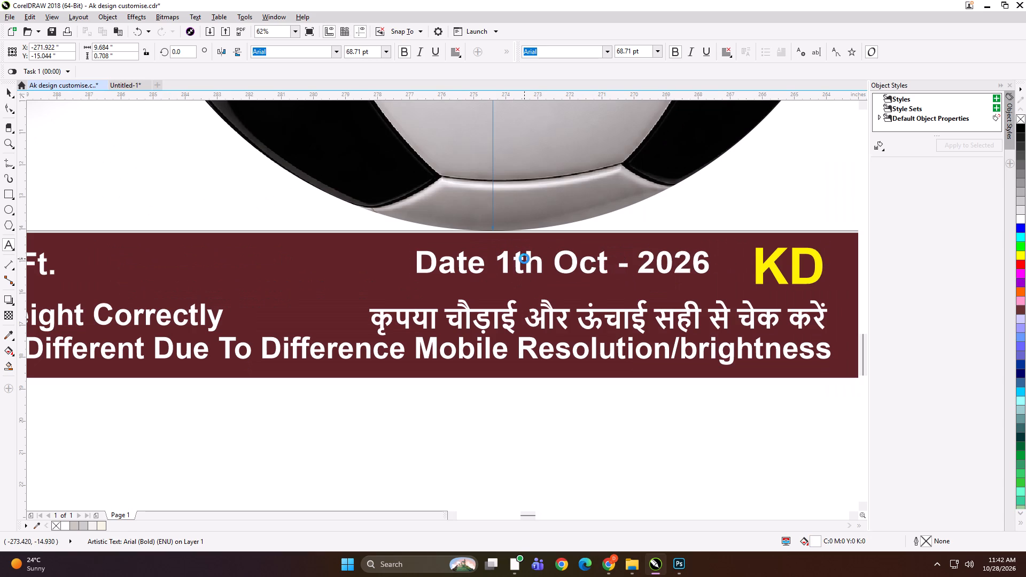
pyautogui.press('BackSpace')
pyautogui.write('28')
pyautogui.scroll(-3, 538, 264)
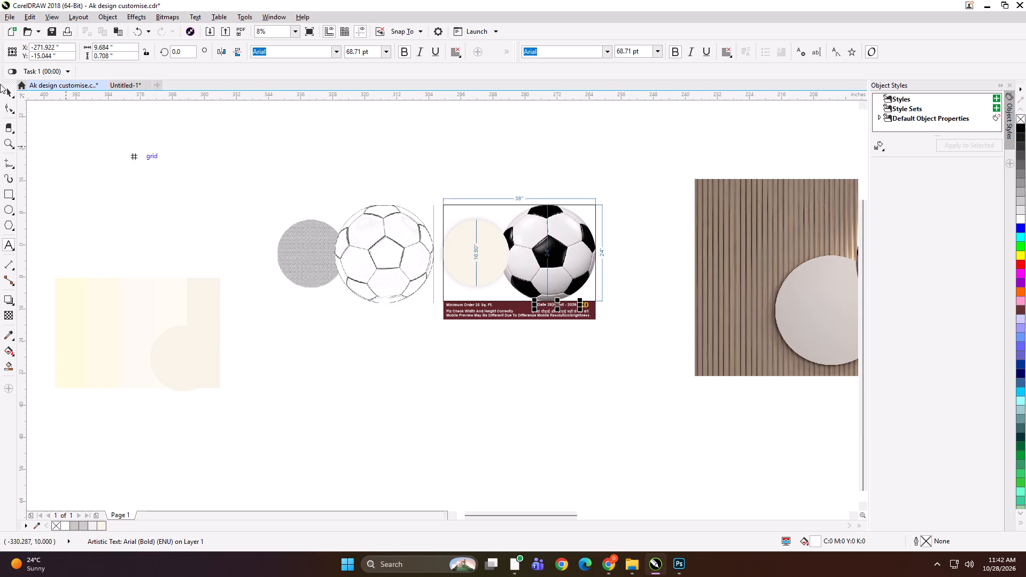
pyautogui.click(10, 92)
pyautogui.click(202, 183)
# Add a rectangular outline frame around the photocopy-style football image, matching its size.
pyautogui.click(307, 246)
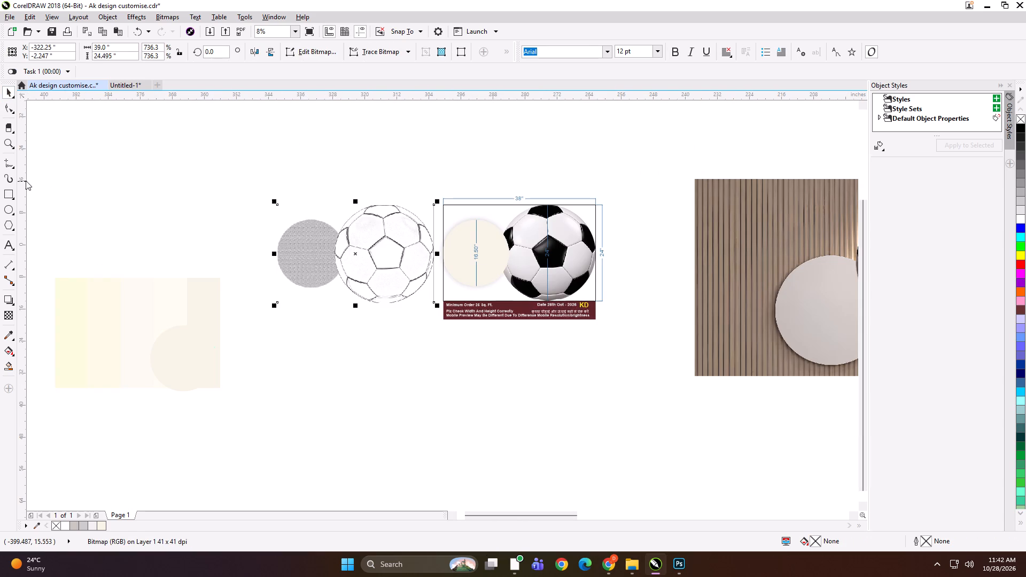
pyautogui.keyDown('shift'); pyautogui.doubleClick(9, 194); pyautogui.keyUp('shift')
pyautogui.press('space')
pyautogui.click(172, 200)
# Move the cream striped panel slightly farther down and away from the framed football sketch.
pyautogui.moveTo(178, 293); pyautogui.dragTo(170, 316)
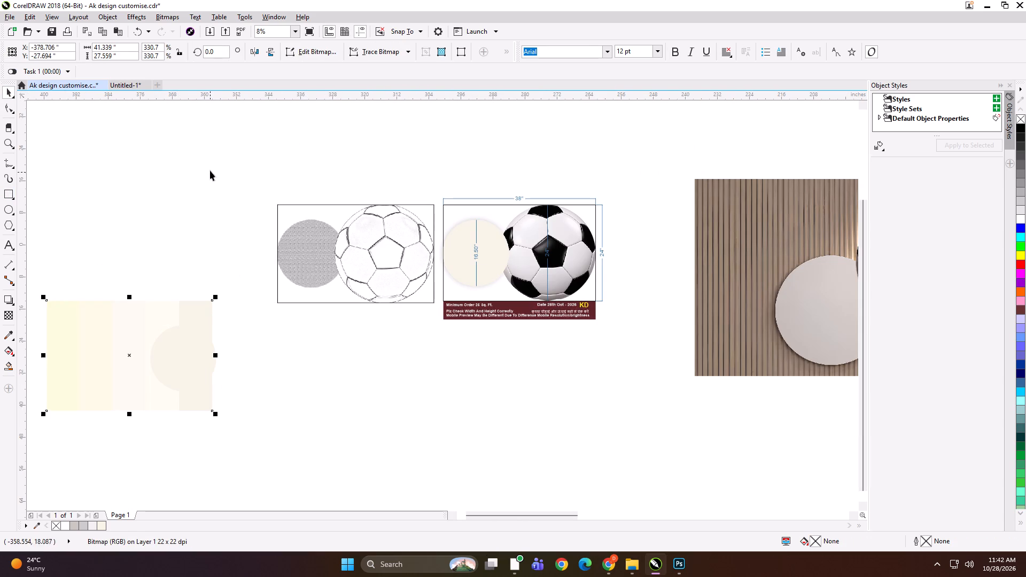
# Show the framed football sketch and the coloured football preview with its banner fitted together in full screen.
pyautogui.moveTo(210, 164); pyautogui.dragTo(612, 356)
pyautogui.hotkey('shift', 'F2')
pyautogui.press('F9')
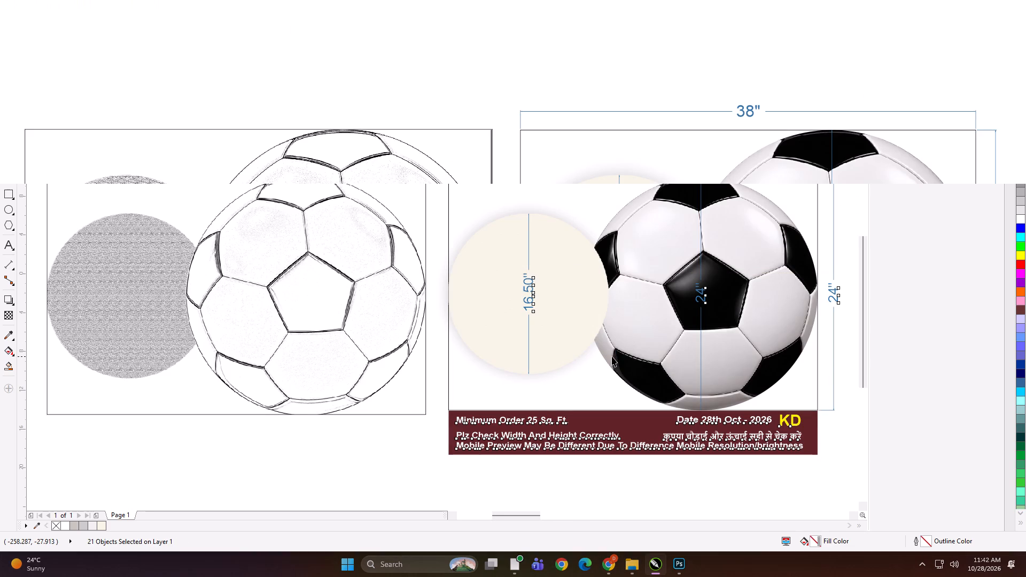
# Capture a screenshot of the whole full-screen preview showing the black-and-white line version beside the dimensioned colour football design.
pyautogui.press('Print')
pyautogui.moveTo(0, 1); pyautogui.dragTo(48, 74)
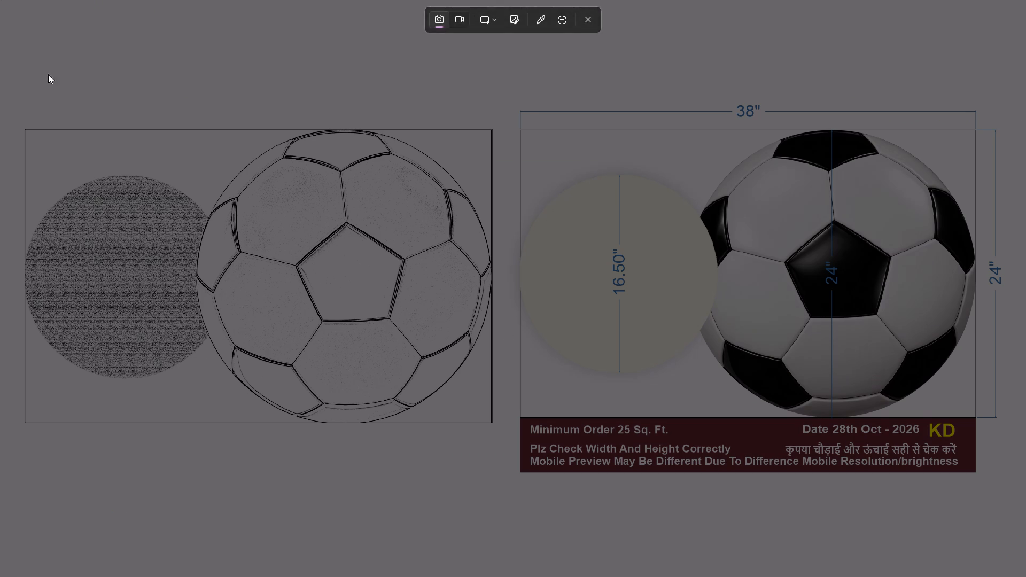
pyautogui.moveTo(48, 74); pyautogui.dragTo(1025, 576)
pyautogui.press('space')
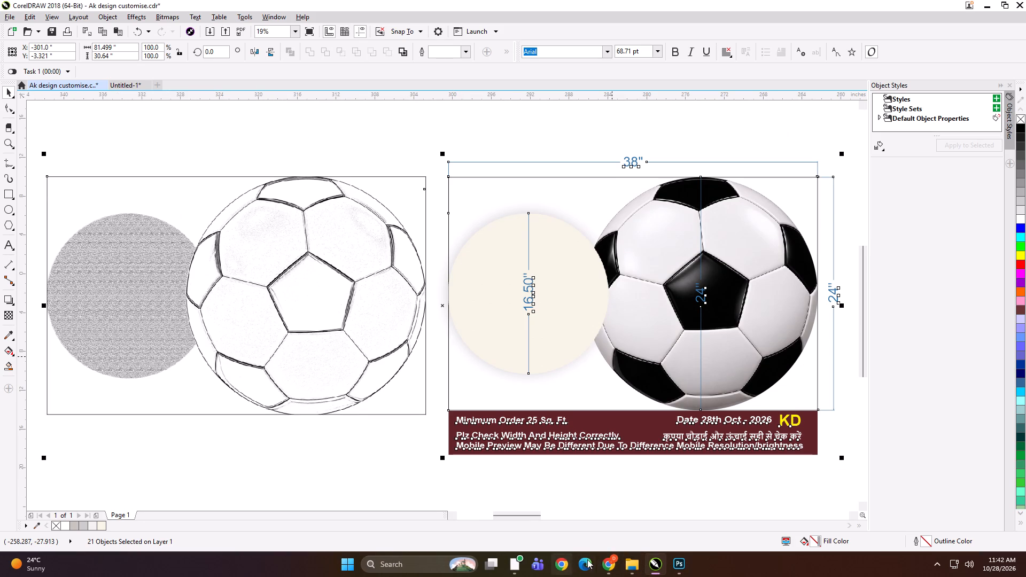
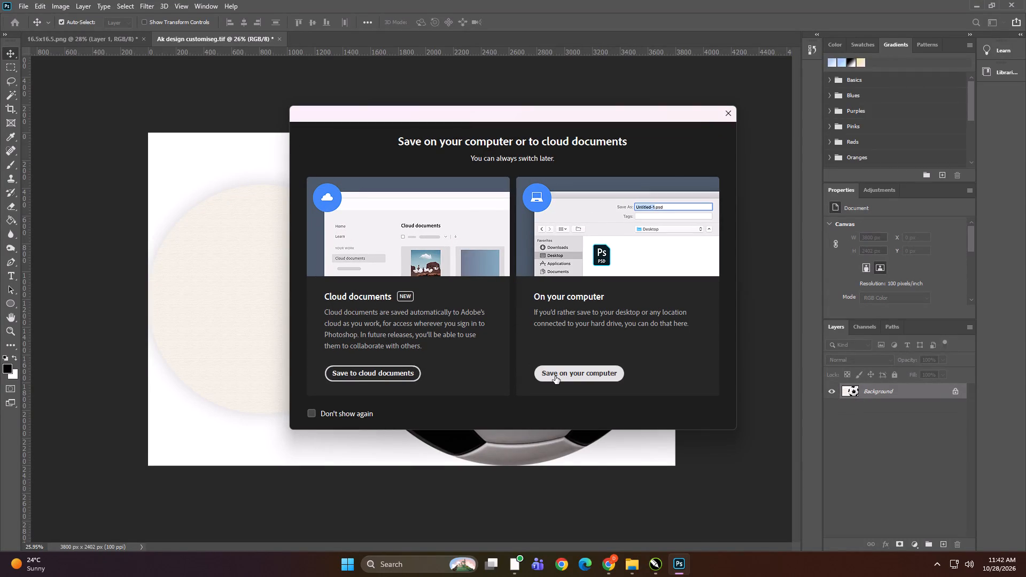
# Save the circle-and-football image as a TIFF over the existing Ak design customiseg file in Downloads, using LZW compression.
pyautogui.click(625, 336)
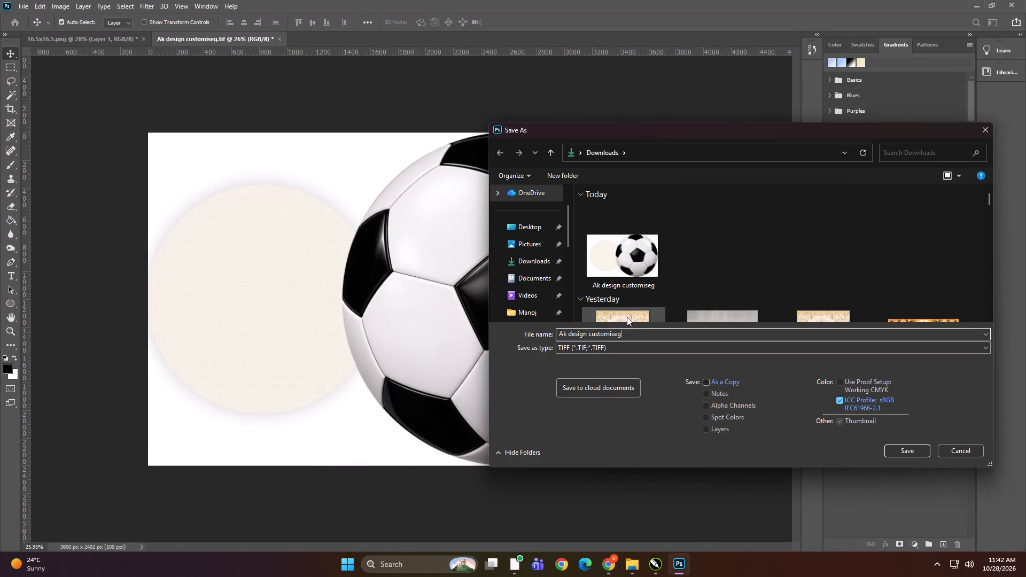
pyautogui.click(914, 451)
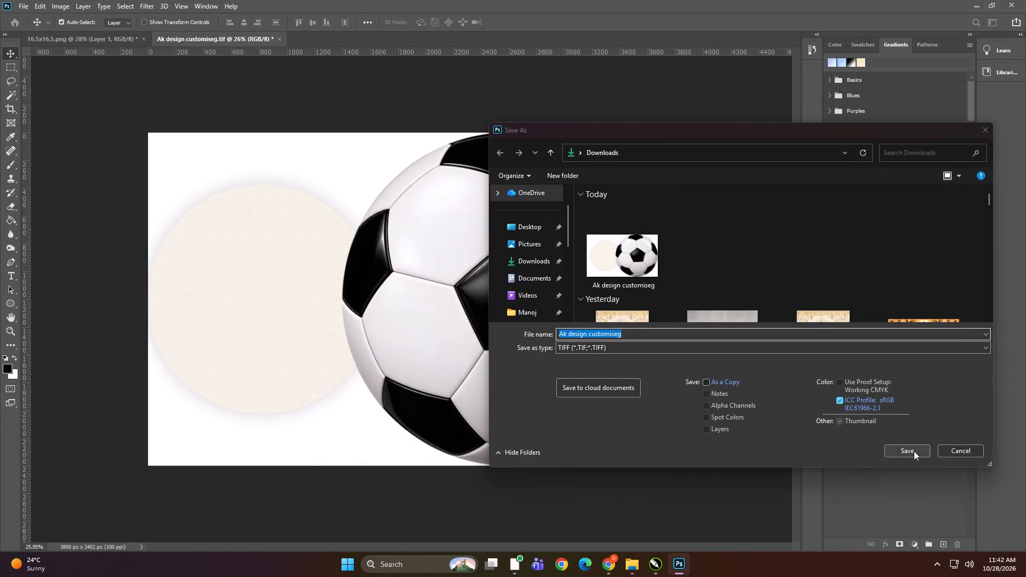
pyautogui.click(537, 282)
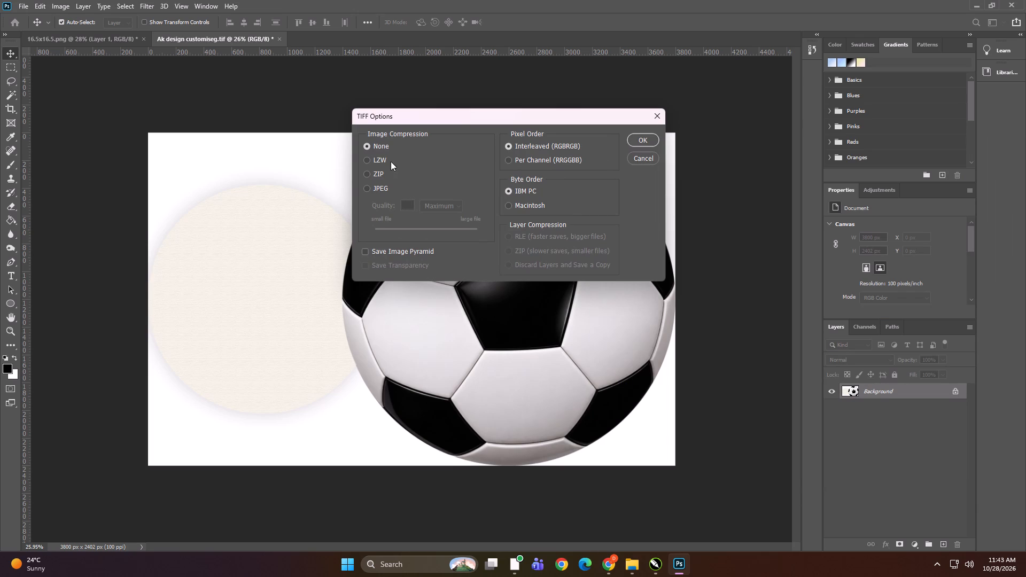
pyautogui.click(380, 159)
pyautogui.click(637, 138)
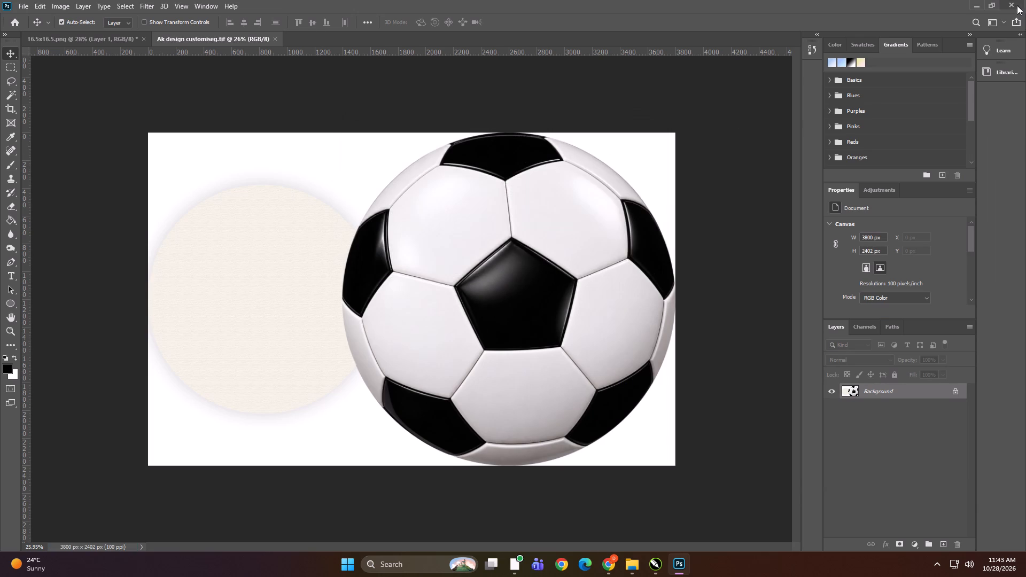
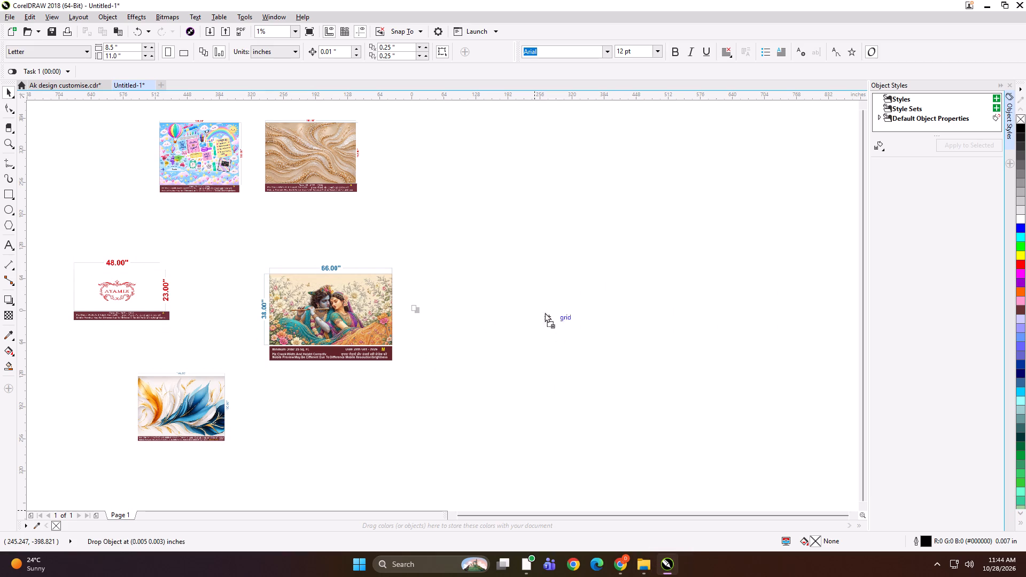
# Bring the four design preview images from File Explorer into Untitled-1 and enlarge them together to about 3,403%.
pyautogui.moveTo(545, 313); pyautogui.dragTo(539, 309)
pyautogui.moveTo(467, 230); pyautogui.dragTo(578, 345)
pyautogui.keyDown('shift'); pyautogui.moveTo(545, 315); pyautogui.dragTo(587, 363); pyautogui.keyUp('shift')
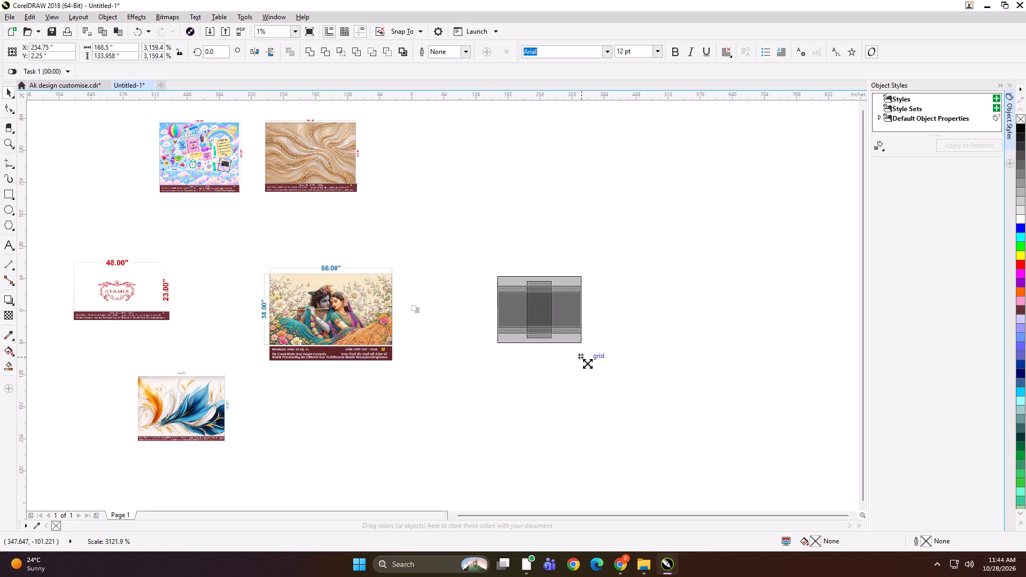
pyautogui.keyDown('shift'); pyautogui.moveTo(587, 363); pyautogui.dragTo(589, 367); pyautogui.keyUp('shift')
pyautogui.click(573, 388)
# Separate the stacked previews on the empty canvas, spacing out the blue forest, brown L-shaped pattern, narrow Om and grey cloud designs.
pyautogui.moveTo(540, 303); pyautogui.dragTo(471, 422)
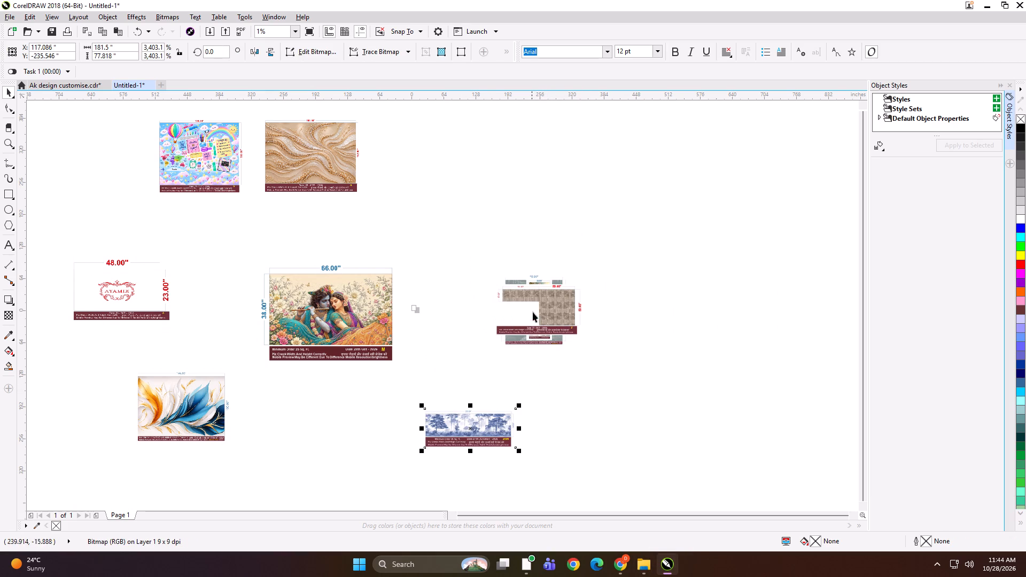
pyautogui.moveTo(542, 298); pyautogui.dragTo(589, 415)
pyautogui.moveTo(540, 315); pyautogui.dragTo(681, 269)
pyautogui.moveTo(552, 322); pyautogui.dragTo(550, 303)
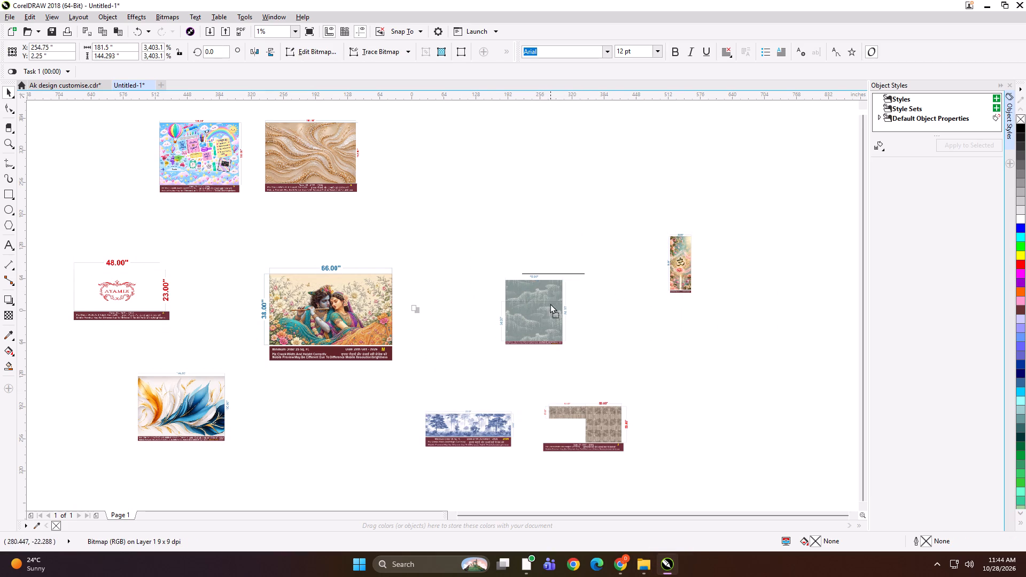
pyautogui.moveTo(550, 303); pyautogui.dragTo(552, 260)
pyautogui.moveTo(587, 428); pyautogui.dragTo(539, 328)
pyautogui.click(699, 383)
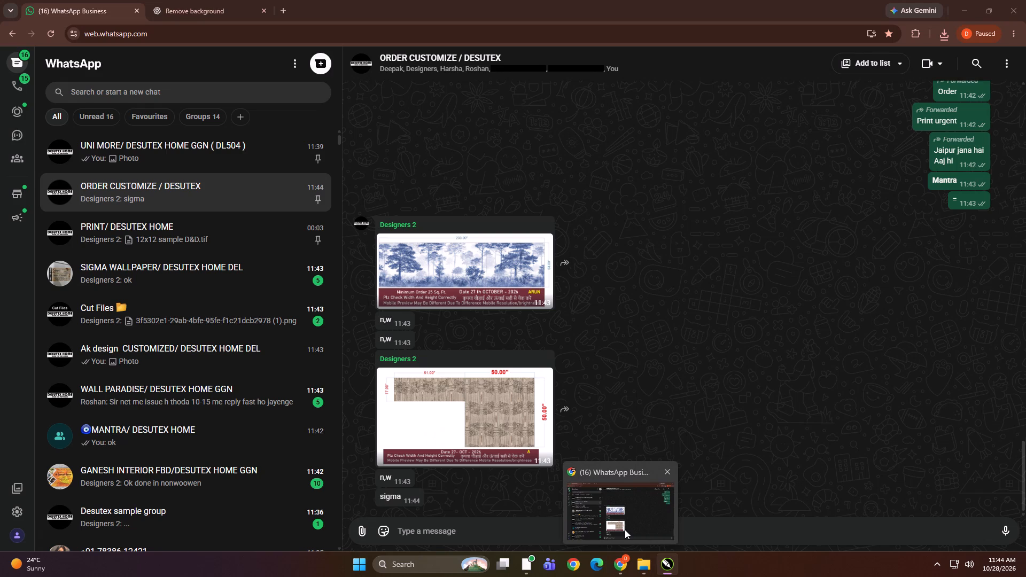
pyautogui.moveTo(554, 319); pyautogui.dragTo(596, 366)
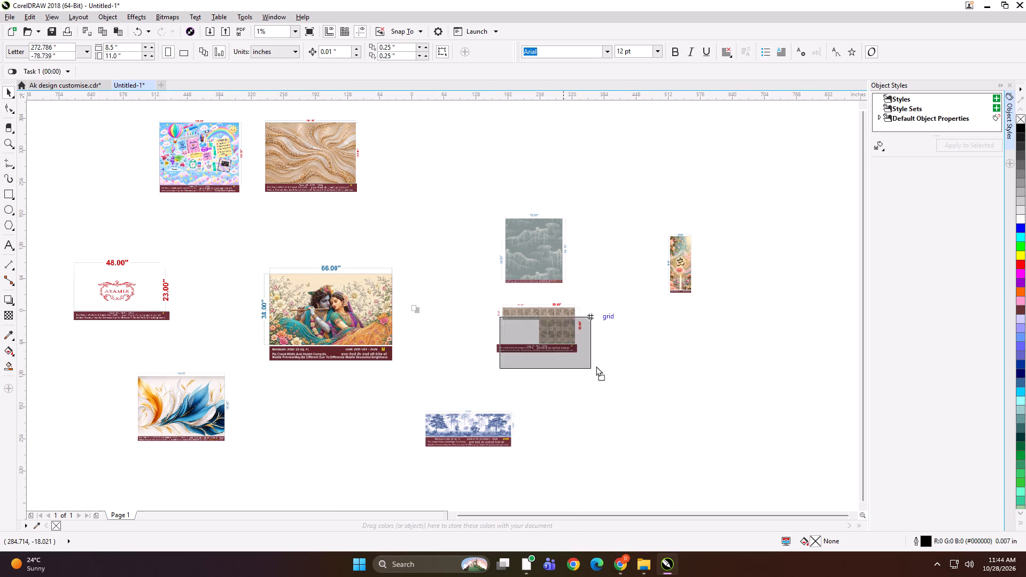
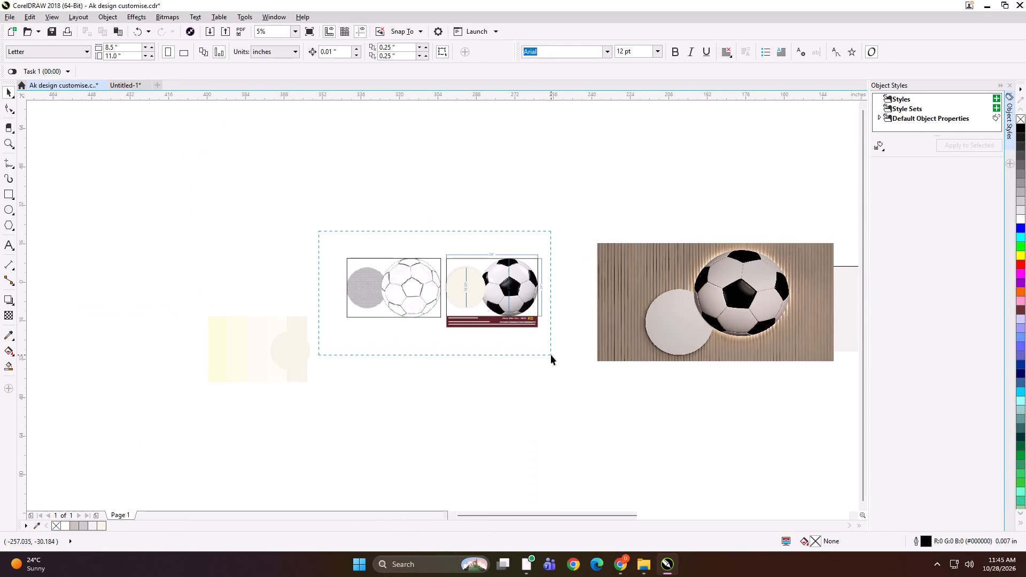
# Select all the football layouts and colour panels beside the page and start saving the Ak design customise drawing with Save As.
pyautogui.moveTo(551, 355); pyautogui.dragTo(559, 356)
pyautogui.click(380, 215)
pyautogui.scroll(-1, 276, 199)
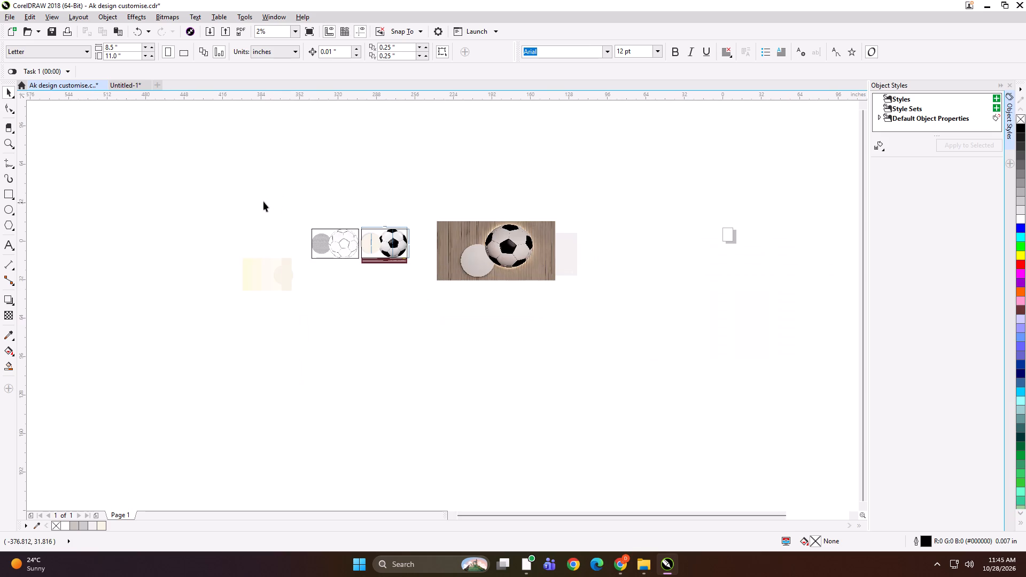
pyautogui.moveTo(193, 189); pyautogui.dragTo(588, 355)
pyautogui.hotkey('ctrl', 'shift', 's')
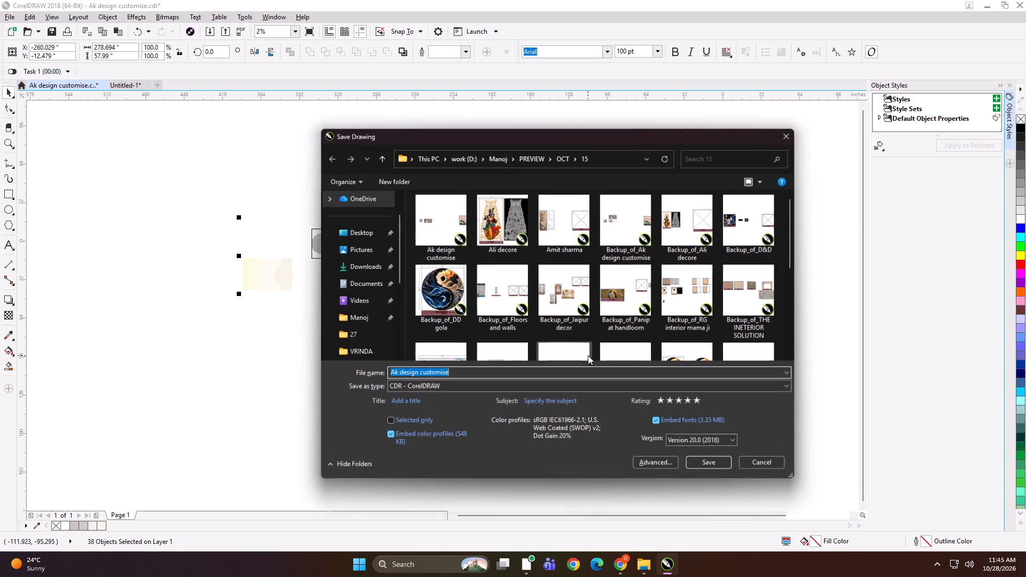
# Create a folder named PREVIEW inside the KD folder on the work (D:) drive, from the Save Drawing dialog.
pyautogui.click(380, 161)
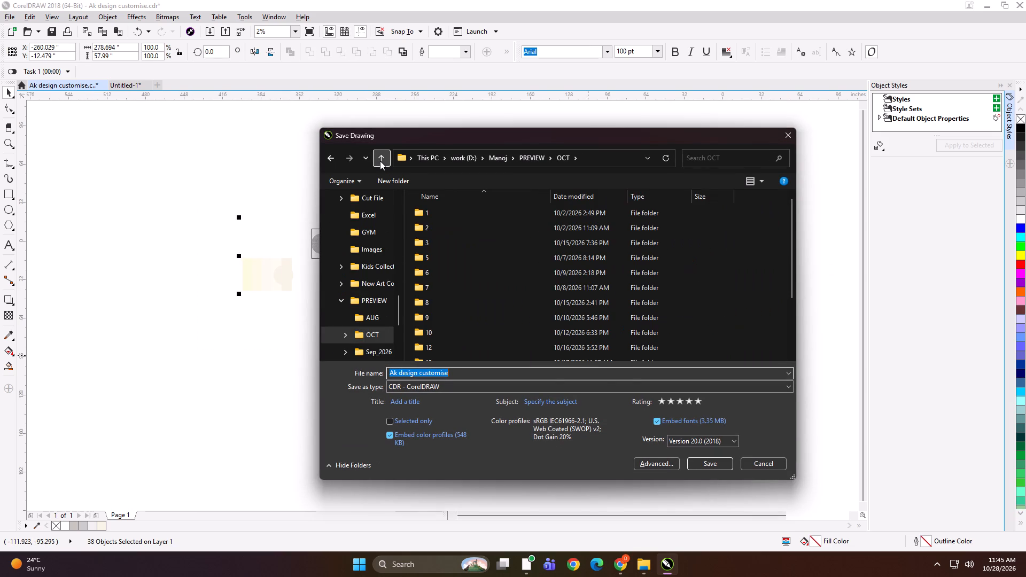
pyautogui.click(380, 161)
pyautogui.scroll(4, 367, 311)
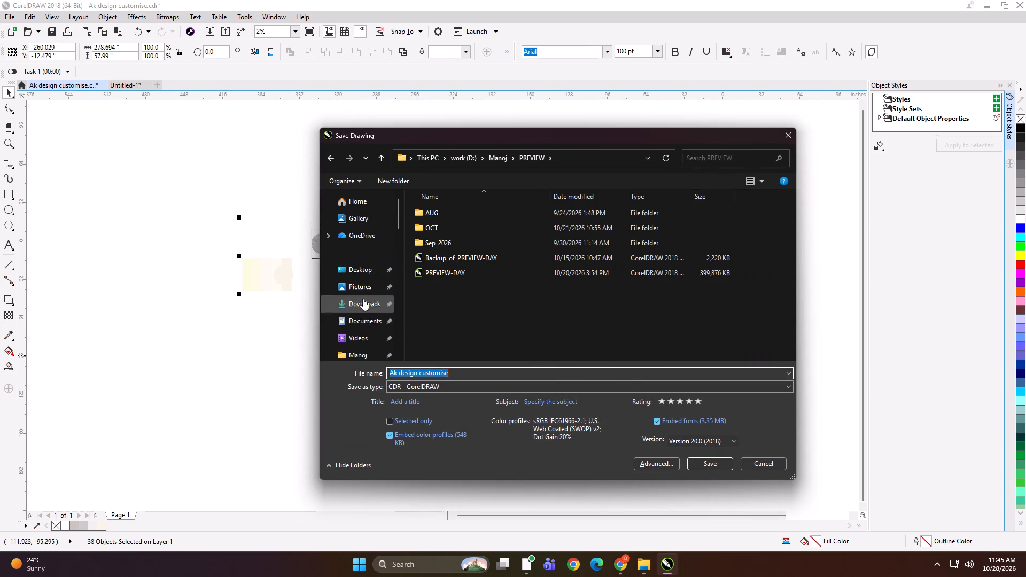
pyautogui.scroll(3, 363, 285)
pyautogui.scroll(-1, 363, 285)
pyautogui.click(366, 316)
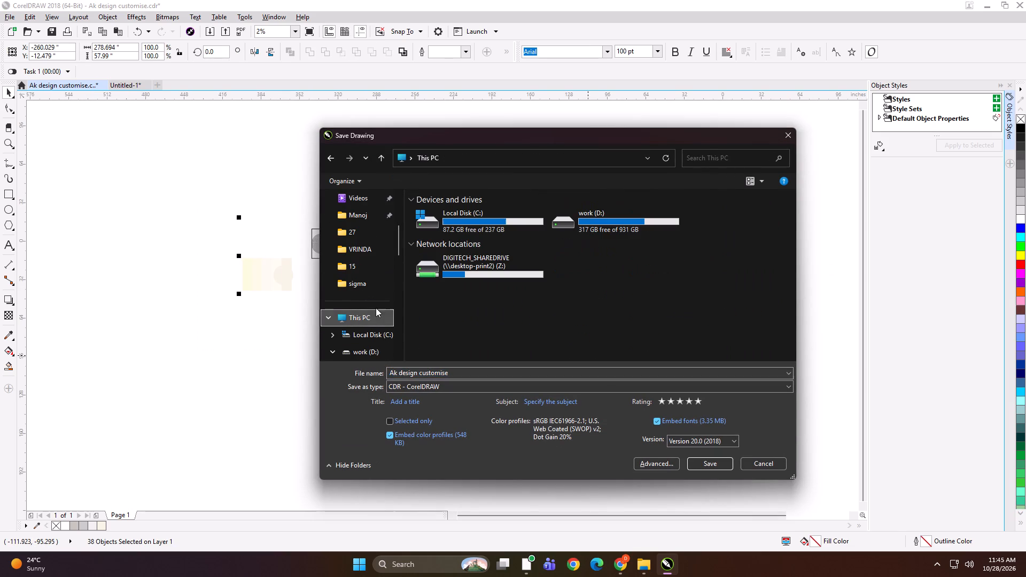
pyautogui.doubleClick(616, 231)
pyautogui.doubleClick(621, 262)
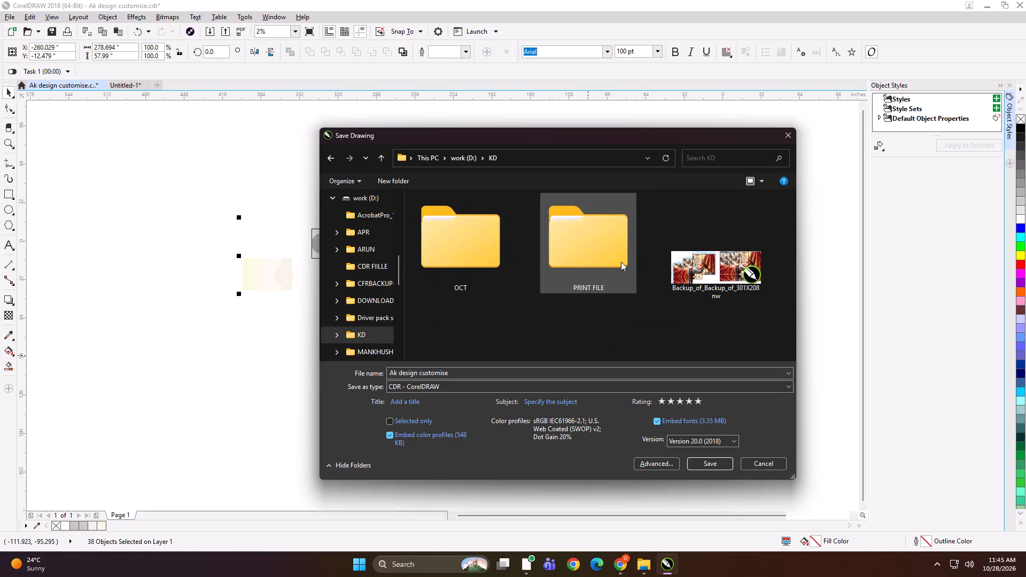
pyautogui.click(500, 305)
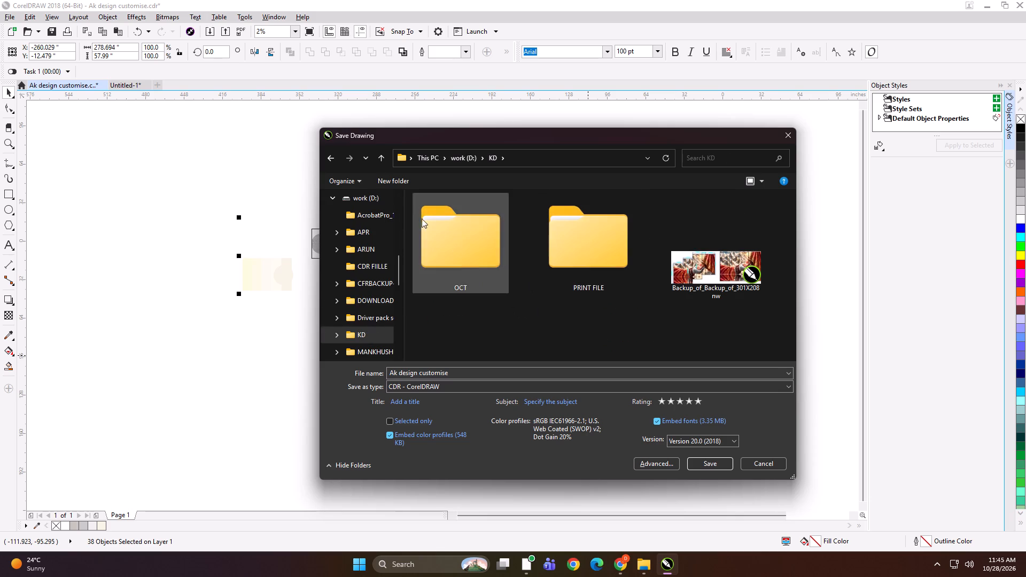
pyautogui.click(392, 183)
pyautogui.write('PREVIEW')
pyautogui.click(475, 332)
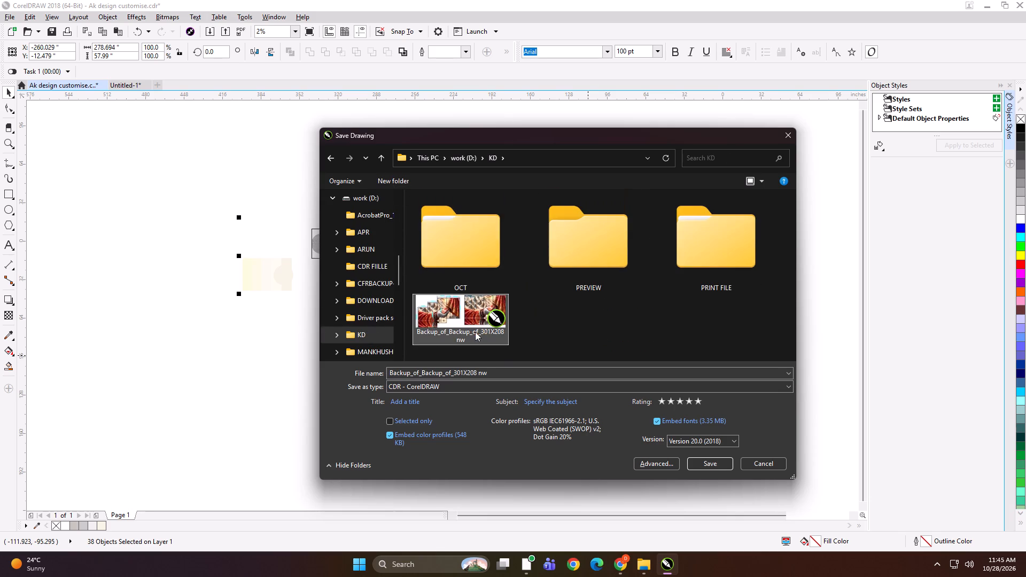
# Create a folder named 28 inside the PREVIEW folder and open it as the save location.
pyautogui.doubleClick(577, 252)
pyautogui.click(393, 181)
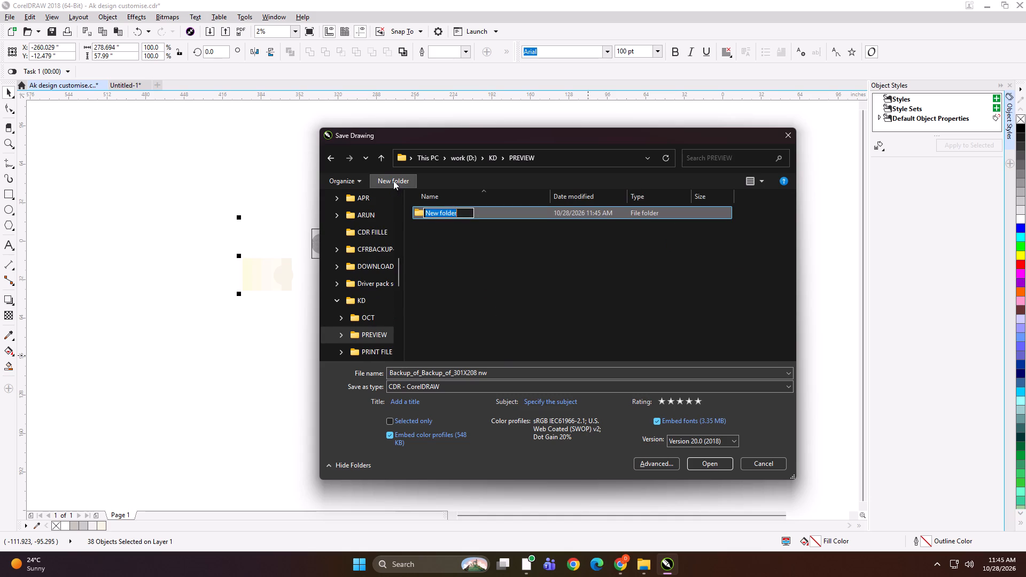
pyautogui.write('28')
pyautogui.press('Return')
pyautogui.doubleClick(484, 209)
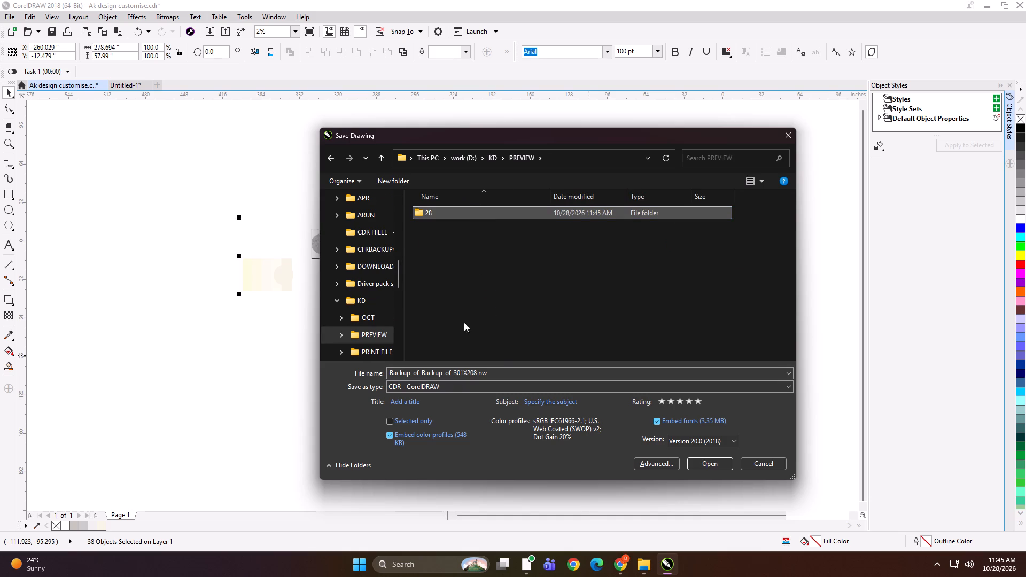
# Save the selected objects only as a CorelDRAW drawing named AK DESIGN in folder 28.
pyautogui.click(489, 371)
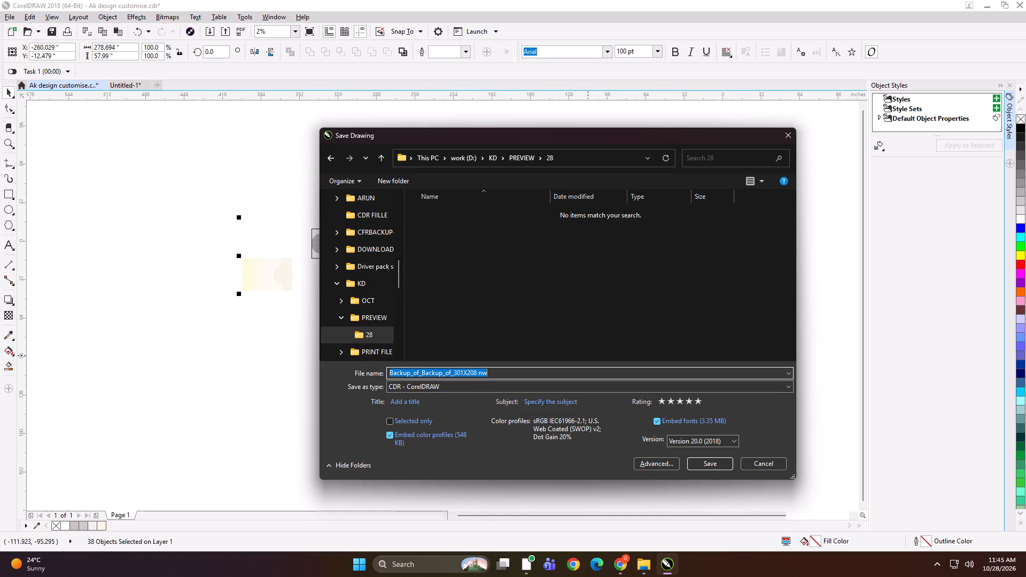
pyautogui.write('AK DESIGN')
pyautogui.click(400, 421)
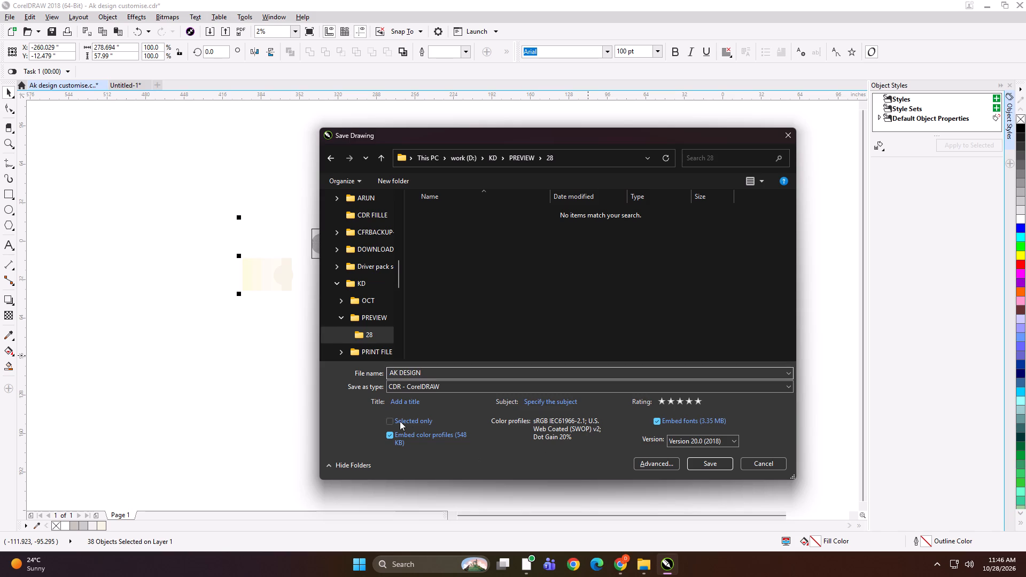
# Turn off color profile embedding and save the selected objects as the AK DESIGN drawing in folder 28.
pyautogui.click(391, 432)
pyautogui.click(692, 462)
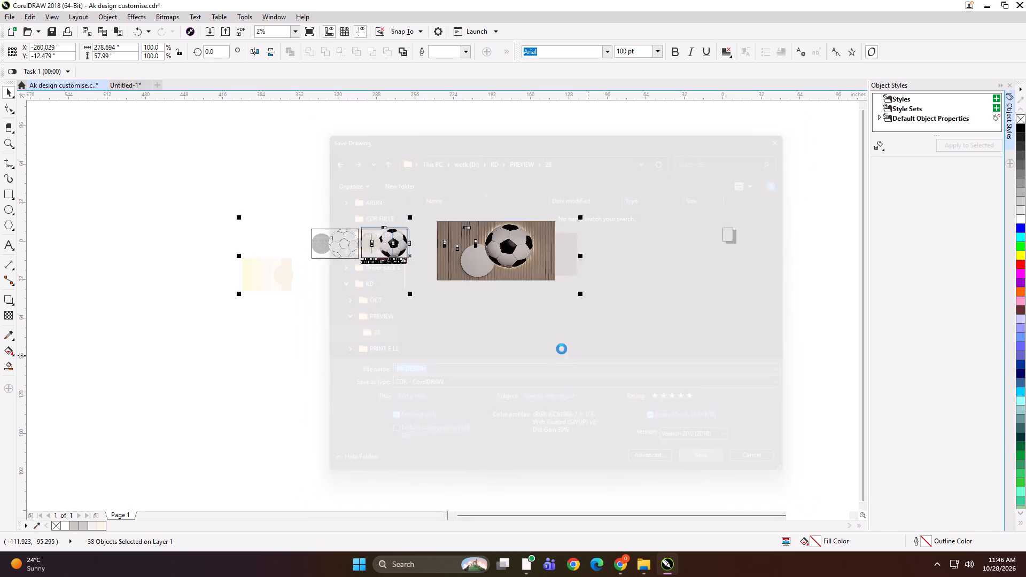
# Delete all the selected football design objects from the Ak design customise drawing.
pyautogui.press('Delete')
# Switch to the Untitled-1 drawing and try to close the Ak design customise drawing.
pyautogui.click(104, 87)
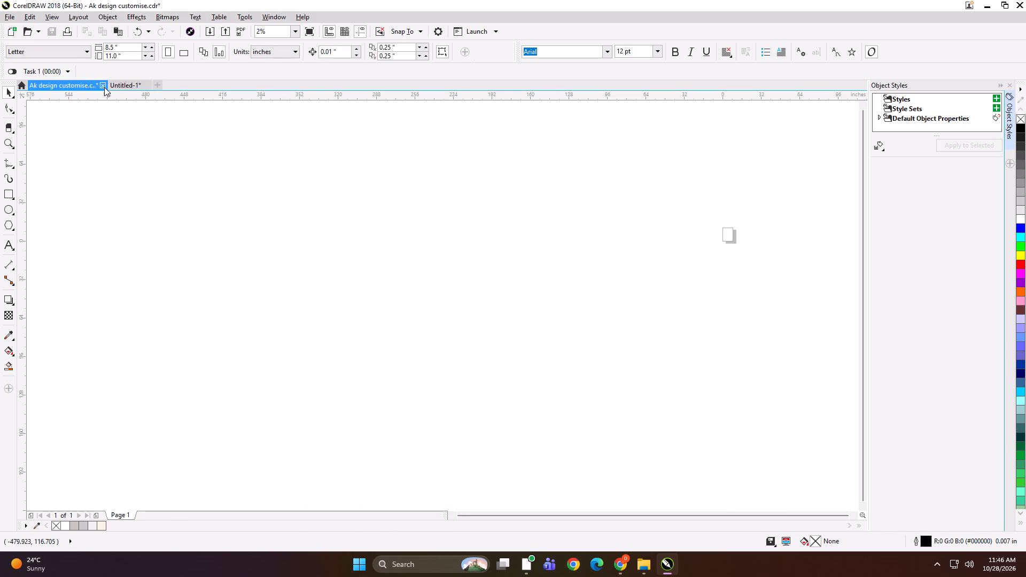
pyautogui.click(126, 135)
pyautogui.click(122, 84)
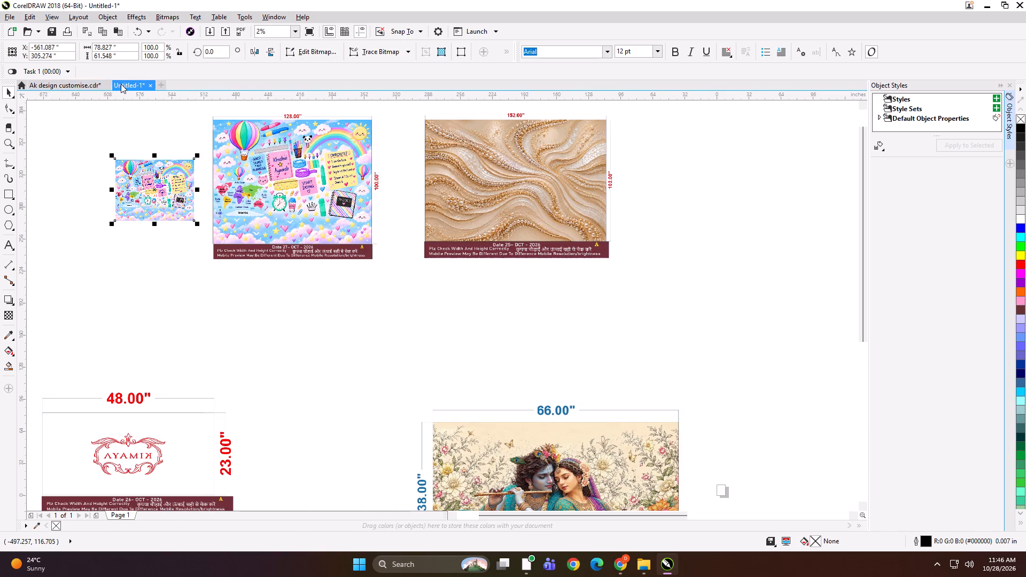
pyautogui.click(106, 84)
pyautogui.click(180, 295)
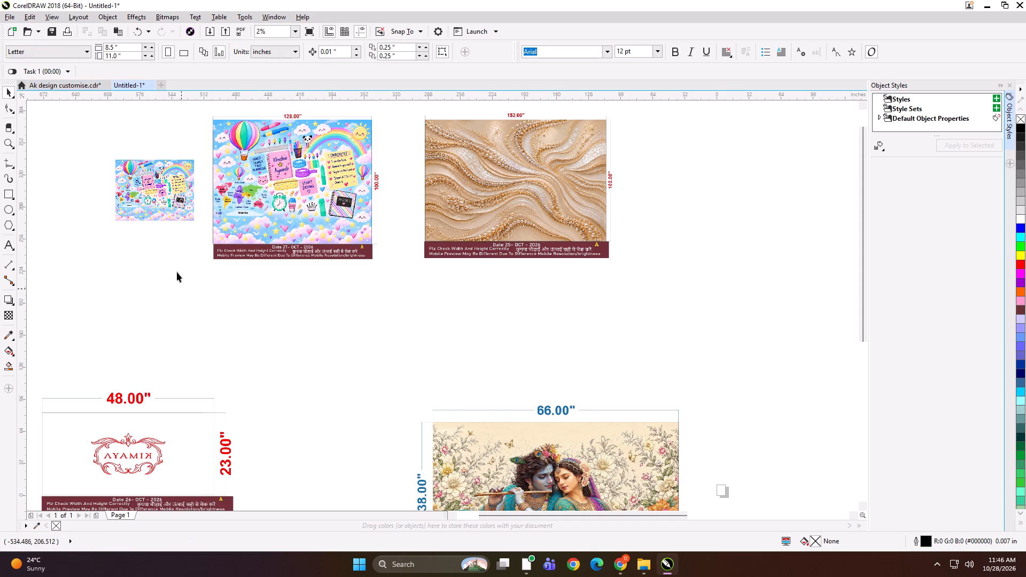
pyautogui.tripleClick(105, 85)
pyautogui.tripleClick(105, 85)
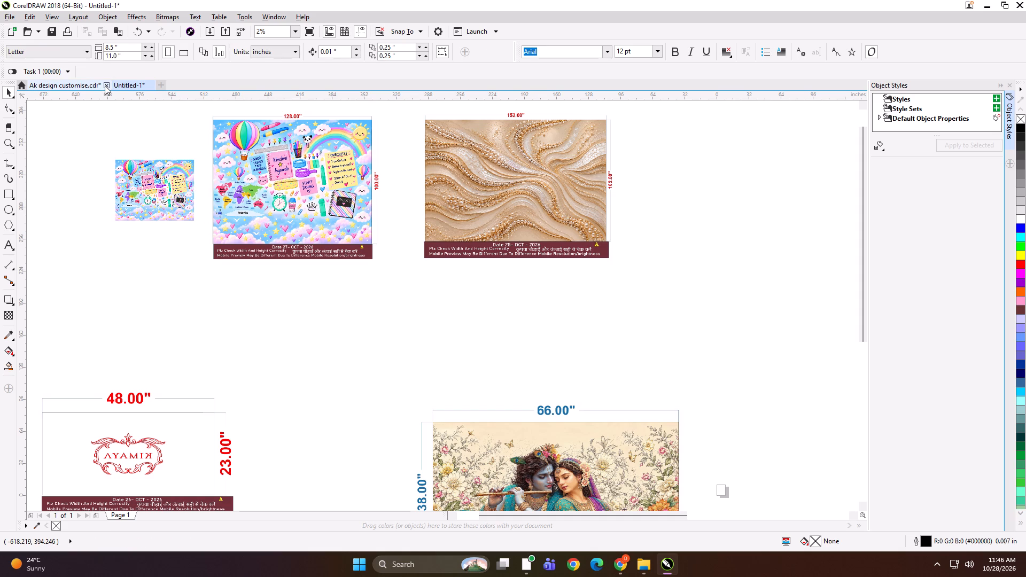
pyautogui.click(374, 284)
pyautogui.scroll(-3, 397, 258)
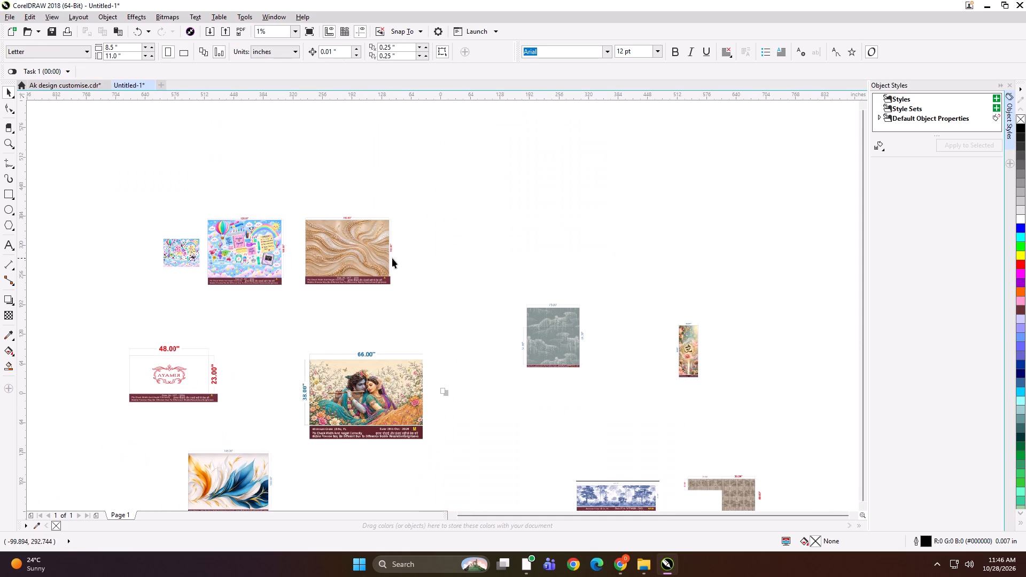
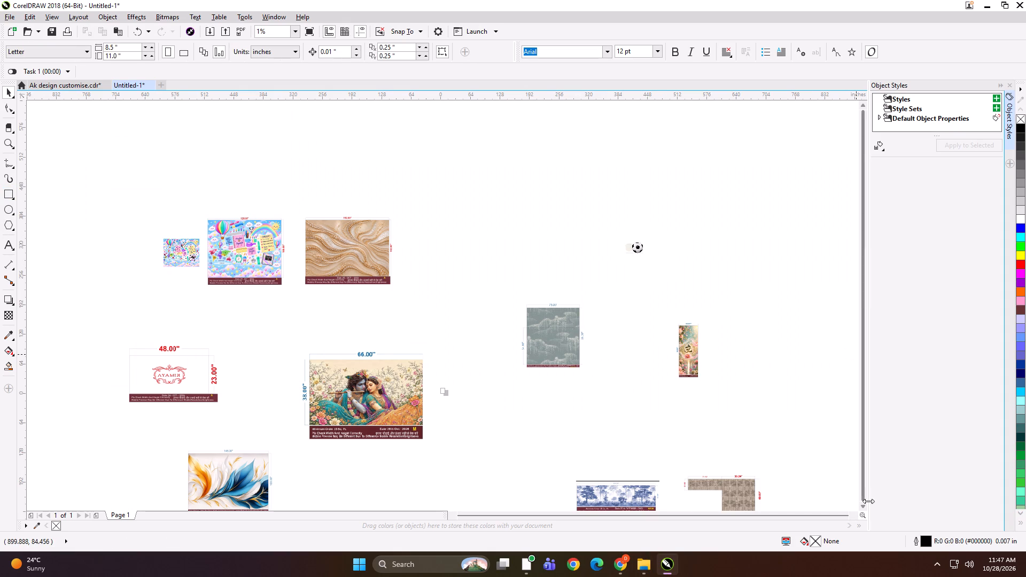
# Switch to the Ak design customise drawing and undo its last change.
pyautogui.doubleClick(864, 506)
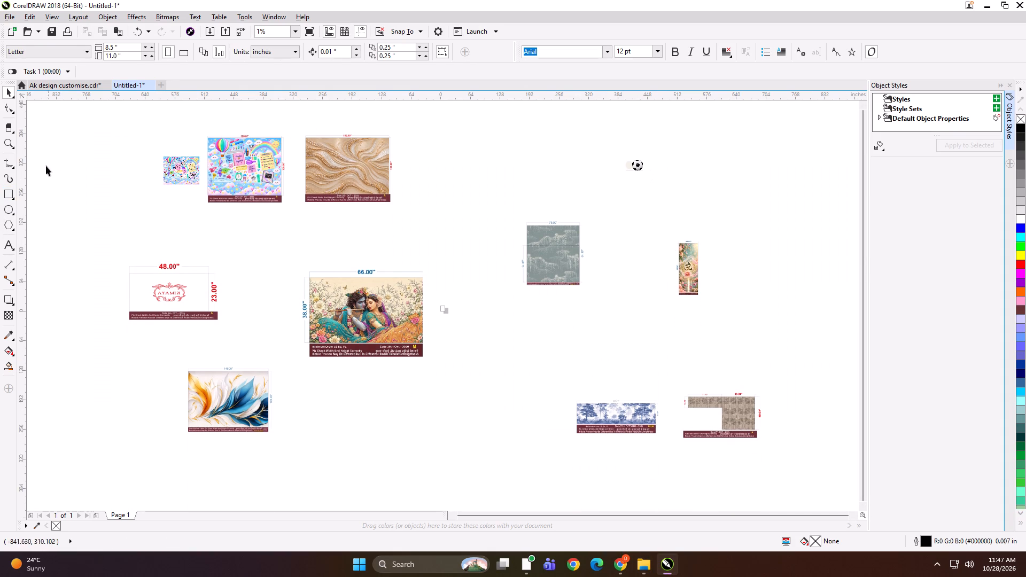
pyautogui.click(50, 84)
pyautogui.hotkey('ctrl', 'z')
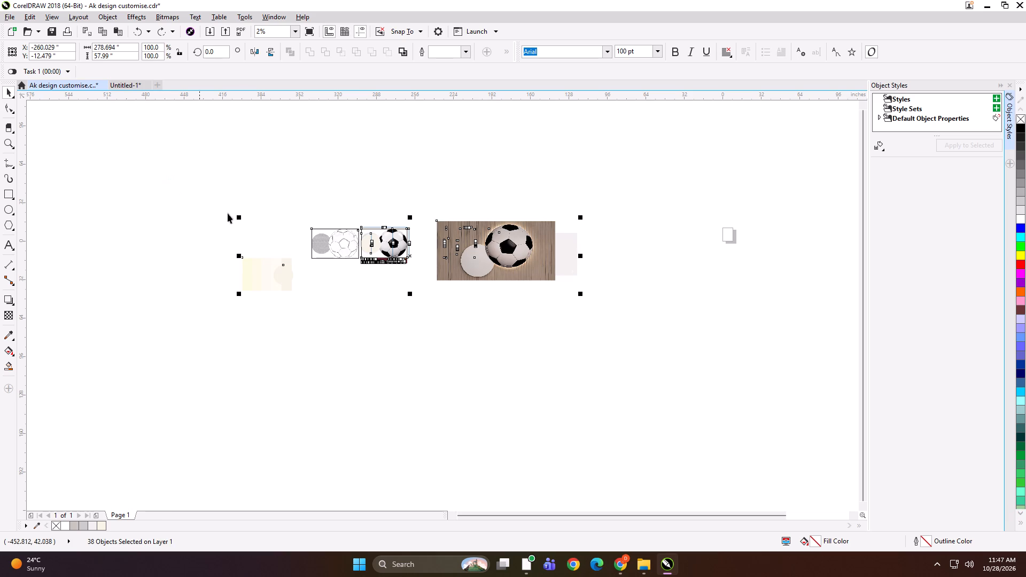
pyautogui.click(359, 176)
# Copy the circle-and-football bitmap from Untitled-1 into Ak design customise and place it above the dimensioned football preview.
pyautogui.click(129, 84)
pyautogui.click(643, 165)
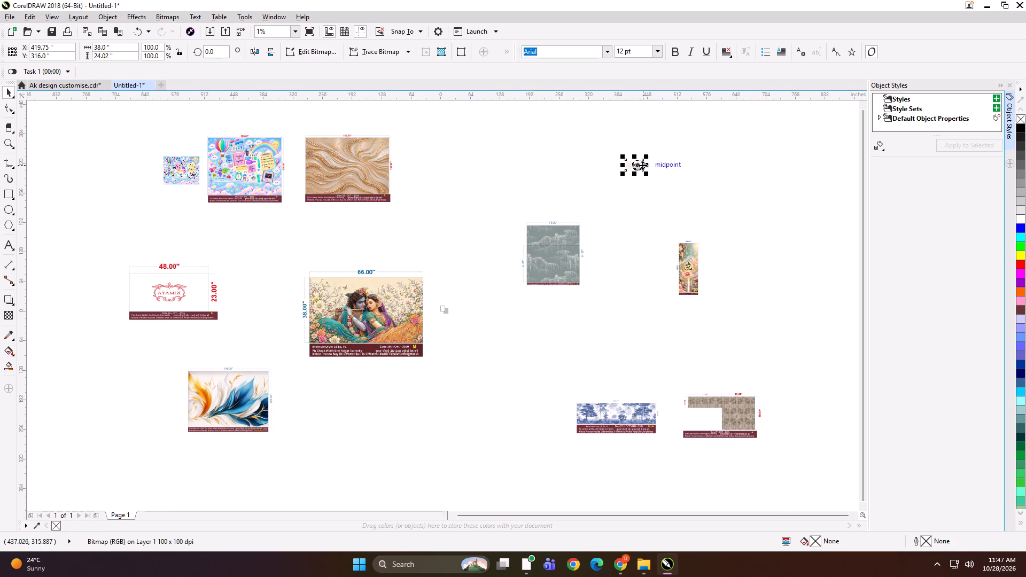
pyautogui.hotkey('ctrl', 'c')
pyautogui.click(59, 81)
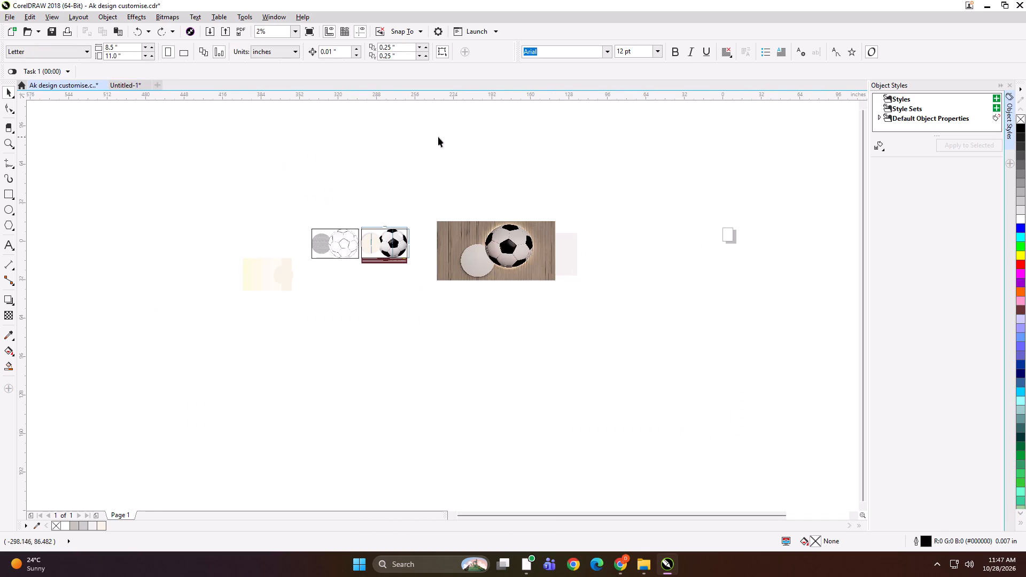
pyautogui.click(488, 145)
pyautogui.hotkey('ctrl', 'v')
pyautogui.press('F4')
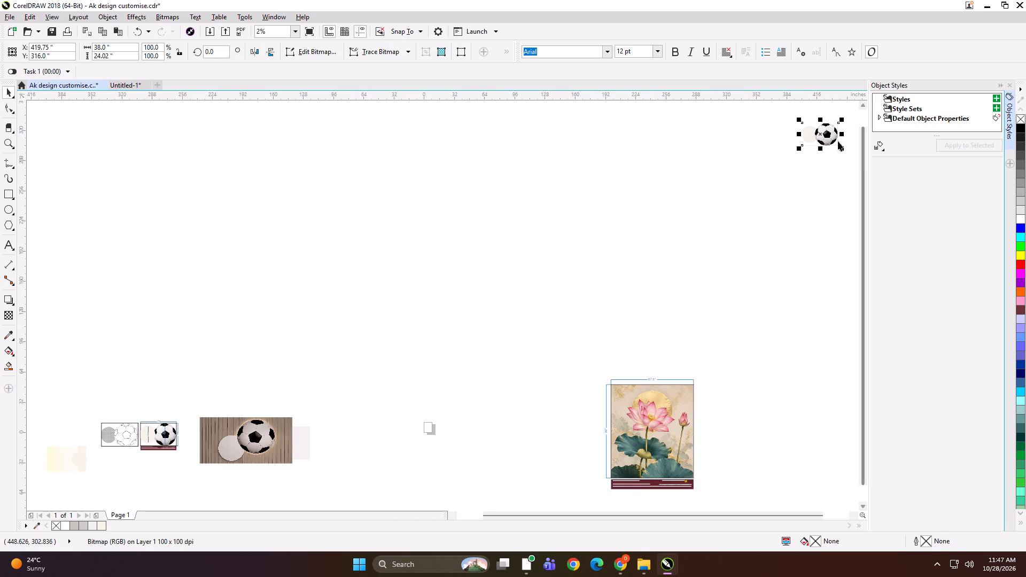
pyautogui.moveTo(829, 136); pyautogui.dragTo(185, 387)
# Delete the circle-and-football line drawing and its frame beside the dimensioned football preview.
pyautogui.scroll(2, 143, 466)
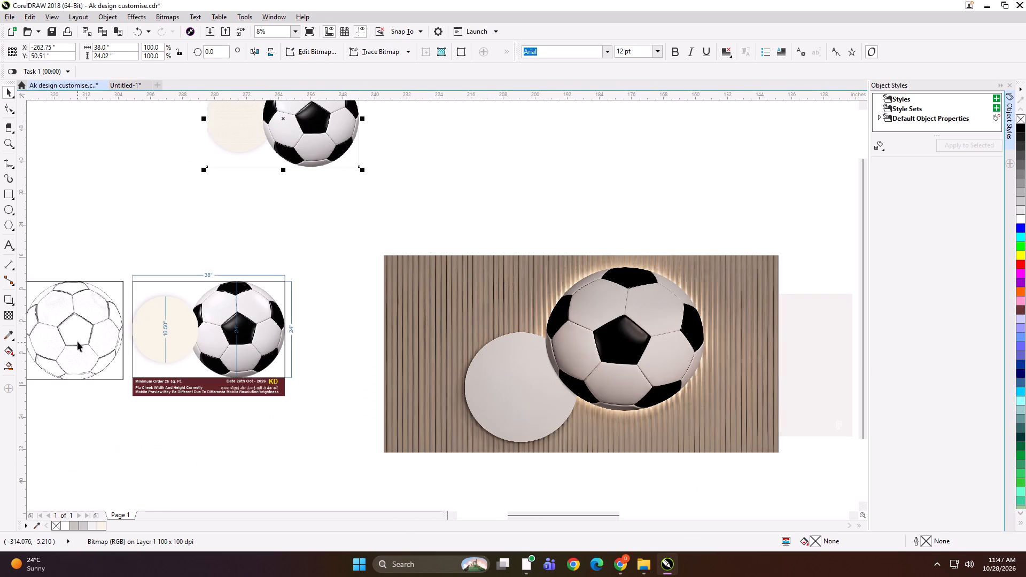
pyautogui.click(77, 341)
pyautogui.press('Delete')
pyautogui.click(115, 336)
pyautogui.press('Delete')
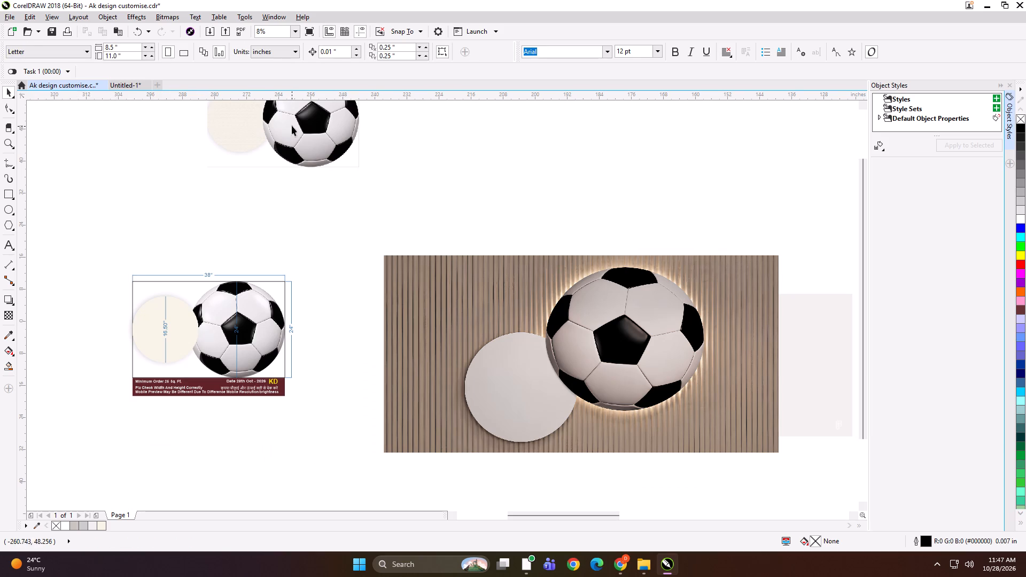
# Move the loose circle-and-football bitmap onto the dimensioned layout and align it with the top and right edges of the 38 x 24 inch frame.
pyautogui.moveTo(292, 126); pyautogui.dragTo(247, 197)
pyautogui.scroll(1, 122, 373)
pyautogui.scroll(-1, 300, 344)
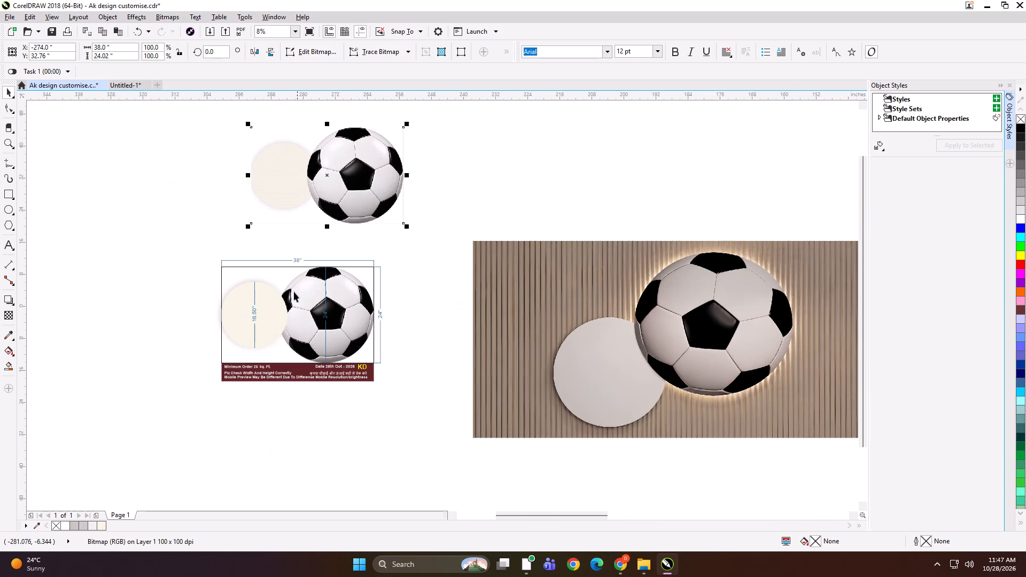
pyautogui.moveTo(328, 149); pyautogui.dragTo(294, 294)
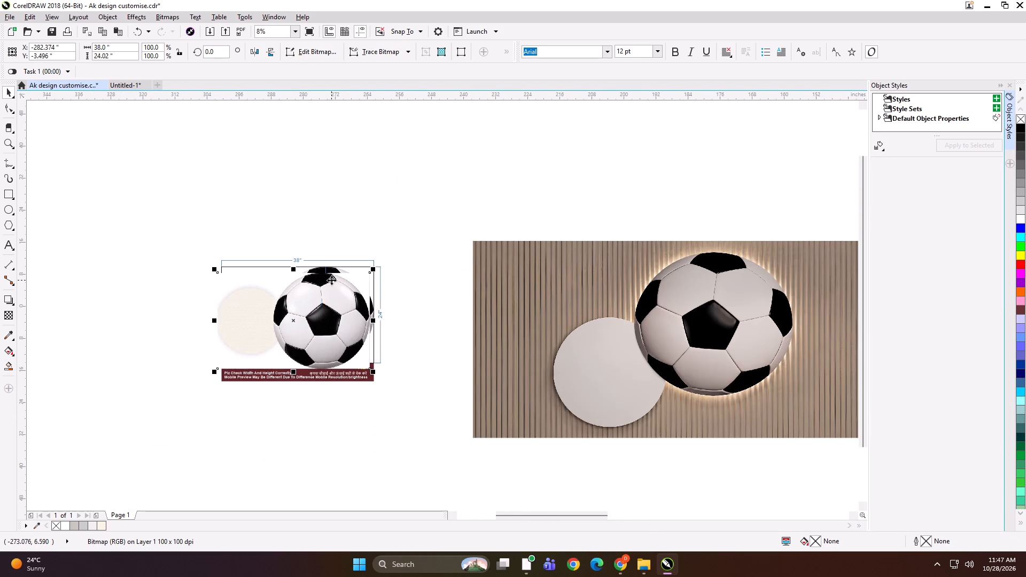
pyautogui.scroll(2, 339, 276)
pyautogui.keyDown('shift'); pyautogui.click(348, 259); pyautogui.keyUp('shift')
pyautogui.write('TR')
pyautogui.scroll(-1, 438, 159)
pyautogui.click(507, 187)
# Bring the dimensions over the circle and football, including the 16.50" and 24" ones, to the front of the bitmap.
pyautogui.moveTo(542, 231); pyautogui.dragTo(177, 348)
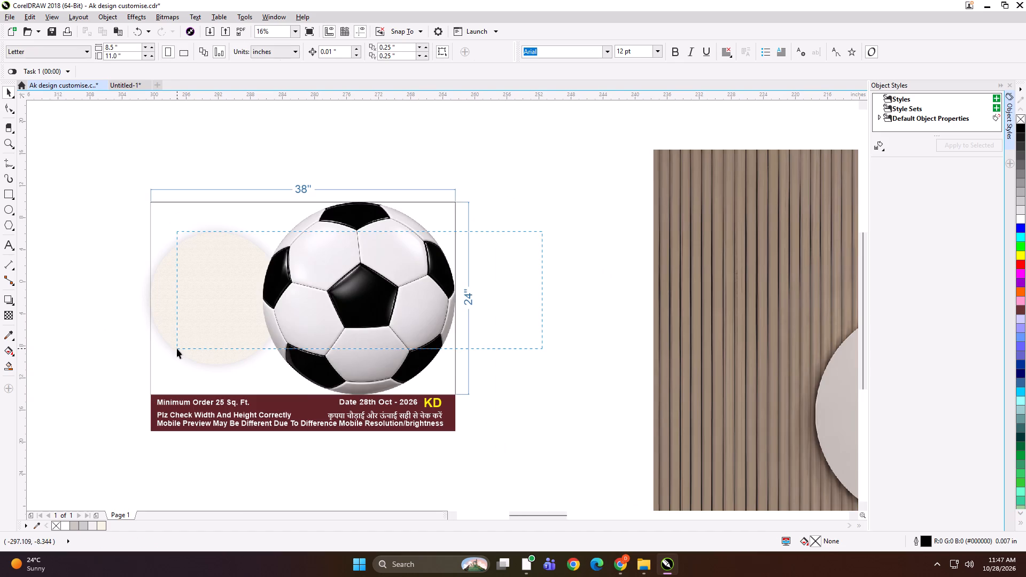
pyautogui.moveTo(177, 348); pyautogui.dragTo(176, 349)
pyautogui.hotkey('shift', 'pageup')
pyautogui.click(84, 158)
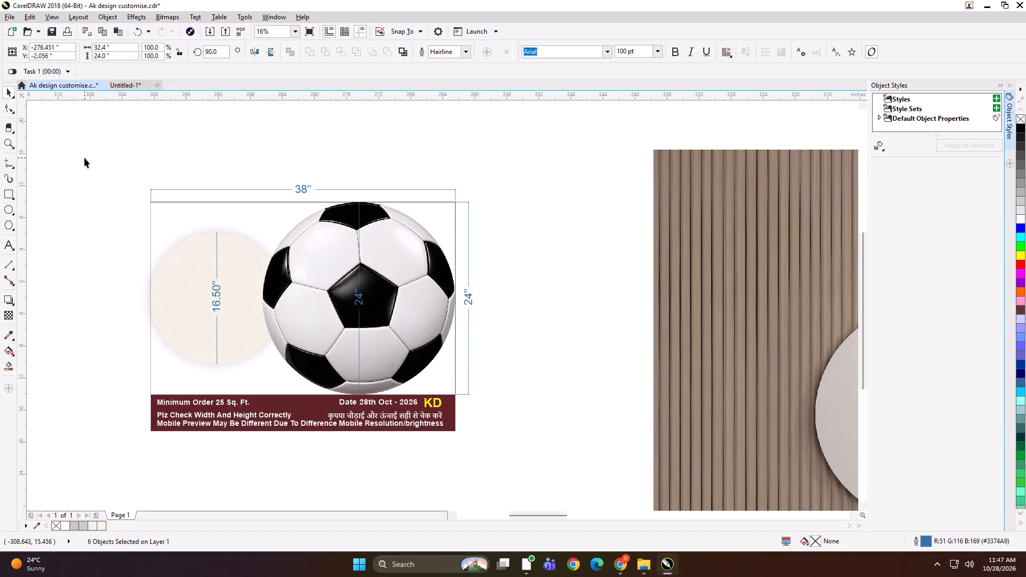
pyautogui.moveTo(84, 158); pyautogui.dragTo(516, 470)
pyautogui.click(514, 470)
# Move the maroon information band's background down from the frame, using a nudge distance of 0.5 inch.
pyautogui.click(309, 408)
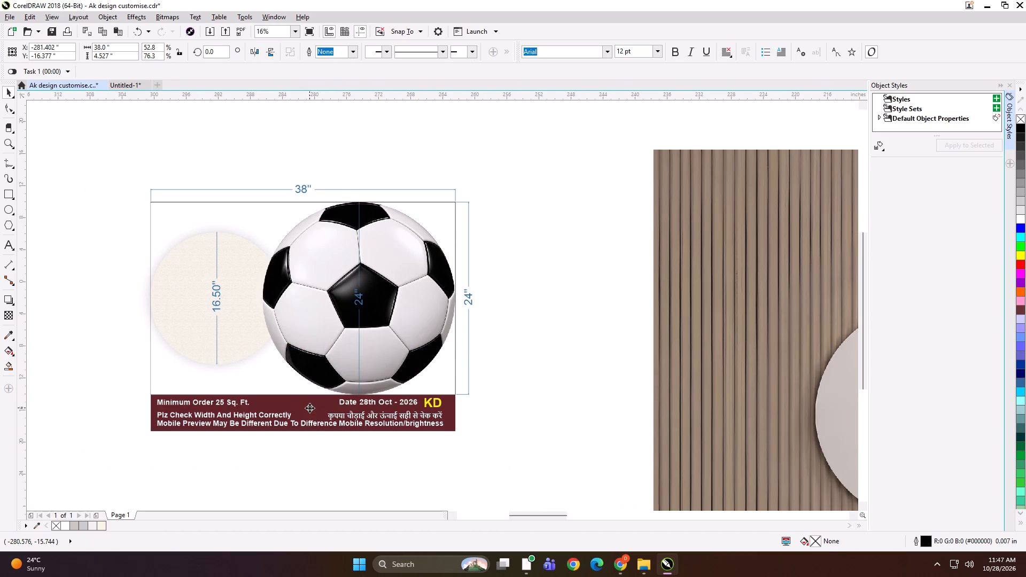
pyautogui.press('Down')
pyautogui.press('Down')
pyautogui.click(324, 455)
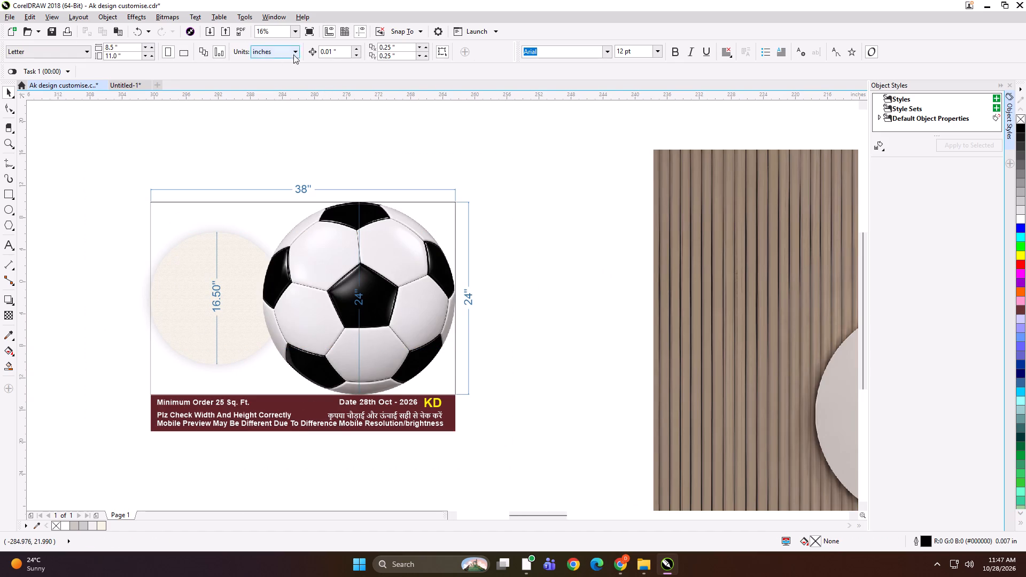
pyautogui.moveTo(340, 50); pyautogui.dragTo(247, 53)
pyautogui.write('.5')
pyautogui.press('Return')
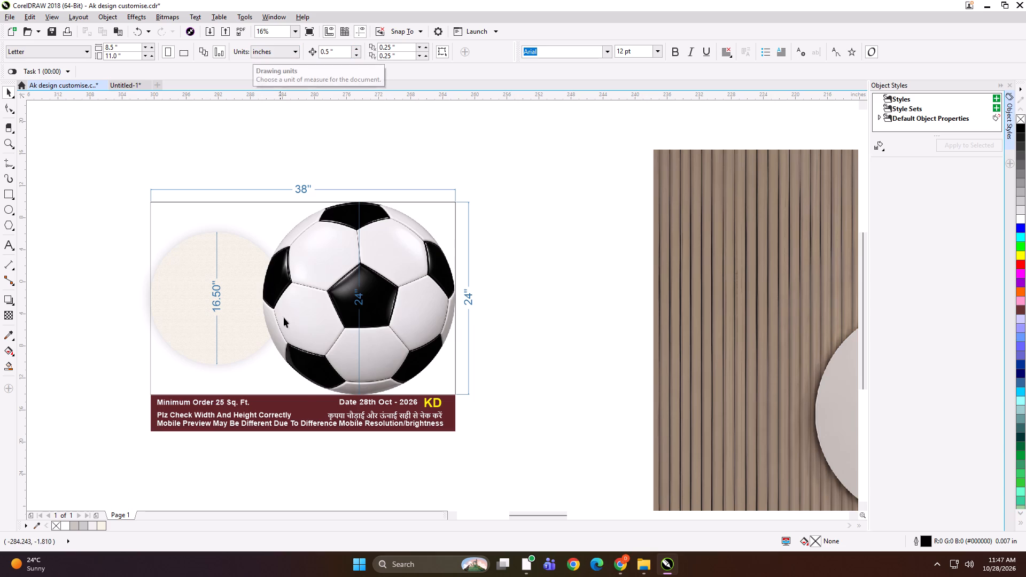
pyautogui.click(305, 409)
pyautogui.press('Down')
# Select the whole dimensioned layout with its information band, fit it to the view and show it in full-screen preview.
pyautogui.click(64, 168)
pyautogui.moveTo(86, 161); pyautogui.dragTo(510, 466)
pyautogui.hotkey('shift', 'F2')
pyautogui.press('F9')
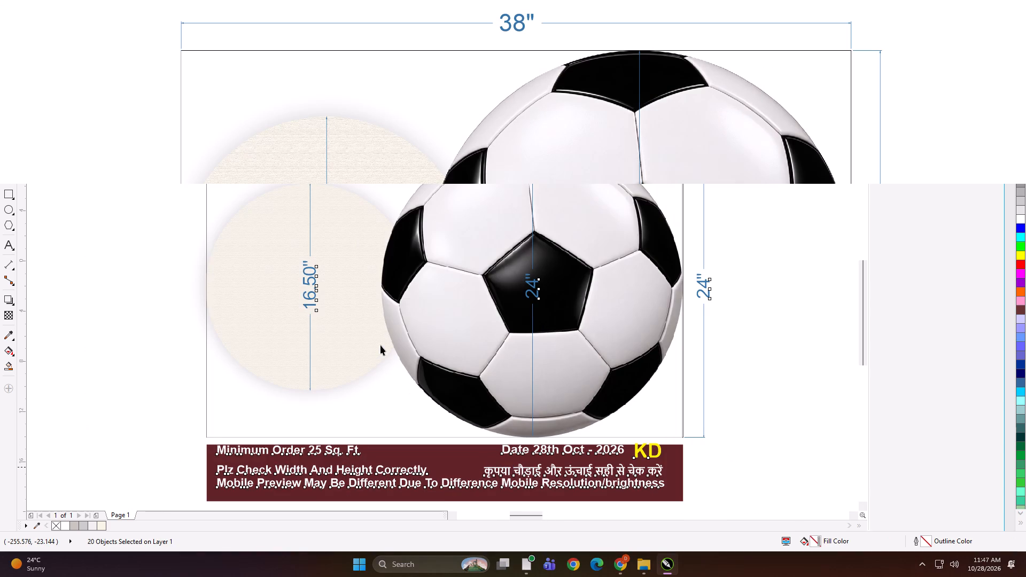
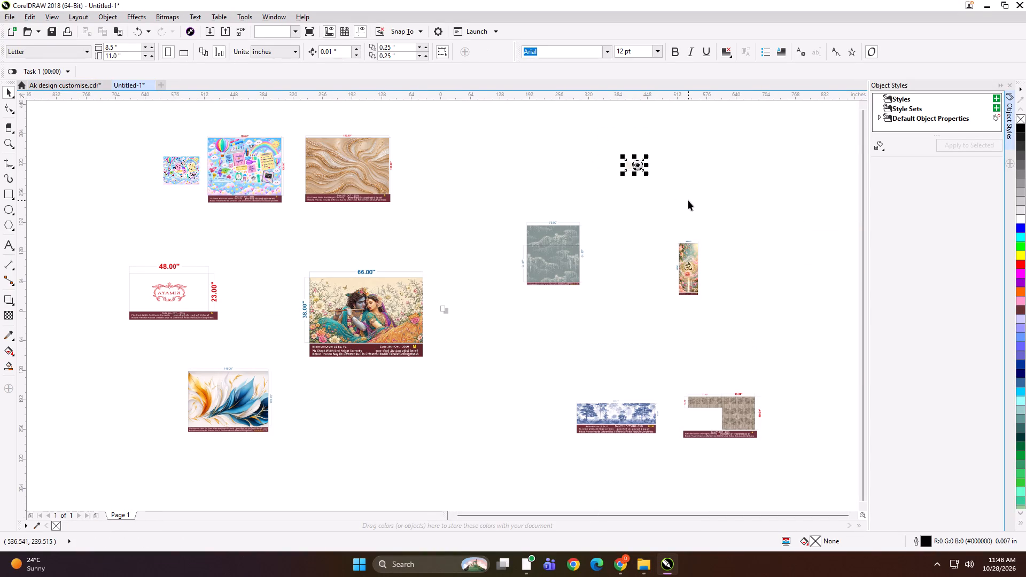
# Delete the selected football layout from the Untitled-1 document.
pyautogui.press('Delete')
# Save only the dimensioned circle-and-football layout from Ak design customise to D:\KD\PREVIEW\28, replacing the existing CDR file AK DESIGN.
pyautogui.click(73, 88)
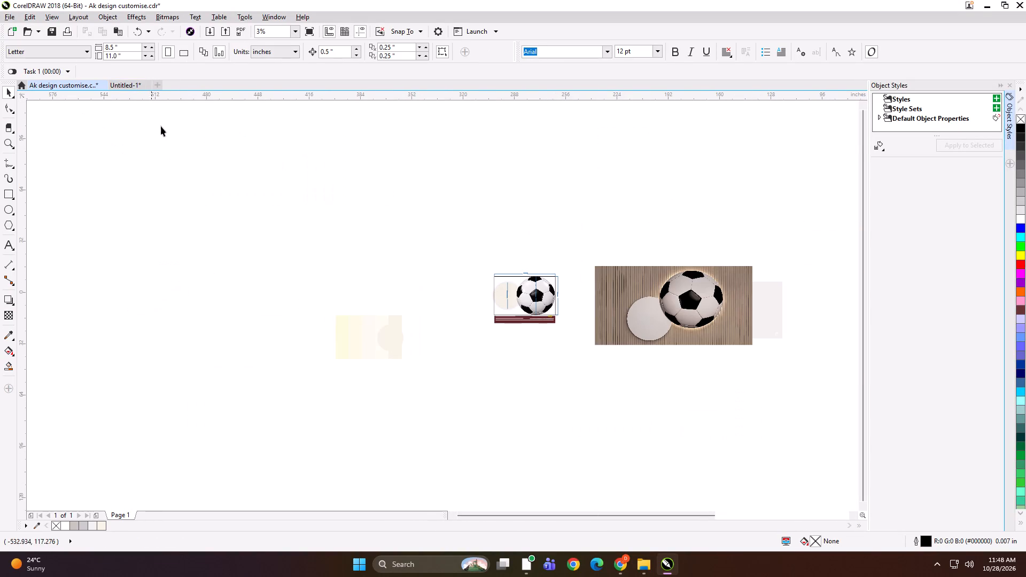
pyautogui.moveTo(429, 232); pyautogui.dragTo(568, 386)
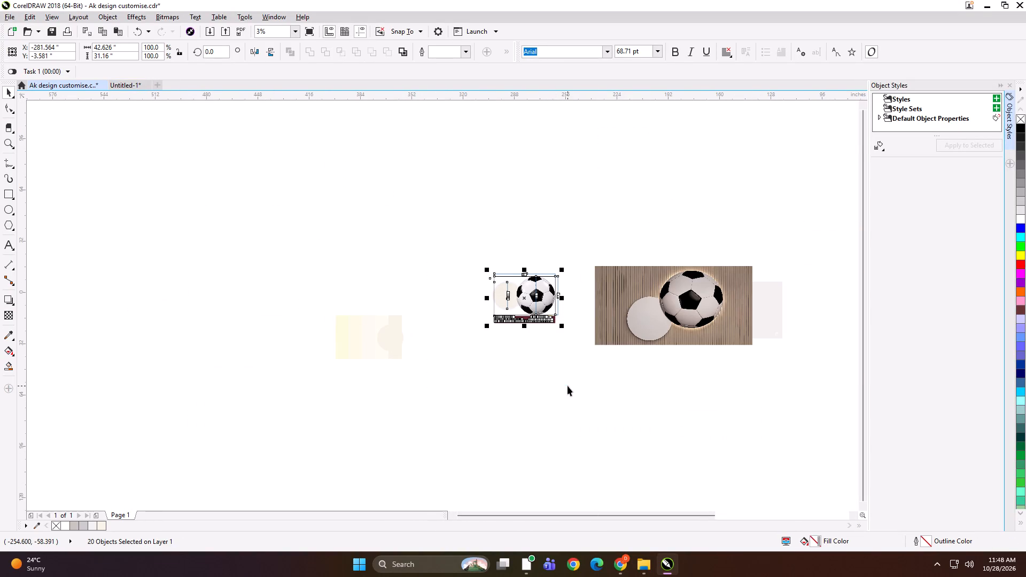
pyautogui.hotkey('ctrl', 'shift', 's')
pyautogui.scroll(4, 372, 317)
pyautogui.scroll(-3, 372, 317)
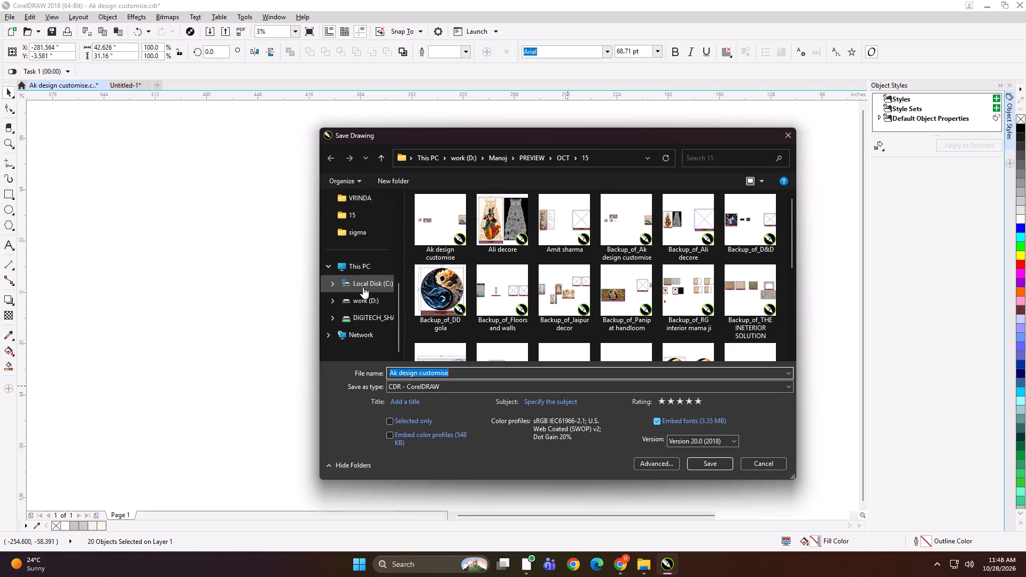
pyautogui.click(359, 269)
pyautogui.scroll(4, 359, 269)
pyautogui.click(359, 269)
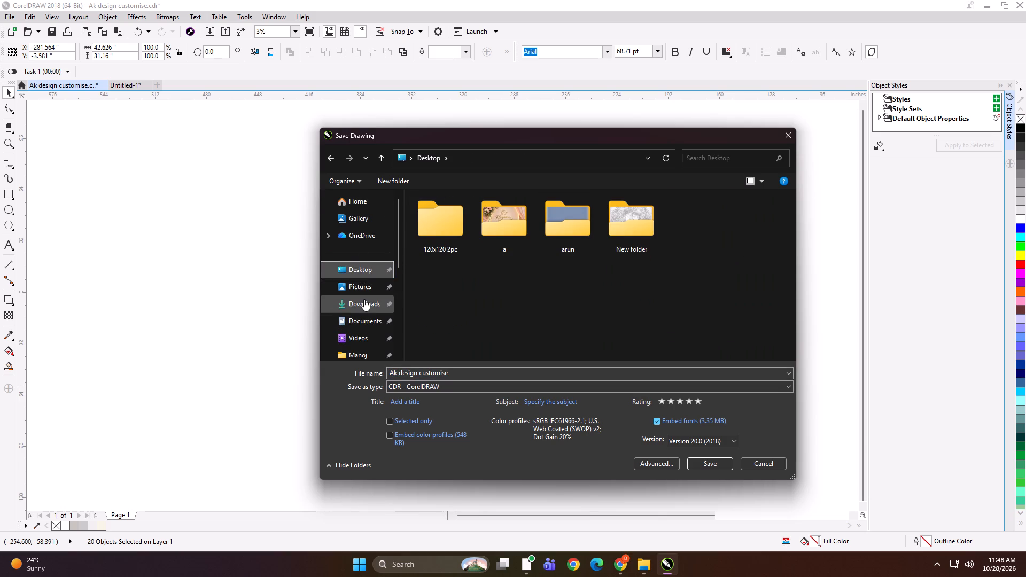
pyautogui.scroll(-1, 364, 299)
pyautogui.doubleClick(363, 311)
pyautogui.doubleClick(635, 230)
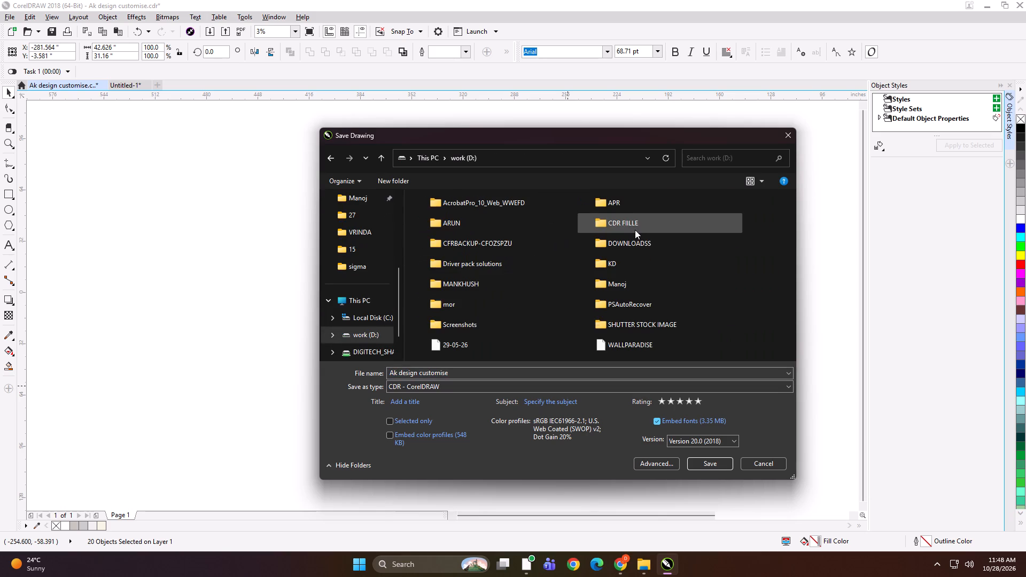
pyautogui.doubleClick(627, 269)
pyautogui.doubleClick(589, 269)
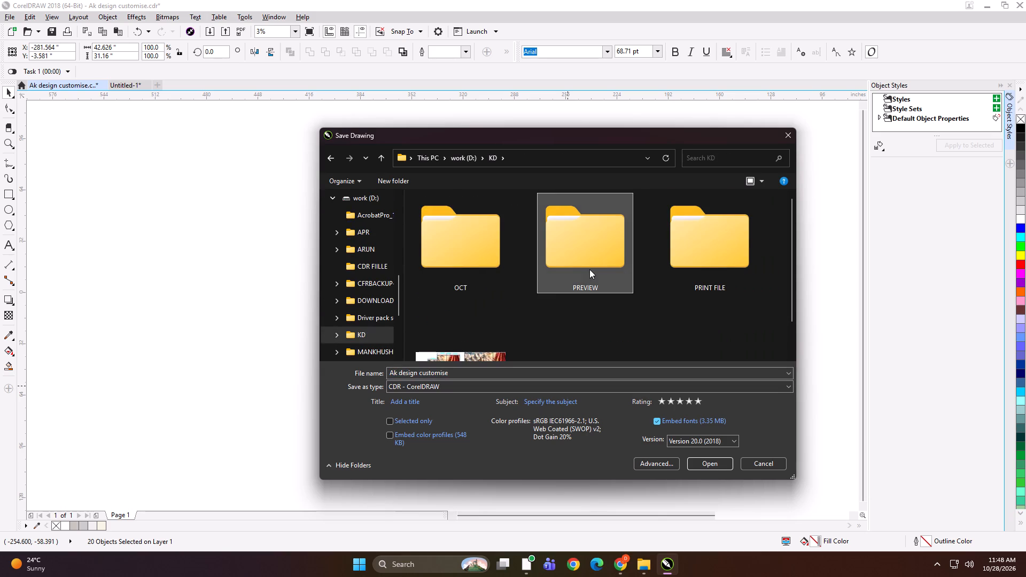
pyautogui.doubleClick(456, 207)
pyautogui.click(454, 210)
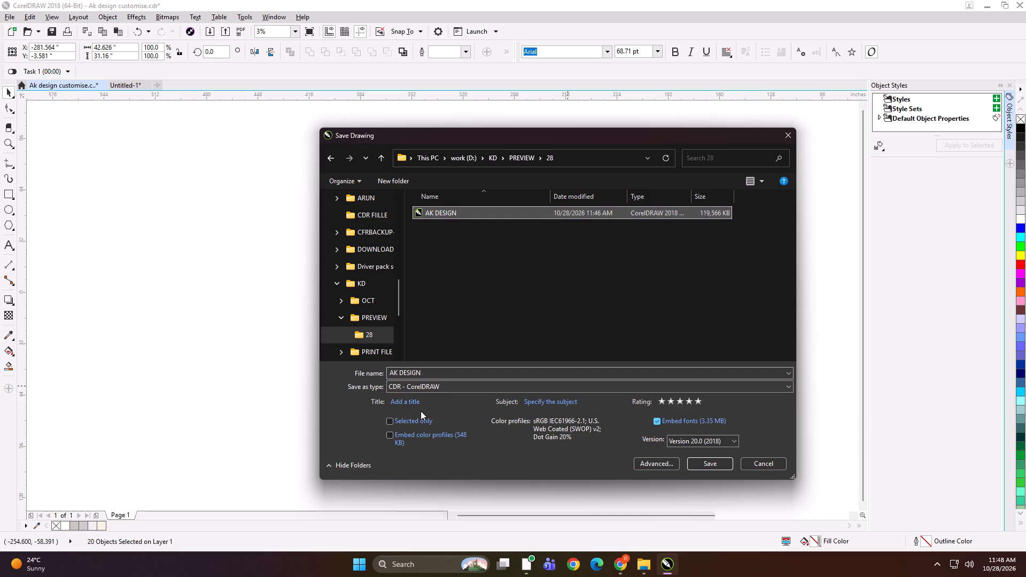
pyautogui.click(420, 419)
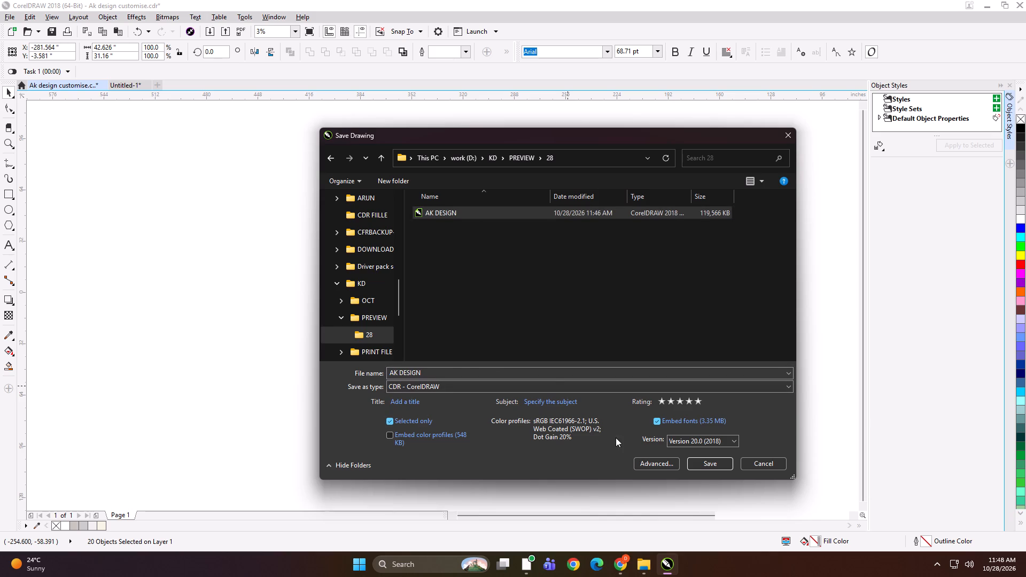
pyautogui.click(696, 462)
pyautogui.click(542, 281)
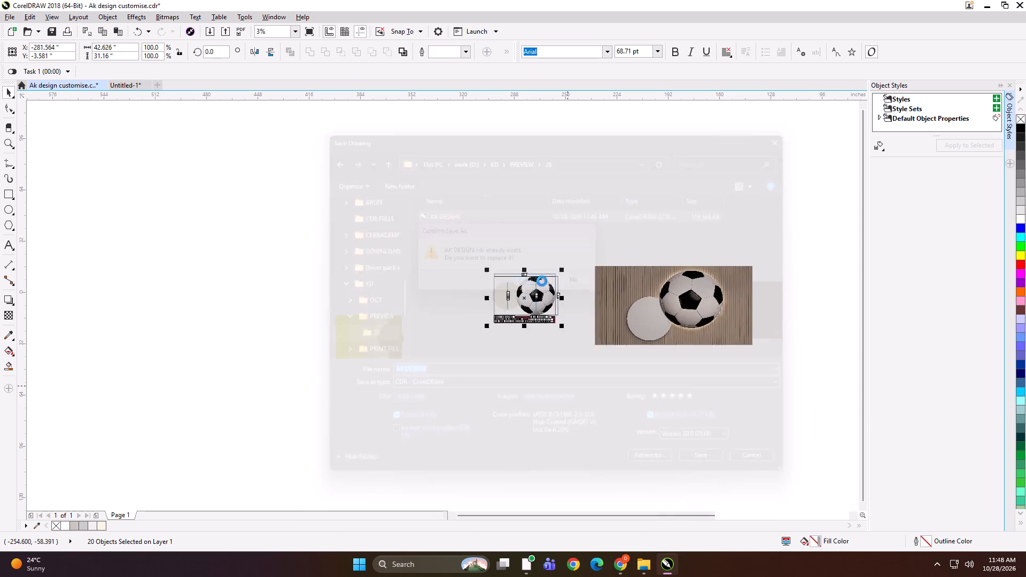
pyautogui.click(460, 255)
# Switch back to the Untitled-1 document with the other customer preview layouts.
pyautogui.click(121, 81)
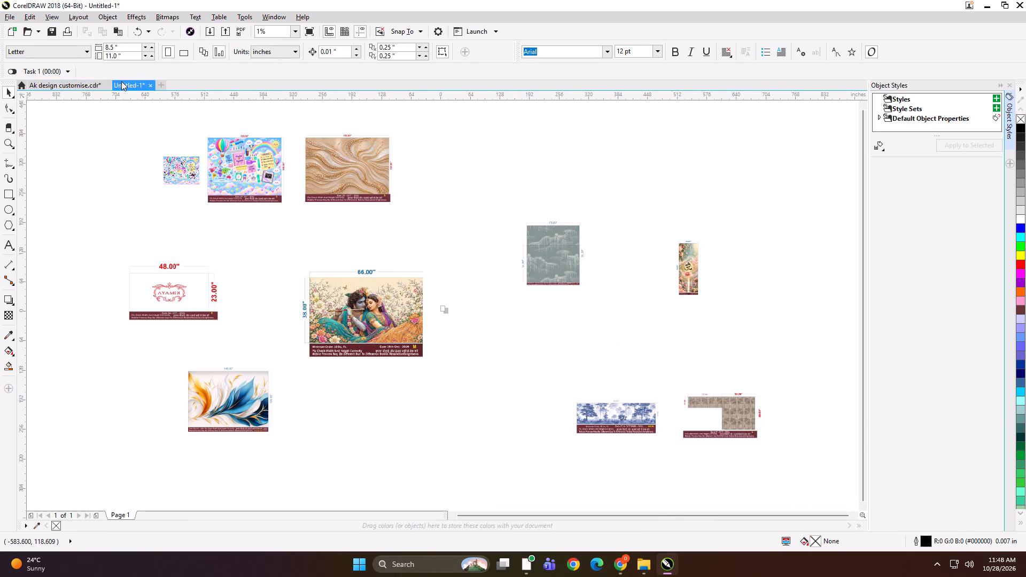
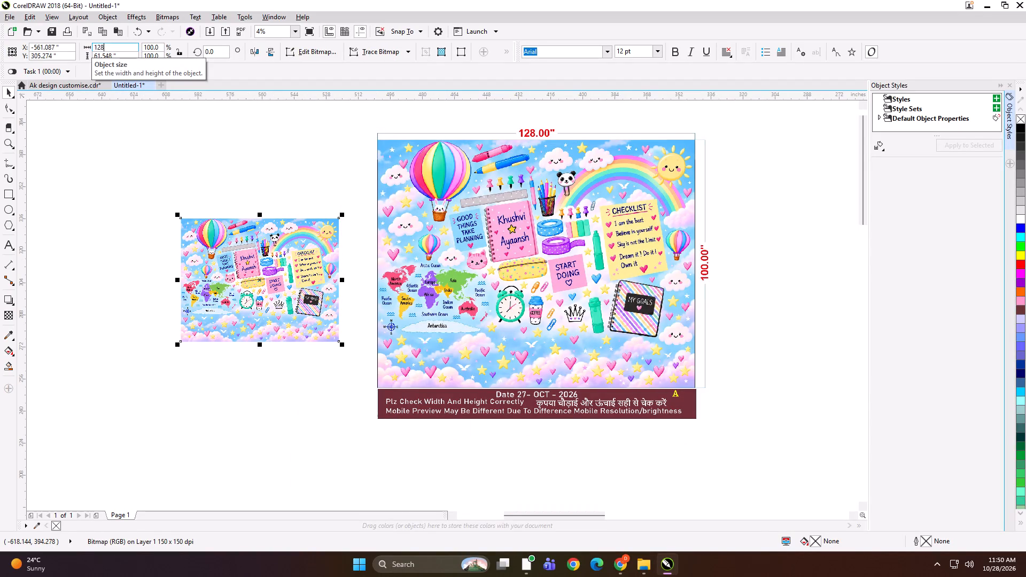
# Set the selected wall-art bitmap's size to 128 by 100 inches.
pyautogui.press('Tab')
pyautogui.write('100')
pyautogui.press('Return')
# Move the dimensioned preview layout and the resized bitmap apart so that they no longer overlap.
pyautogui.moveTo(488, 237); pyautogui.dragTo(526, 238)
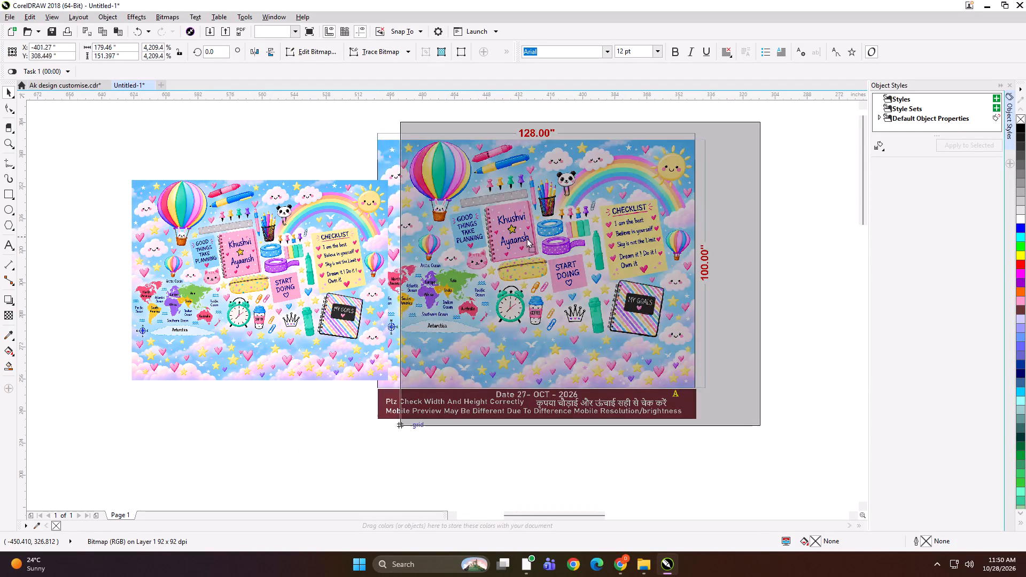
pyautogui.moveTo(526, 238); pyautogui.dragTo(561, 247)
pyautogui.moveTo(333, 254); pyautogui.dragTo(315, 257)
# Draw a 128 by 100 inch rectangle exactly around the wall-art bitmap.
pyautogui.keyDown('shift'); pyautogui.doubleClick(6, 191); pyautogui.keyUp('shift')
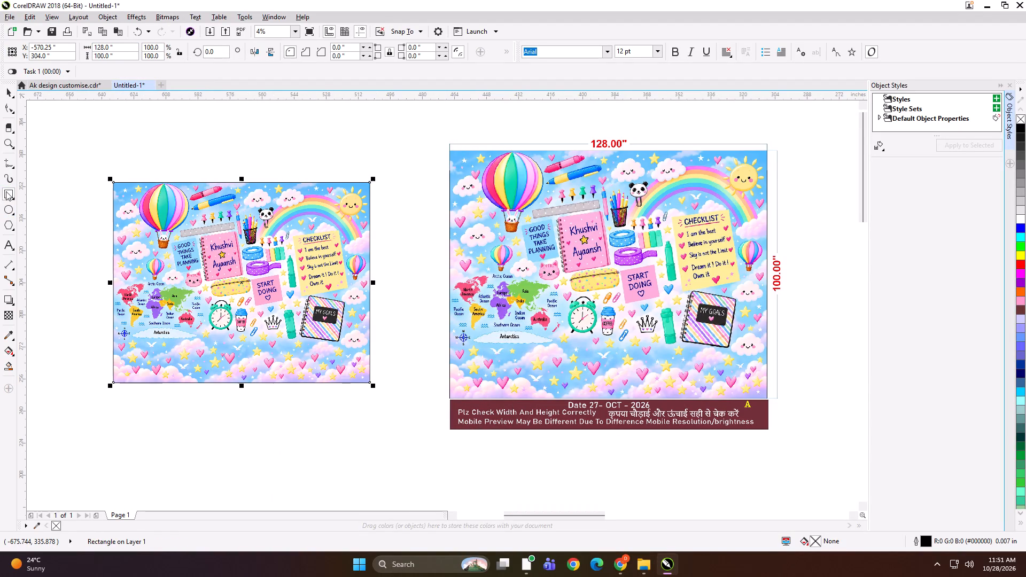
pyautogui.press('space')
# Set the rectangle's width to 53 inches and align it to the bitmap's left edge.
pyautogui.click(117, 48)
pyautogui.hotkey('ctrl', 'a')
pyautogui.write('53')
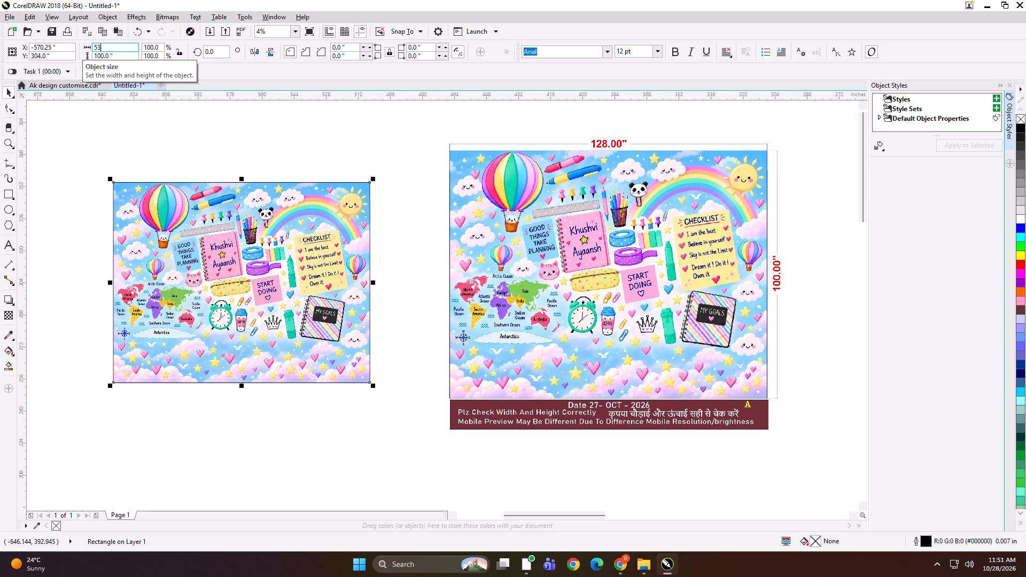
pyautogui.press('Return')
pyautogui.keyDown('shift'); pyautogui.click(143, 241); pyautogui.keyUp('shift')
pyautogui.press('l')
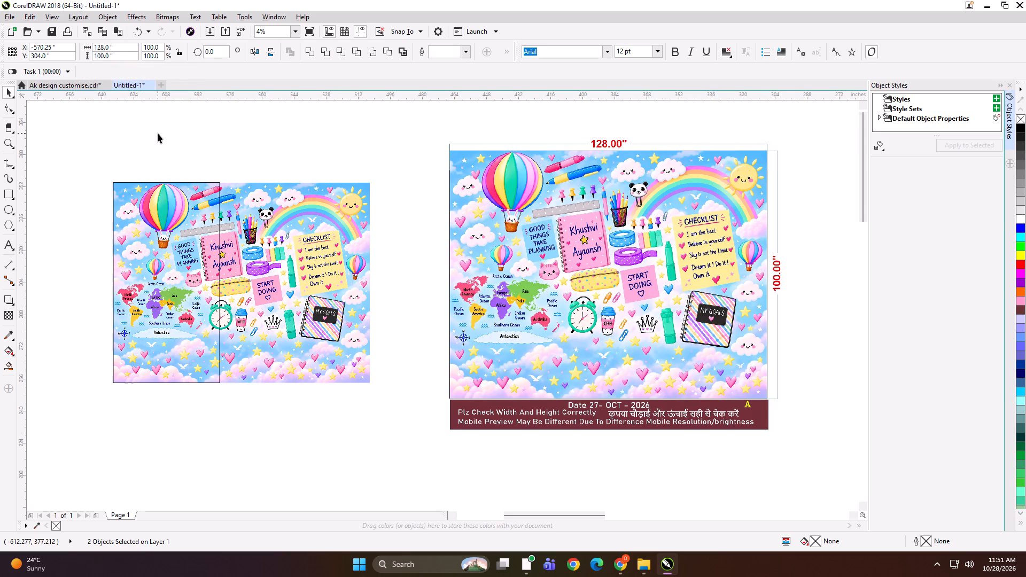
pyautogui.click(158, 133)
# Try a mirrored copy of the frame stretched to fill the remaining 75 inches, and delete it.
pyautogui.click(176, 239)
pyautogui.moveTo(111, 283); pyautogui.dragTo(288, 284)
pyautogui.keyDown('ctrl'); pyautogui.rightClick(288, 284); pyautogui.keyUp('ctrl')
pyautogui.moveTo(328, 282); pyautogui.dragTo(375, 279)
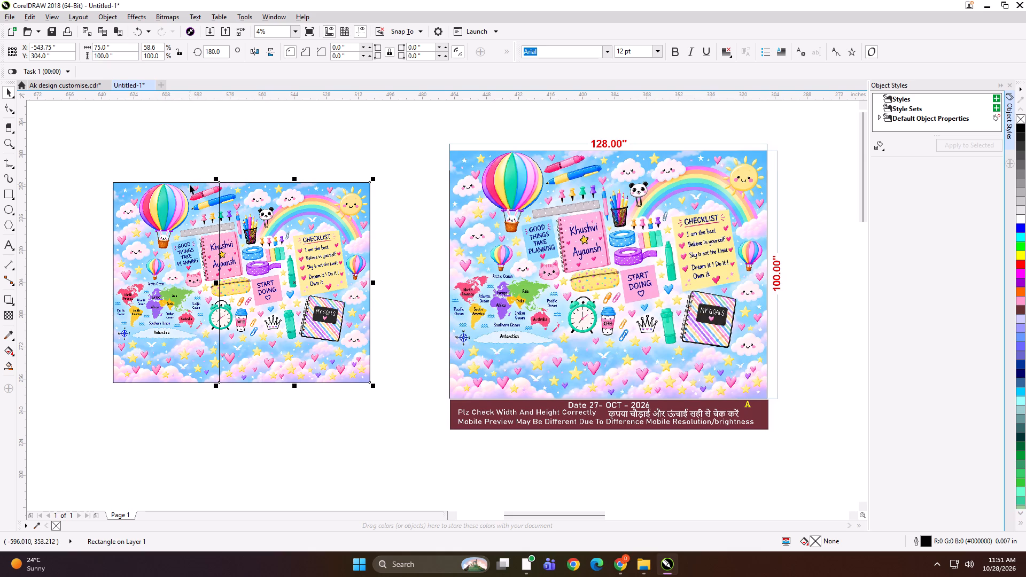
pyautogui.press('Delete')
# Set the first panel frame's width to 49 inches and align it to the bitmap's left edge.
pyautogui.click(204, 221)
pyautogui.moveTo(116, 49); pyautogui.dragTo(87, 51)
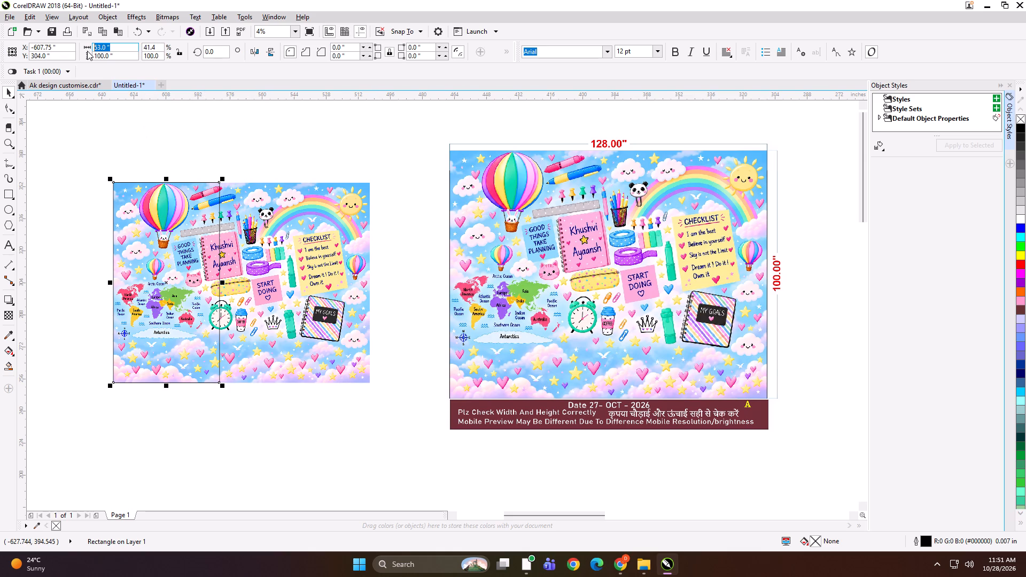
pyautogui.write('49')
pyautogui.press('Return')
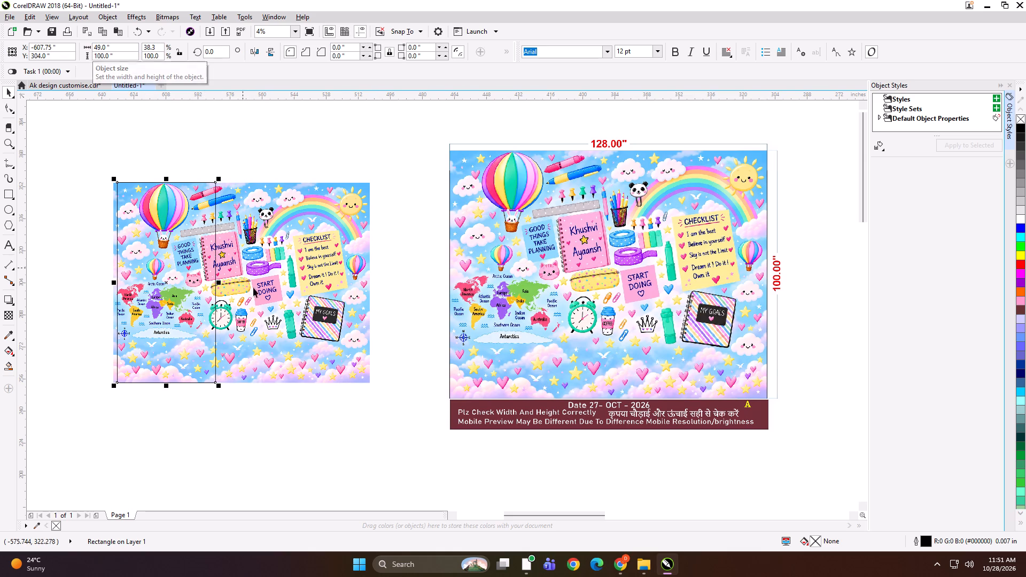
pyautogui.keyDown('shift'); pyautogui.click(276, 296); pyautogui.keyUp('shift')
pyautogui.press('l')
pyautogui.click(162, 141)
pyautogui.click(176, 274)
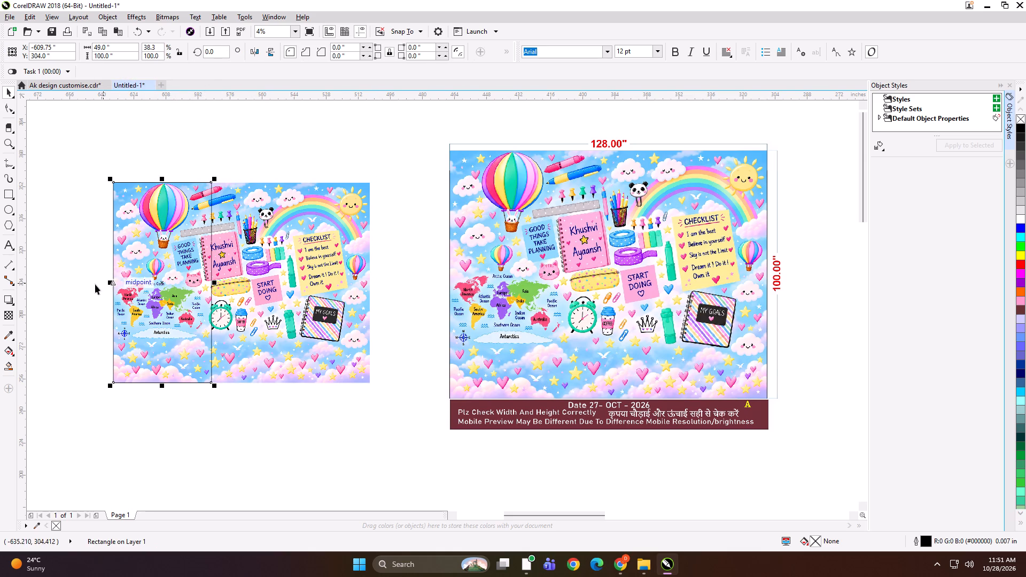
# Make a mirrored copy of the first panel frame on its right side and set the copy's width to 41 inches.
pyautogui.moveTo(108, 284); pyautogui.dragTo(246, 283)
pyautogui.keyDown('ctrl'); pyautogui.rightClick(246, 283); pyautogui.keyUp('ctrl')
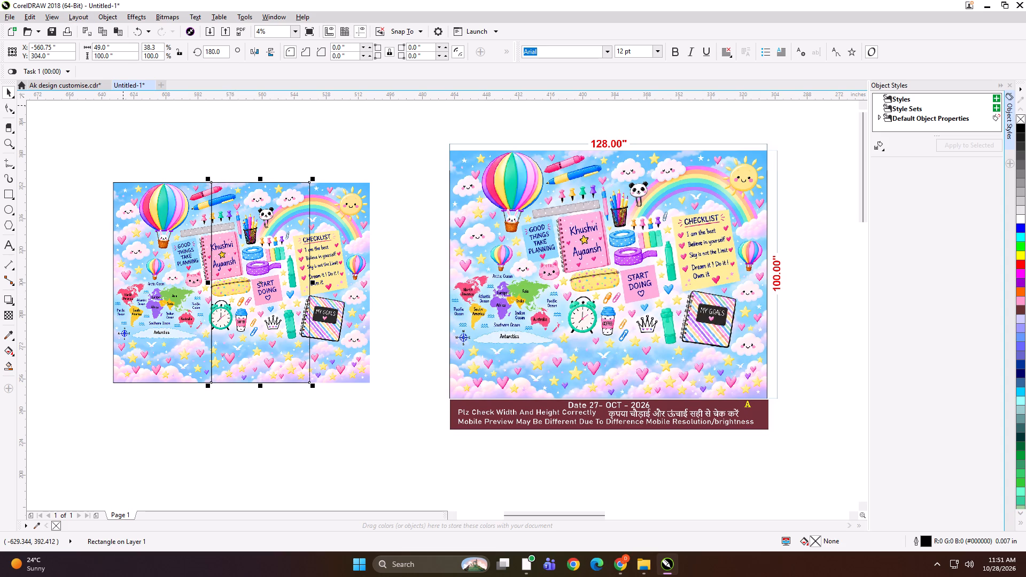
pyautogui.moveTo(122, 46); pyautogui.dragTo(60, 46)
pyautogui.write('41')
pyautogui.press('Return')
# Align the 41-inch frame to the first frame's right edge and flip it outward so that the two frames abut.
pyautogui.keyDown('shift'); pyautogui.click(161, 247); pyautogui.keyUp('shift')
pyautogui.press('y')
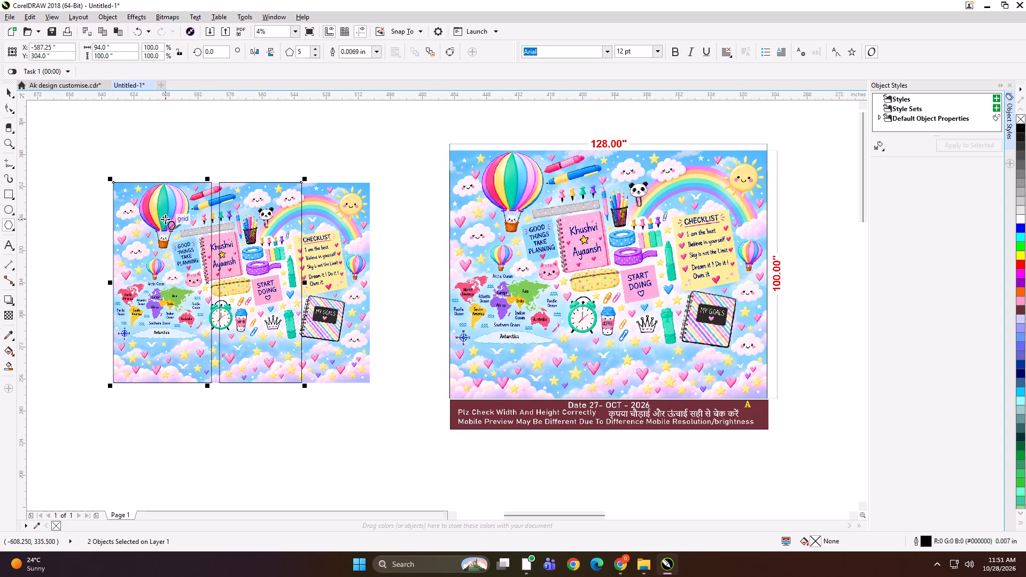
pyautogui.press('t')
pyautogui.press('r')
pyautogui.click(168, 160)
pyautogui.press('space')
pyautogui.click(172, 248)
pyautogui.moveTo(126, 282); pyautogui.dragTo(126, 283)
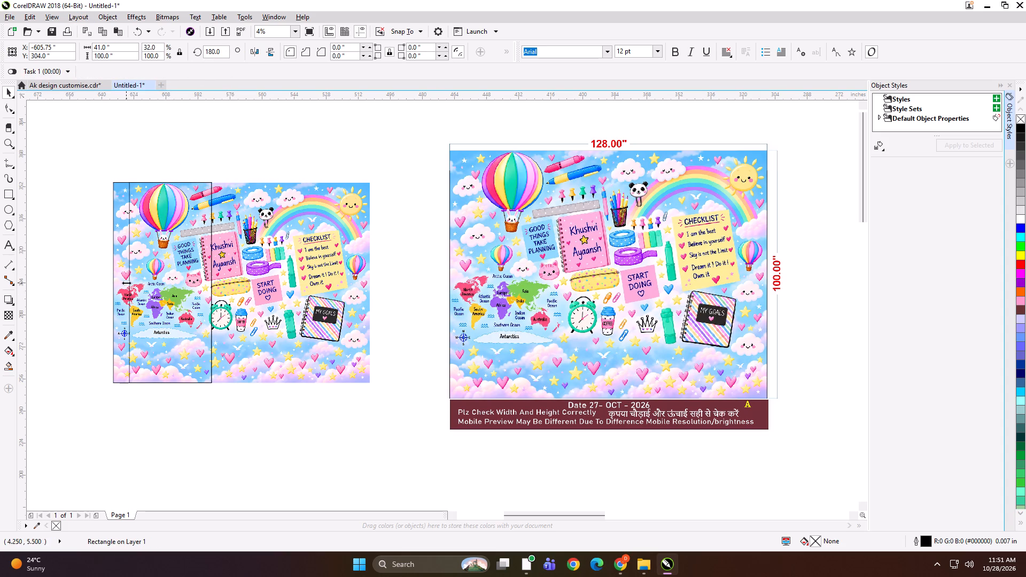
pyautogui.moveTo(126, 283); pyautogui.dragTo(248, 285)
# Set the nudge distance to 0.5 inches and nudge the middle frame left once to overlap the first frame.
pyautogui.scroll(1, 238, 283)
pyautogui.press('Left')
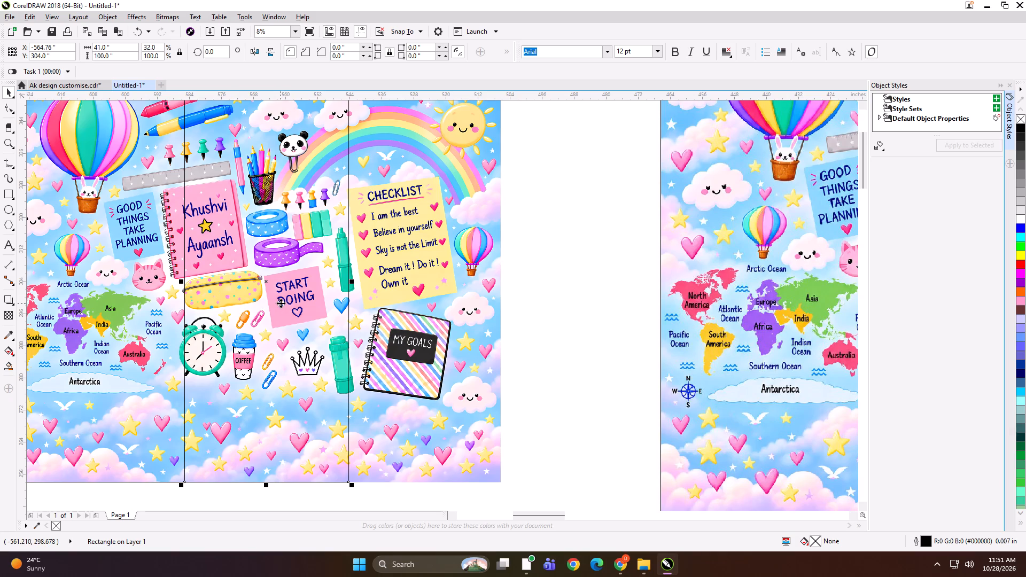
pyautogui.scroll(-1, 275, 303)
pyautogui.press('Right')
pyautogui.click(245, 173)
pyautogui.moveTo(343, 53); pyautogui.dragTo(338, 53)
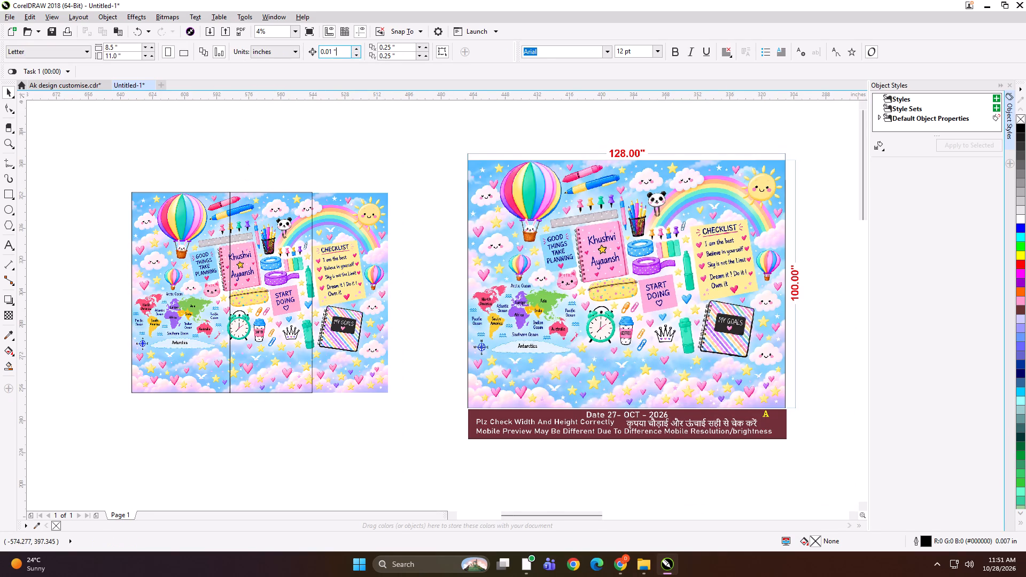
pyautogui.moveTo(338, 53); pyautogui.dragTo(283, 53)
pyautogui.write('.5')
pyautogui.press('Return')
pyautogui.click(289, 217)
pyautogui.press('Left')
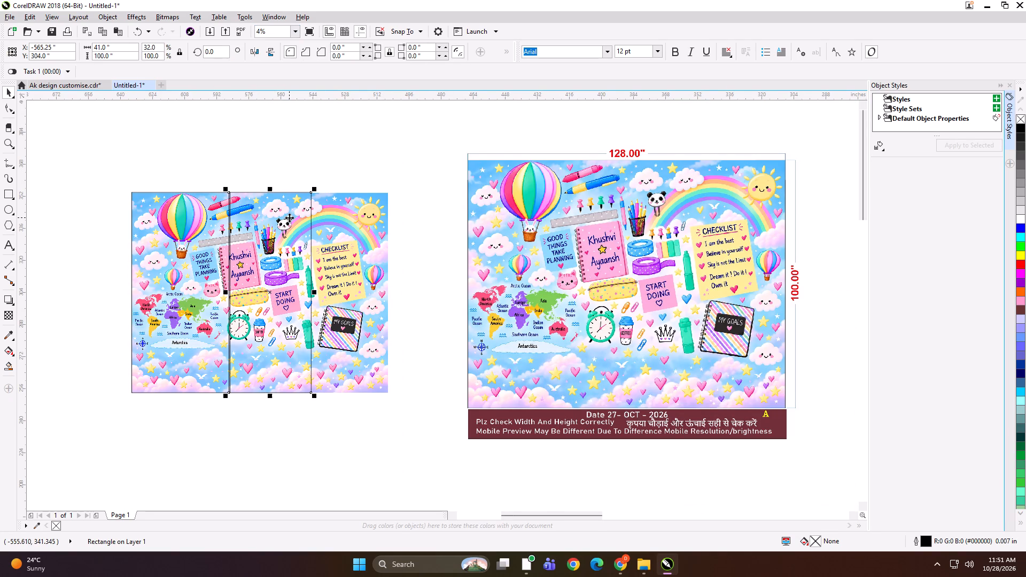
# Mirror-copy the middle frame for the third panel, nudge it left 0.5 inches and narrow it to the bitmap's right edge, 39 inches wide.
pyautogui.moveTo(226, 293); pyautogui.dragTo(379, 294)
pyautogui.keyDown('ctrl'); pyautogui.rightClick(379, 294); pyautogui.keyUp('ctrl')
pyautogui.scroll(1, 324, 300)
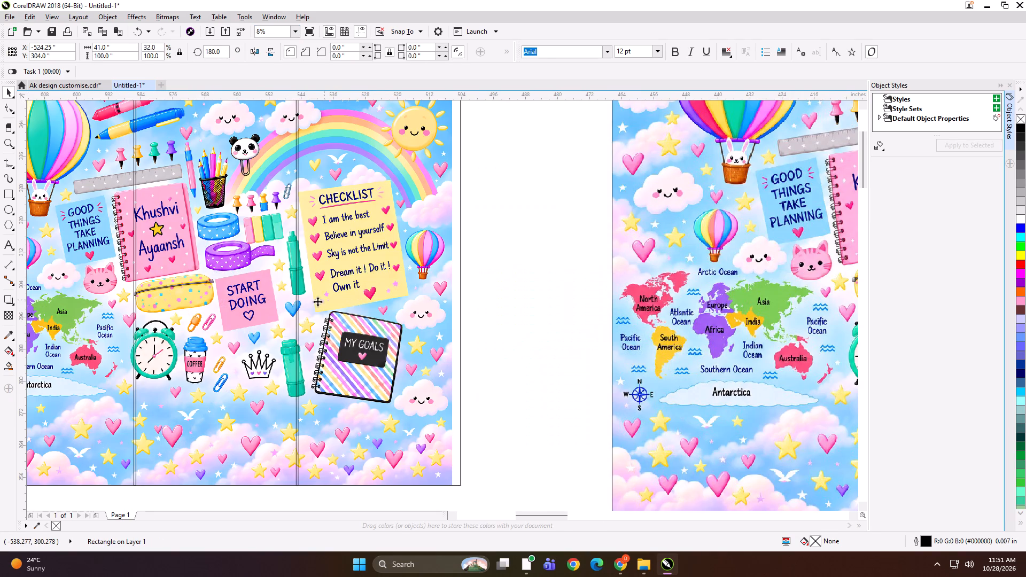
pyautogui.press('Left')
pyautogui.moveTo(465, 285); pyautogui.dragTo(459, 286)
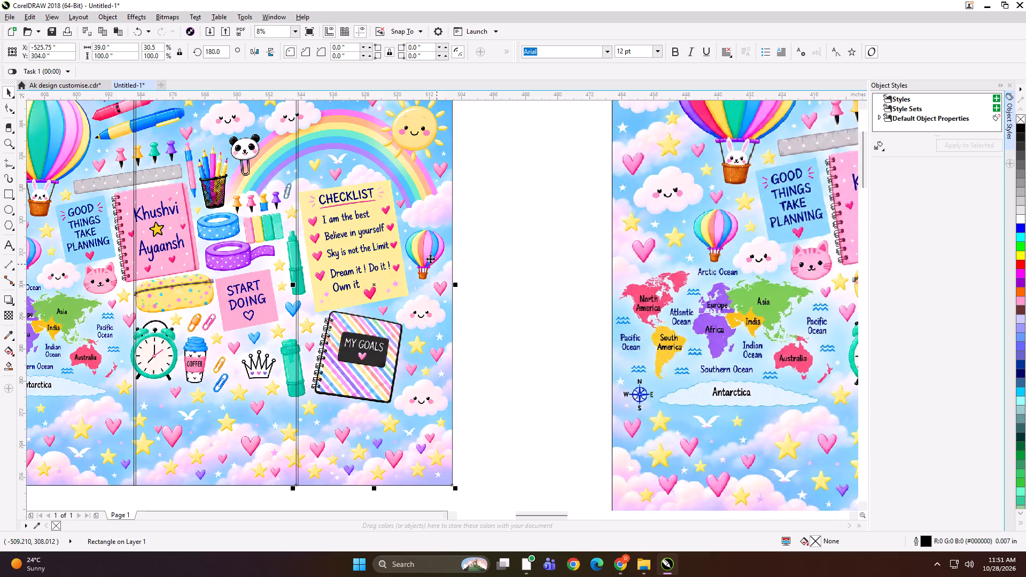
# Group the three panel frames and place the wall-art bitmap inside them as a PowerClip.
pyautogui.scroll(-1, 410, 266)
pyautogui.keyDown('shift'); pyautogui.click(306, 253); pyautogui.keyUp('shift')
pyautogui.keyDown('shift'); pyautogui.click(248, 242); pyautogui.keyUp('shift')
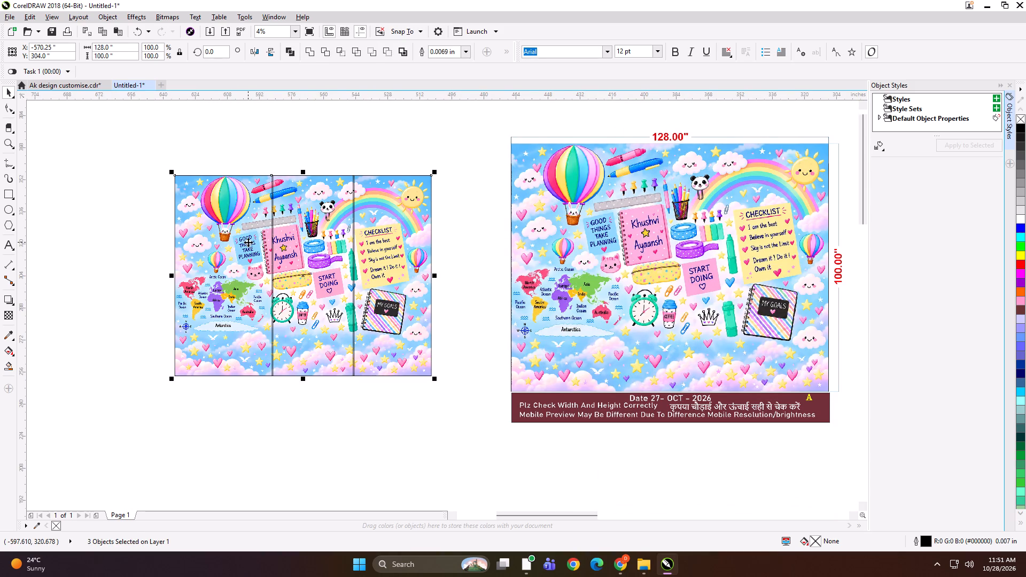
pyautogui.hotkey('ctrl', 'g')
pyautogui.click(116, 220)
pyautogui.keyDown('alt'); pyautogui.click(277, 259); pyautogui.keyUp('alt')
pyautogui.hotkey('shift', 'Return')
# Ungroup the filled frames into three separate panels.
pyautogui.click(308, 255)
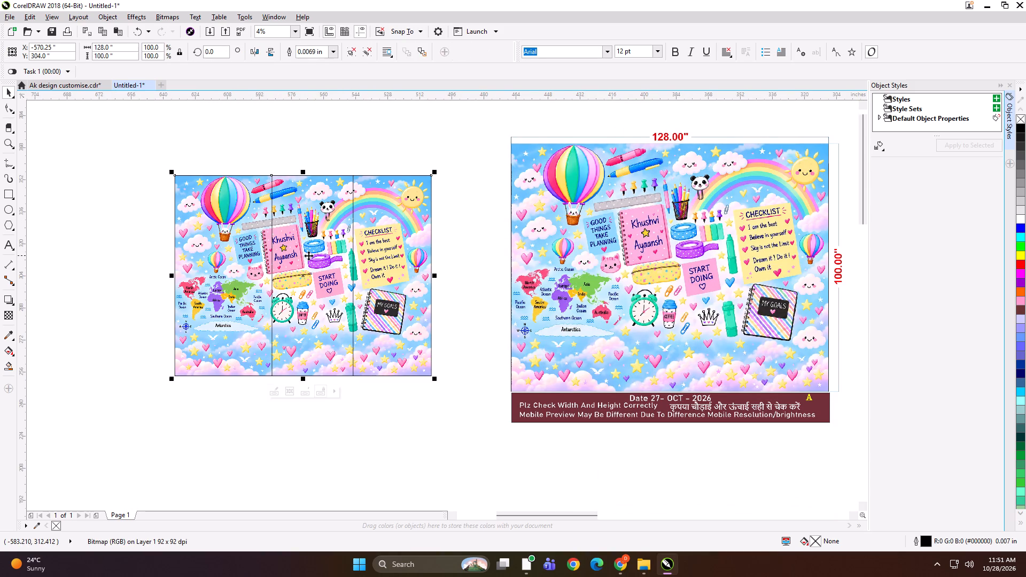
pyautogui.hotkey('ctrl', 'u')
pyautogui.click(157, 239)
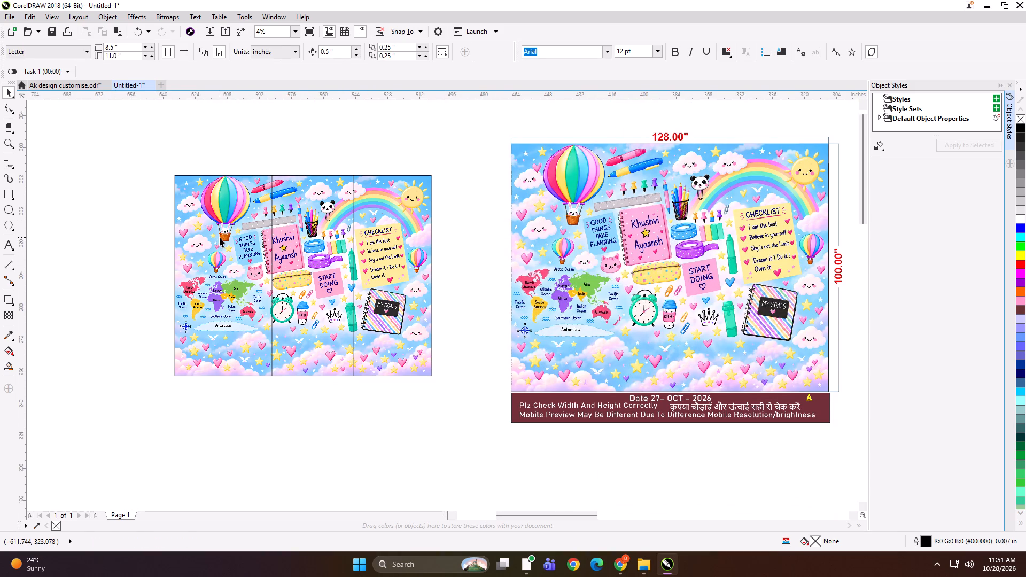
pyautogui.click(220, 237)
pyautogui.click(148, 224)
# Add the text label "128*100 PANEL 1" at the first panel's top edge and copy its text.
pyautogui.click(9, 242)
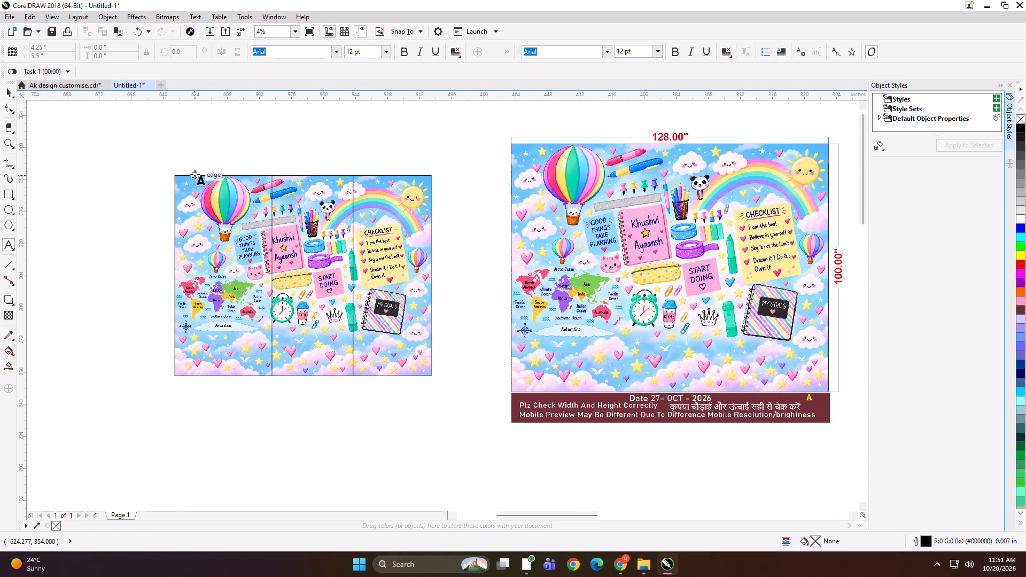
pyautogui.click(195, 174)
pyautogui.write('128*100 PANEL 1')
pyautogui.hotkey('ctrl', 'a')
pyautogui.hotkey('ctrl', 'c')
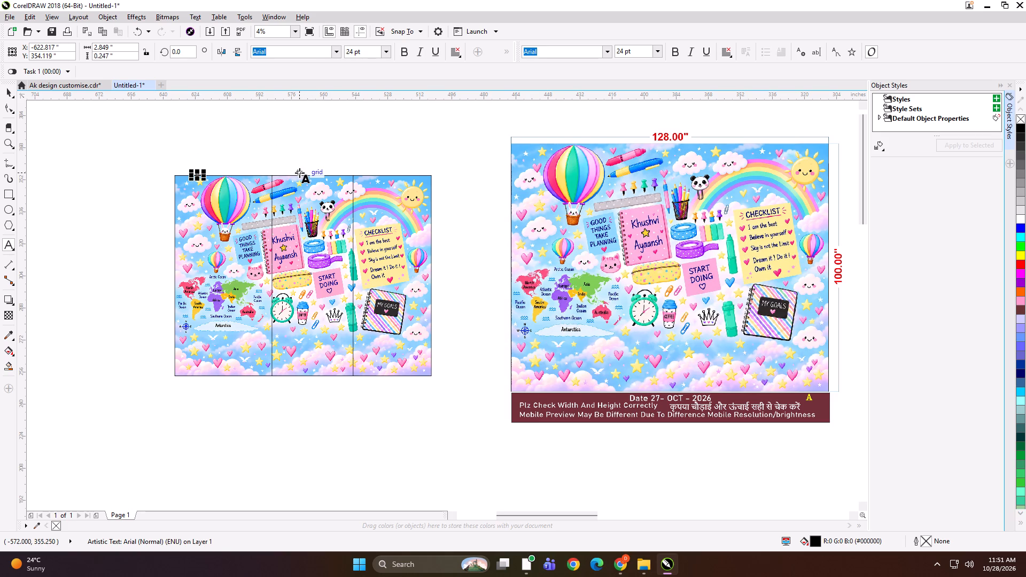
# Paste the copied label at the middle panel's top edge and change its panel number to 2.
pyautogui.click(299, 175)
pyautogui.scroll(4, 299, 175)
pyautogui.hotkey('ctrl', 'v')
pyautogui.press('BackSpace')
pyautogui.press('2')
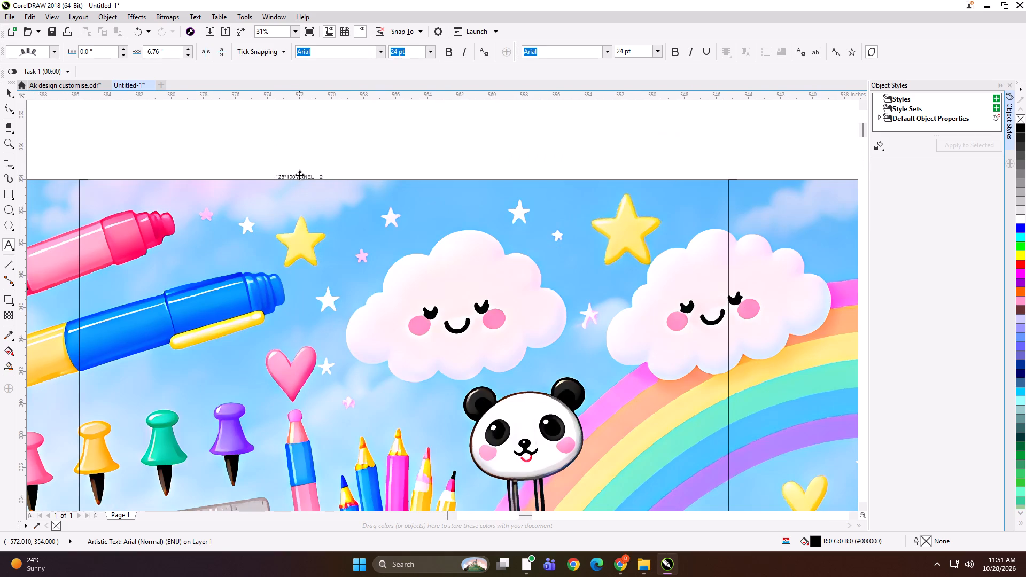
# Paste the copied label at the third panel's top edge and change its panel number to 3.
pyautogui.scroll(-1, 245, 193)
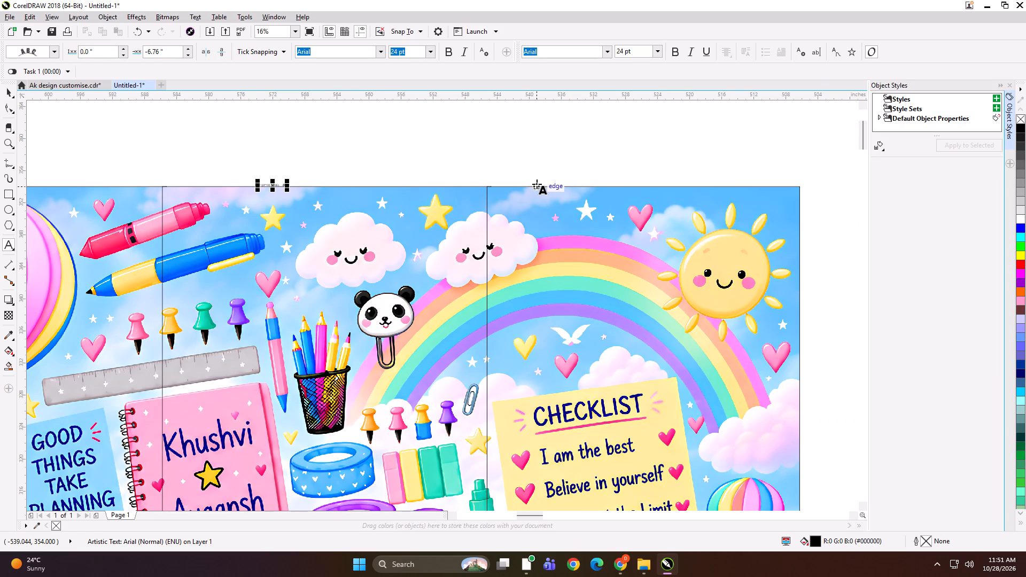
pyautogui.click(537, 184)
pyautogui.hotkey('ctrl', 'v')
pyautogui.press('BackSpace')
pyautogui.press('3')
# Group each of the three panels with its own text label.
pyautogui.scroll(-3, 512, 192)
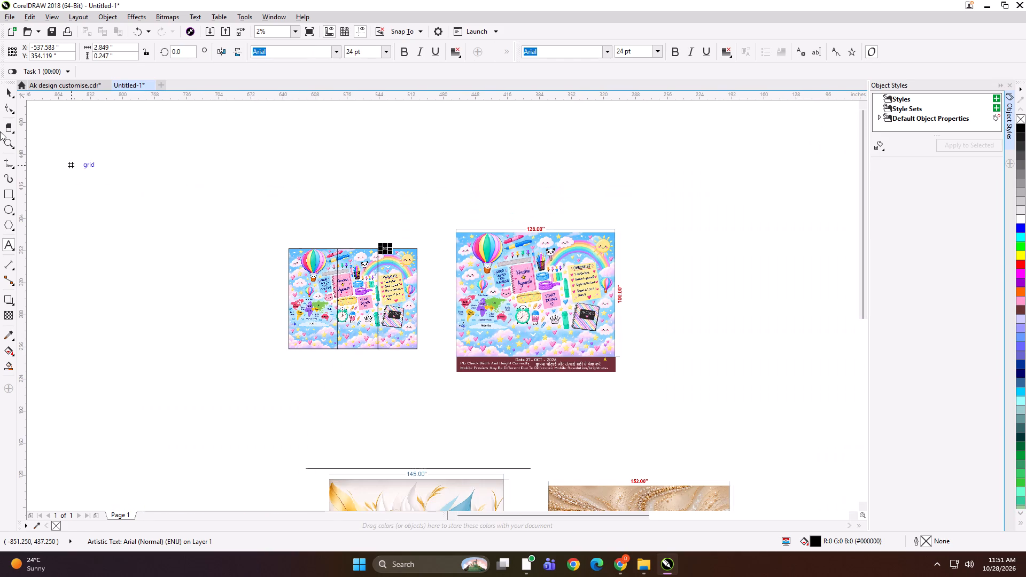
pyautogui.click(7, 90)
pyautogui.keyDown('shift'); pyautogui.click(391, 290); pyautogui.keyUp('shift')
pyautogui.hotkey('ctrl', 'g')
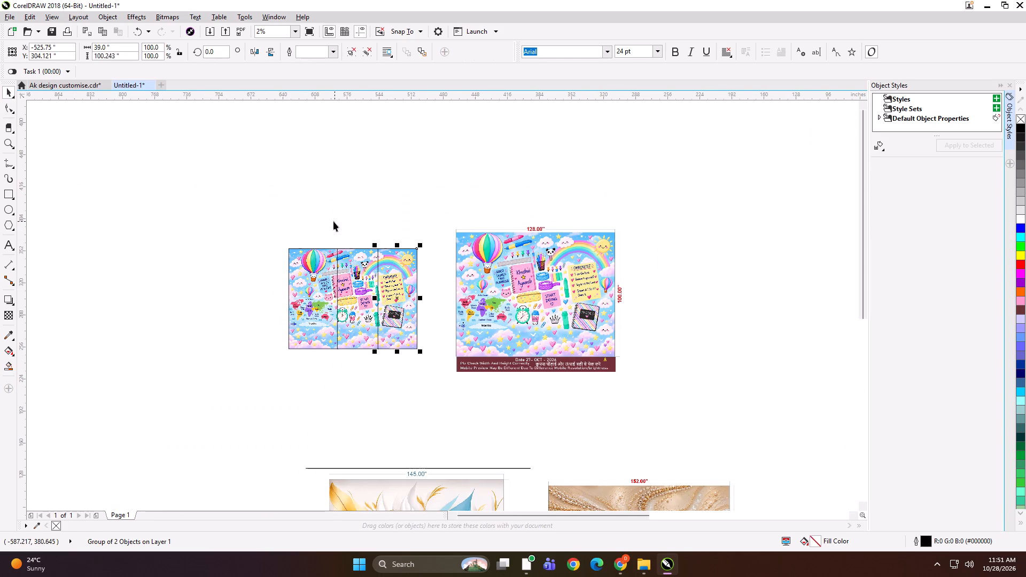
pyautogui.moveTo(330, 221); pyautogui.dragTo(385, 376)
pyautogui.hotkey('ctrl', 'g')
pyautogui.moveTo(349, 218); pyautogui.dragTo(270, 408)
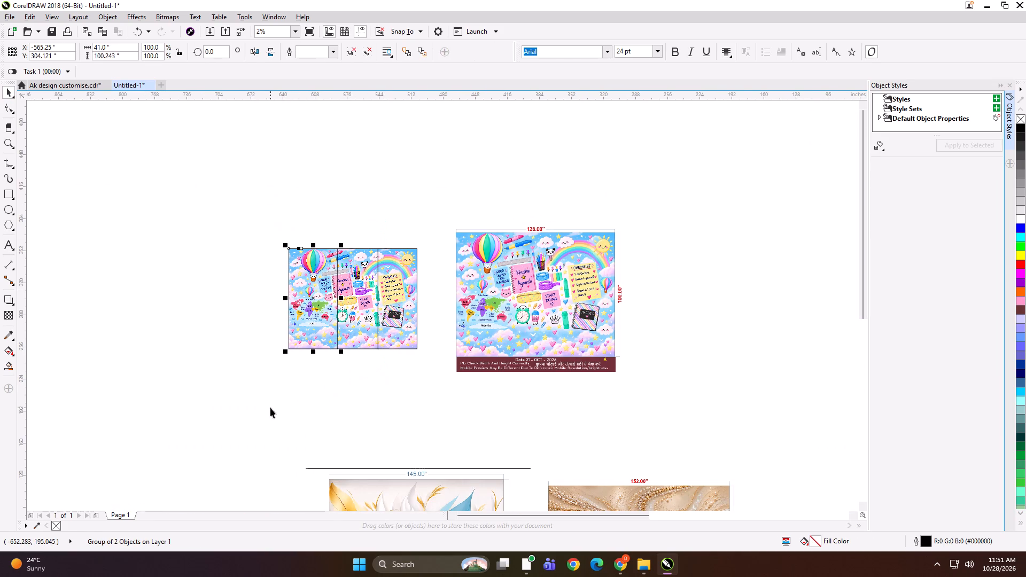
pyautogui.hotkey('ctrl', 'g')
# Start exporting only the first labelled panel as a TIF bitmap and browse to D:\KD\PRINT FILE\28.
pyautogui.moveTo(238, 197); pyautogui.dragTo(656, 411)
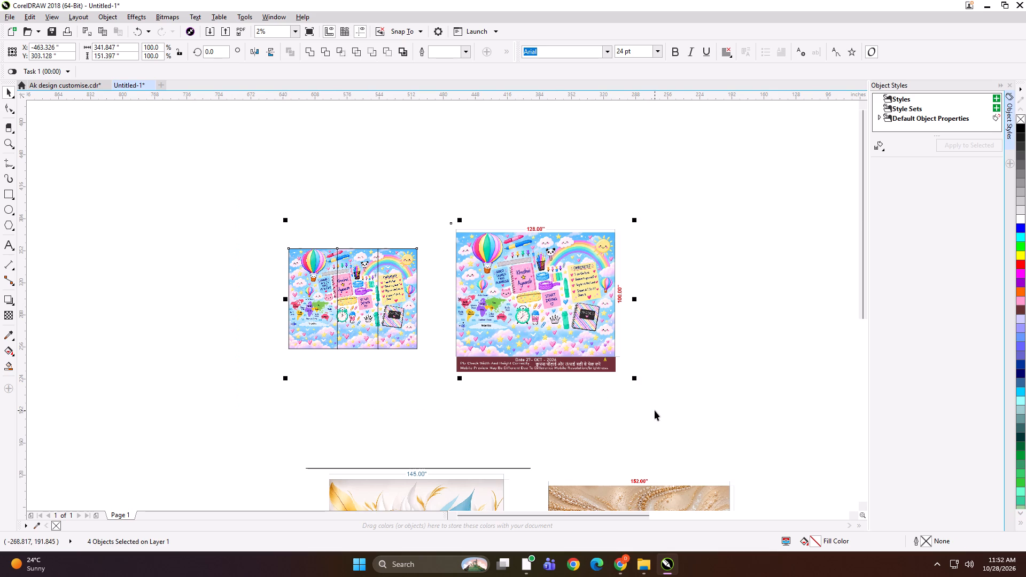
pyautogui.hotkey('shift', 'F2')
pyautogui.click(236, 142)
pyautogui.click(130, 229)
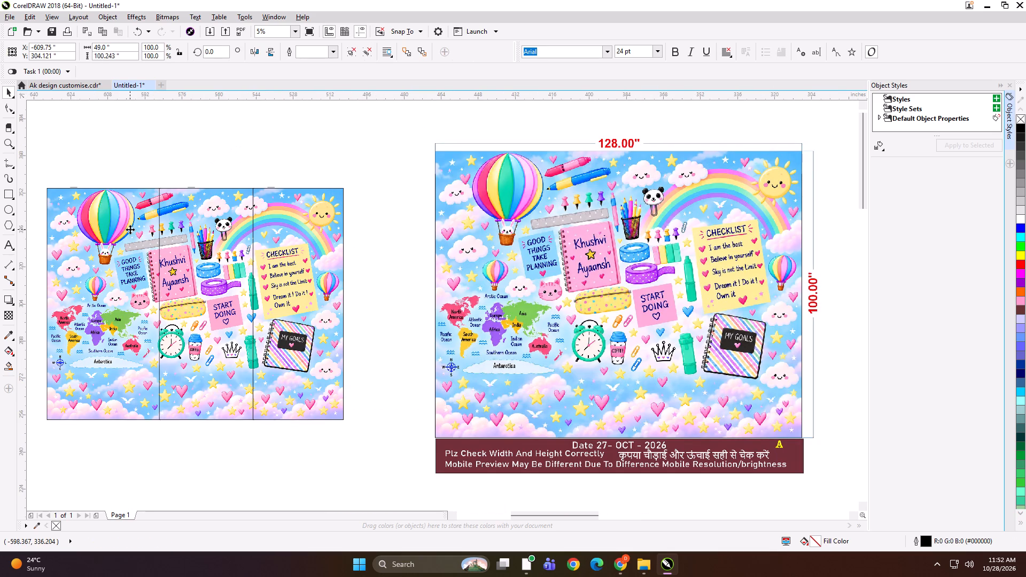
pyautogui.hotkey('ctrl', 'e')
pyautogui.scroll(-1, 372, 360)
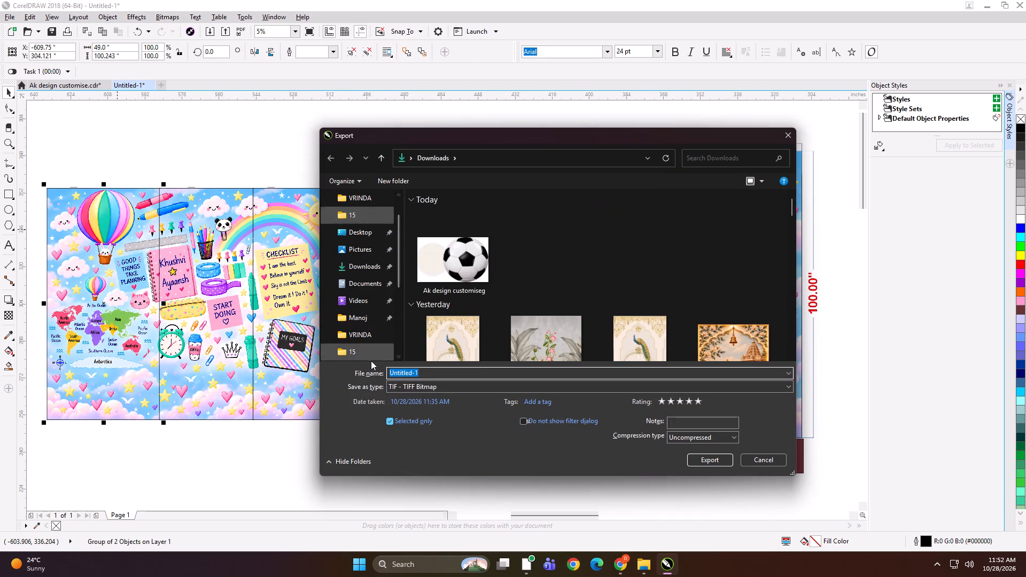
pyautogui.click(360, 266)
pyautogui.doubleClick(605, 216)
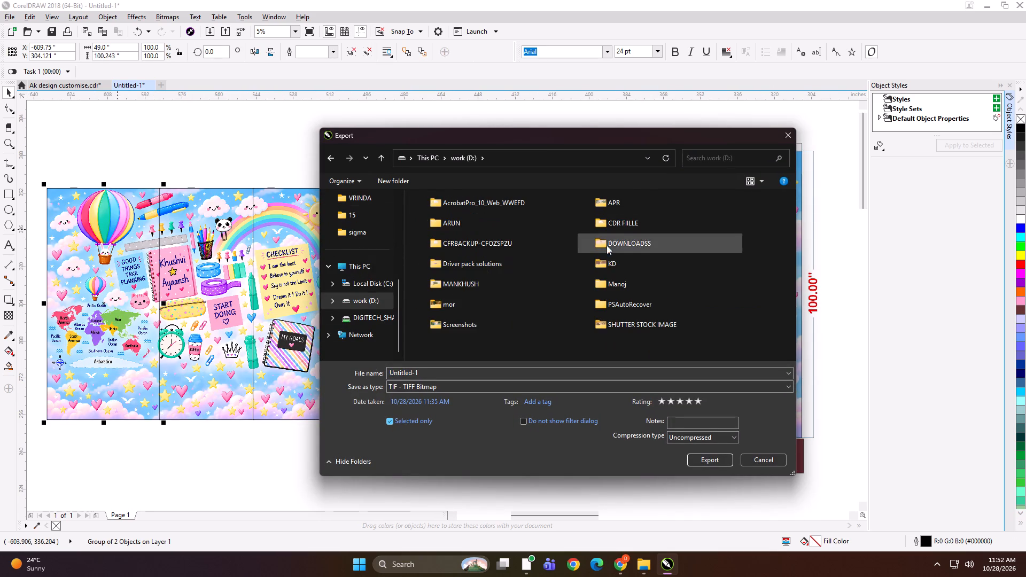
pyautogui.doubleClick(616, 259)
pyautogui.doubleClick(491, 251)
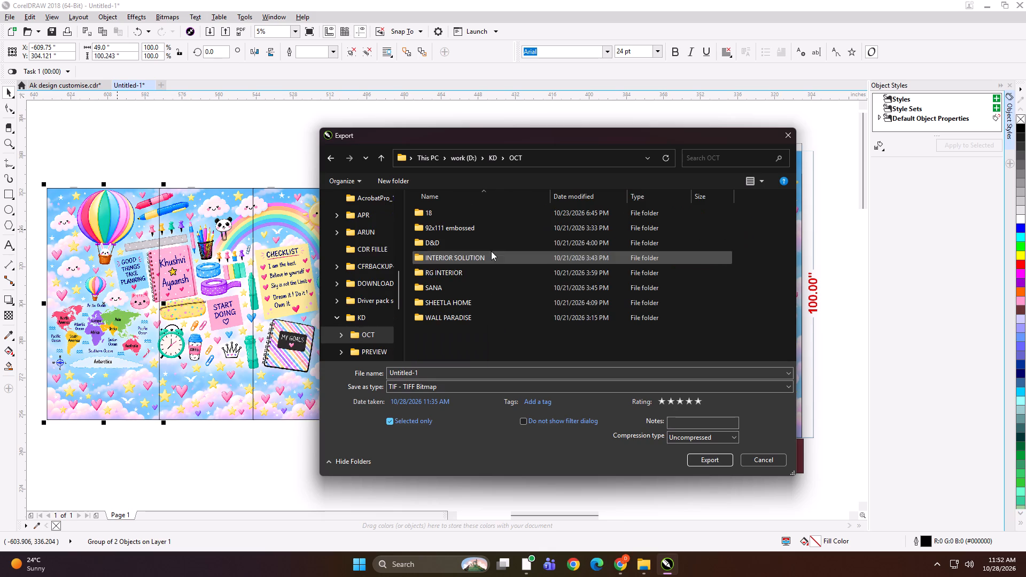
pyautogui.press('BackSpace')
pyautogui.doubleClick(682, 242)
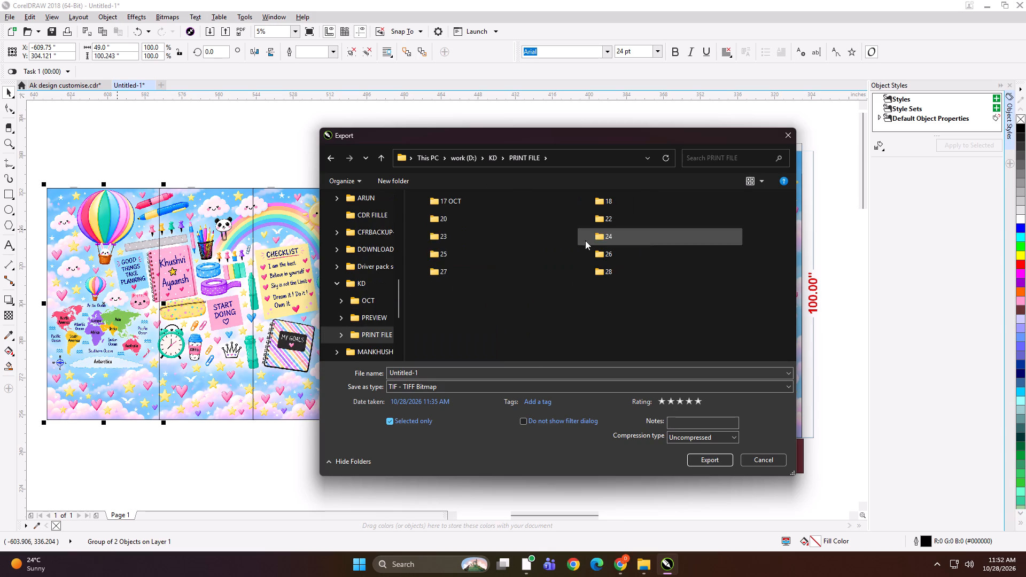
pyautogui.doubleClick(628, 269)
pyautogui.moveTo(534, 278); pyautogui.dragTo(529, 278)
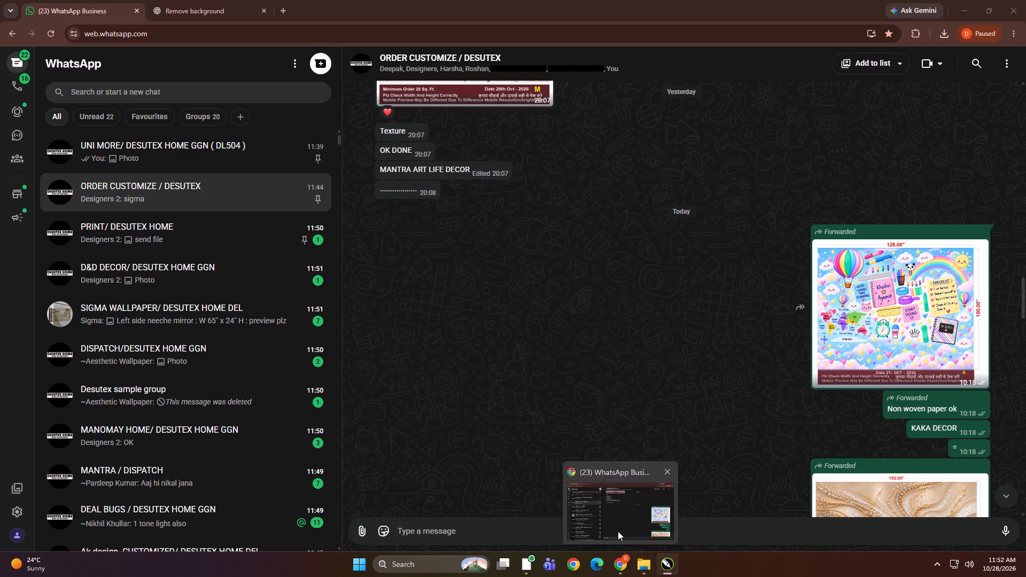
# Create a folder named KAKA inside the 28 print-file folder.
pyautogui.click(391, 178)
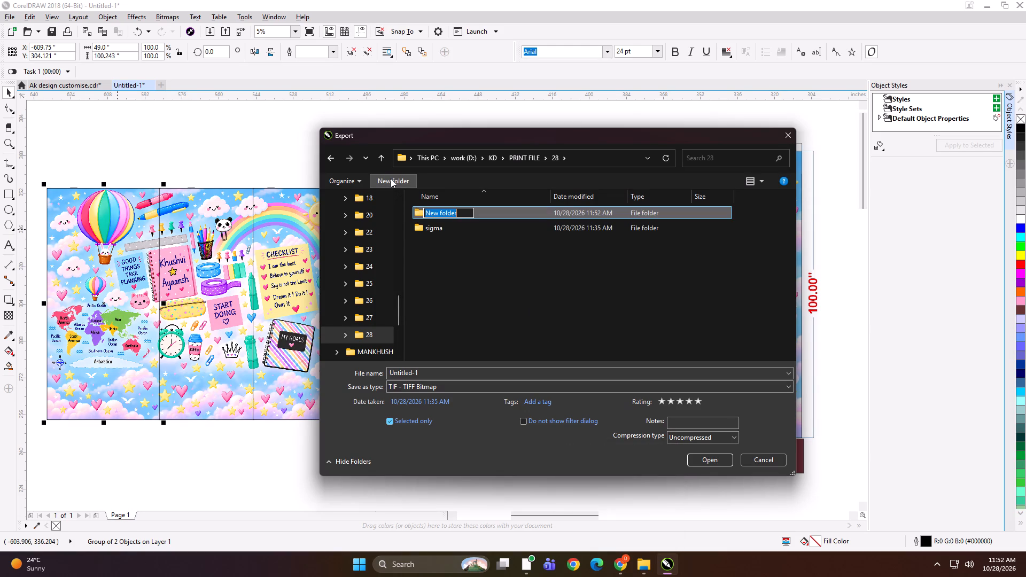
pyautogui.write('KAKA')
pyautogui.press('Return')
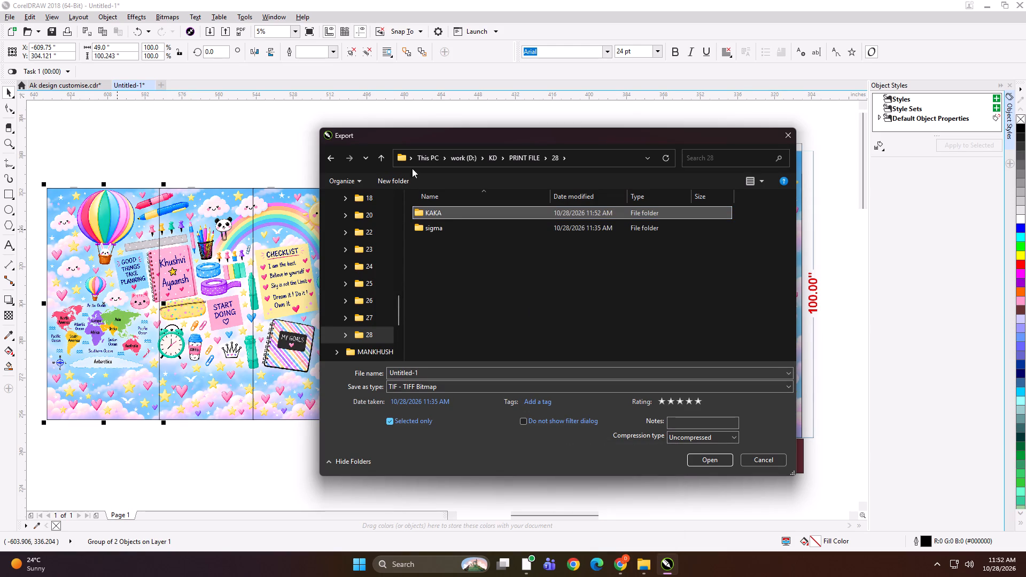
# Export the first panel as a TIF named 49x100 A NW into the new KAKA folder.
pyautogui.doubleClick(452, 214)
pyautogui.click(462, 370)
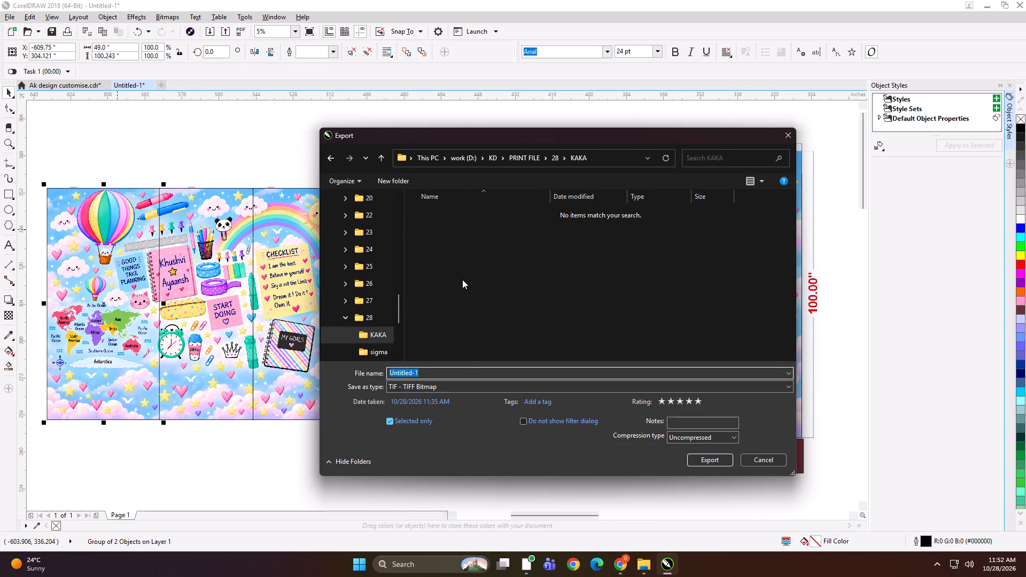
pyautogui.write('49x100 A NW')
pyautogui.press('Return')
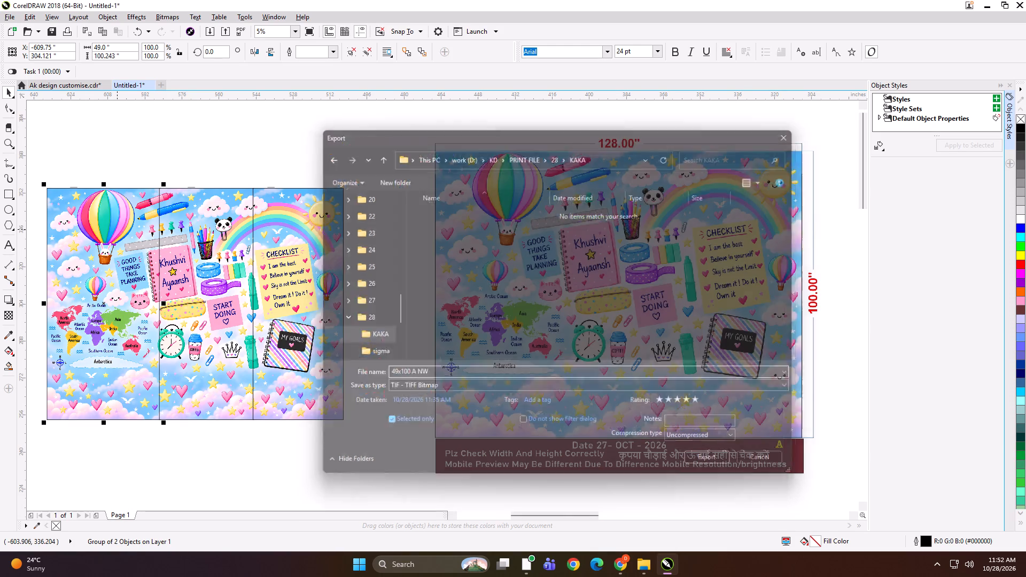
pyautogui.press('Return')
# Export only the second panel as a TIF named 41x100 B NW into the KAKA folder.
pyautogui.click(232, 277)
pyautogui.hotkey('ctrl', 'e')
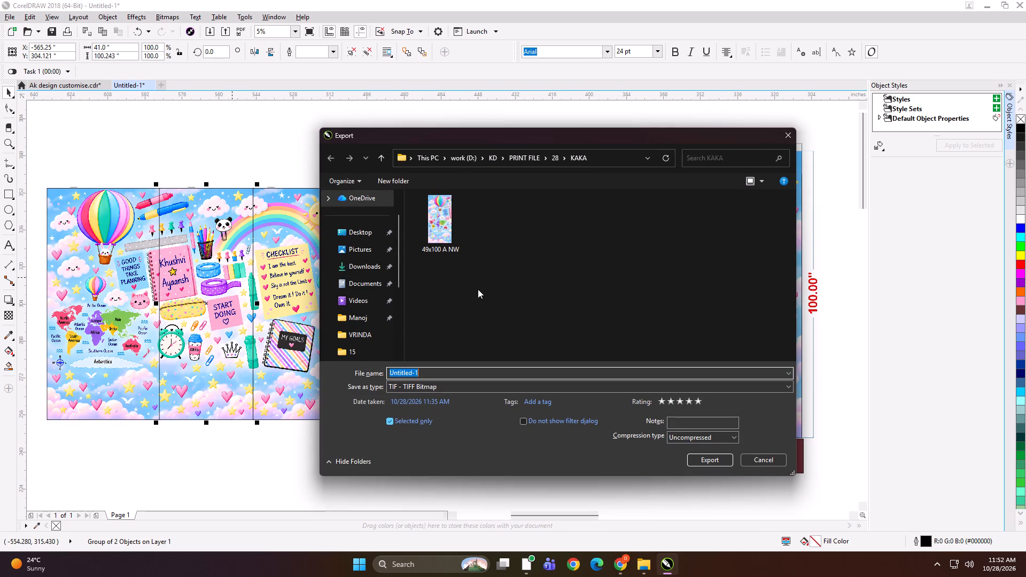
pyautogui.write('41x100 B NW')
pyautogui.press('Return')
pyautogui.press('Return')
# Export only the third panel as a TIF named 3x100 C NW into the KAKA folder.
pyautogui.click(308, 243)
pyautogui.hotkey('ctrl', 'e')
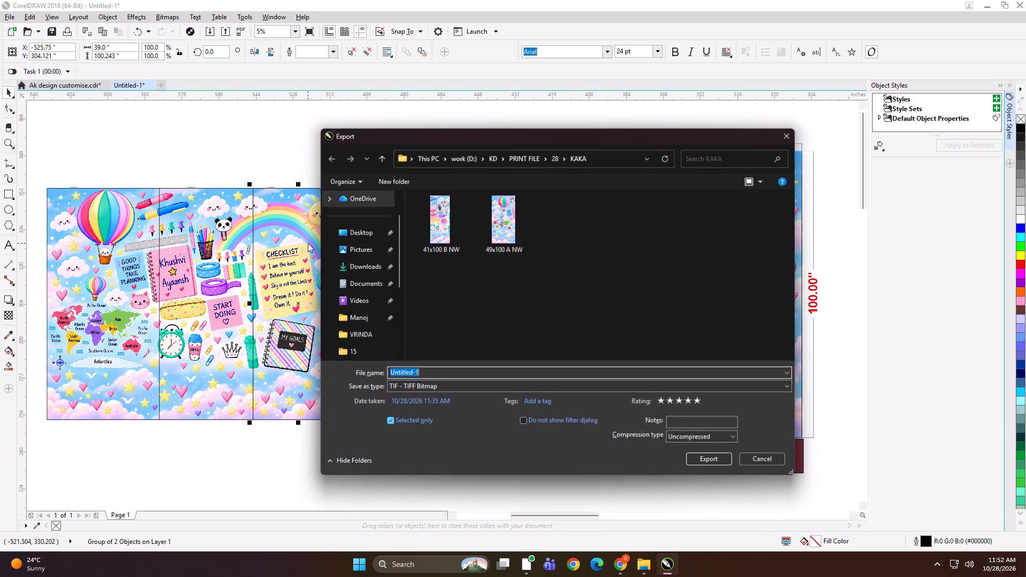
pyautogui.write('3x100 C NW')
pyautogui.press('Return')
pyautogui.press('Return')
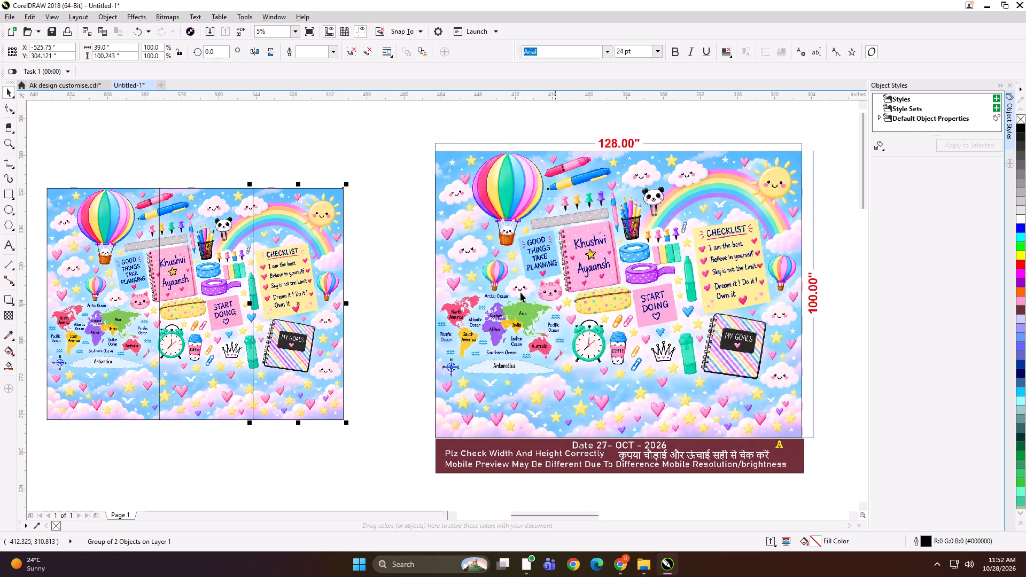
# Nudge the third panel about 5.5 inches to the right, away from the second panel.
pyautogui.press('Right')
pyautogui.press('Right')
pyautogui.press('Right')
pyautogui.press('Right')
pyautogui.press('Right')
pyautogui.press('Right')
pyautogui.press('Right')
pyautogui.press('Right')
pyautogui.press('Right')
pyautogui.press('Right')
pyautogui.press('Right')
# Nudge the first panel 5 inches to the left, away from the second panel.
pyautogui.click(153, 256)
pyautogui.press('Left')
pyautogui.press('Left')
pyautogui.press('Left')
pyautogui.press('Left')
pyautogui.press('Left')
pyautogui.press('Left')
pyautogui.press('Left')
pyautogui.press('Left')
pyautogui.press('Left')
pyautogui.press('Left')
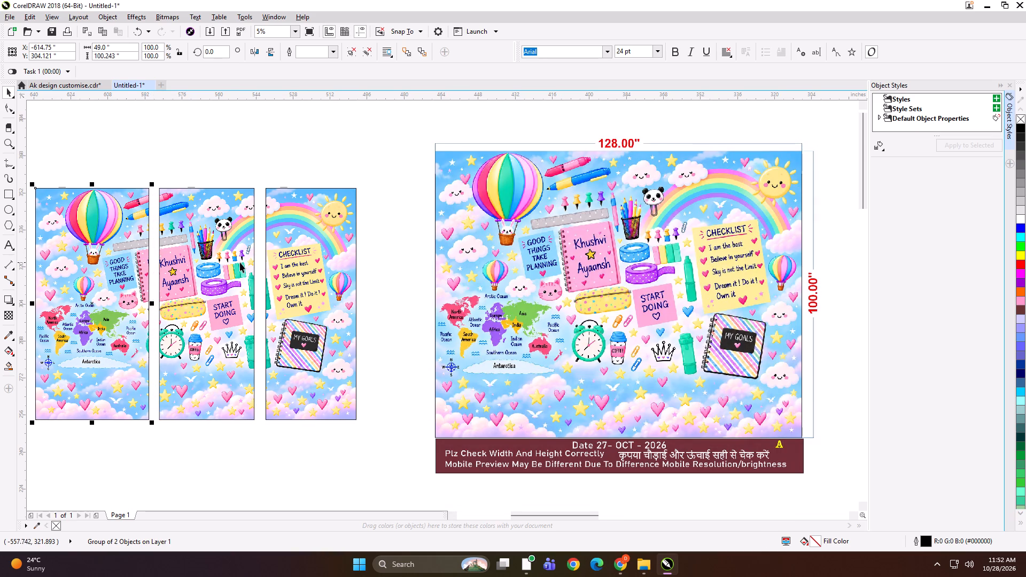
# Move all three panels together close beside the 128 by 100 inch preview, level with the artwork's top edge.
pyautogui.keyDown('shift'); pyautogui.click(224, 261); pyautogui.keyUp('shift')
pyautogui.keyDown('shift'); pyautogui.click(293, 264); pyautogui.keyUp('shift')
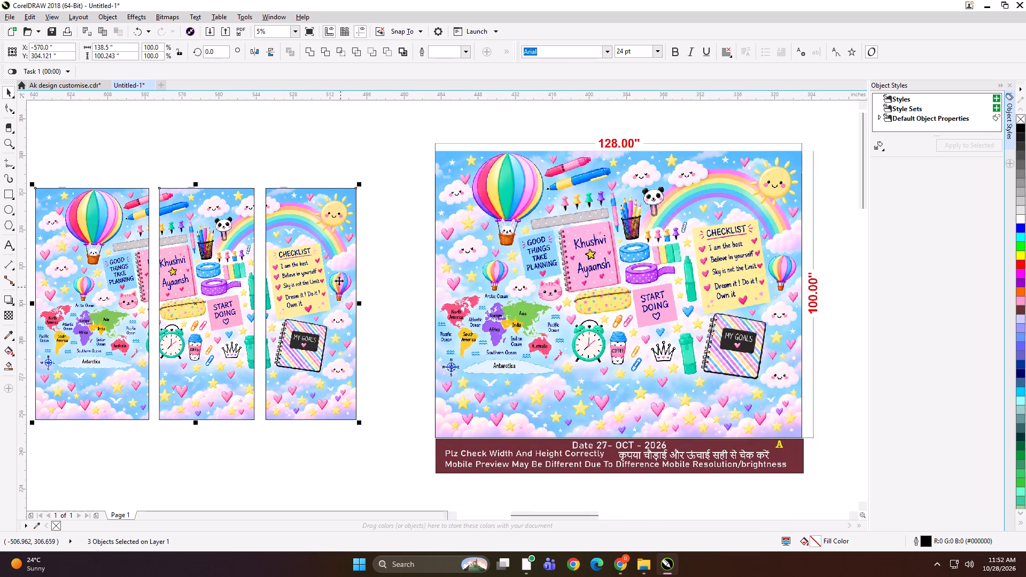
pyautogui.scroll(-1, 339, 272)
pyautogui.keyDown('shift'); pyautogui.moveTo(352, 353); pyautogui.dragTo(382, 373); pyautogui.keyUp('shift')
# Group the three panels with the dimensioned preview and shrink the group about its centre to about 4.95 by 2.03 inches.
pyautogui.keyDown('shift'); pyautogui.click(436, 332); pyautogui.keyUp('shift')
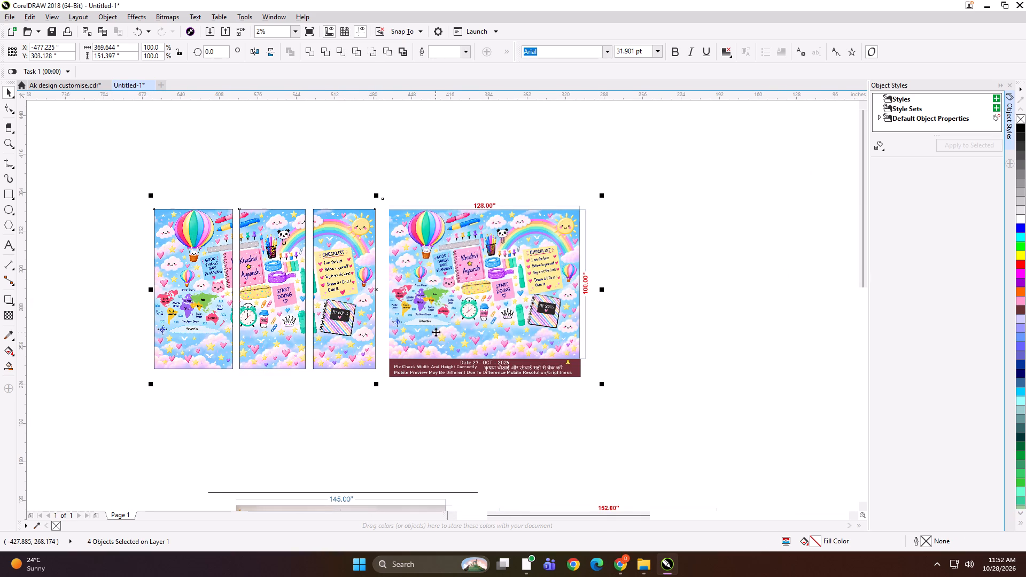
pyautogui.hotkey('ctrl', 'g')
pyautogui.keyDown('shift'); pyautogui.moveTo(602, 386); pyautogui.dragTo(398, 313); pyautogui.keyUp('shift')
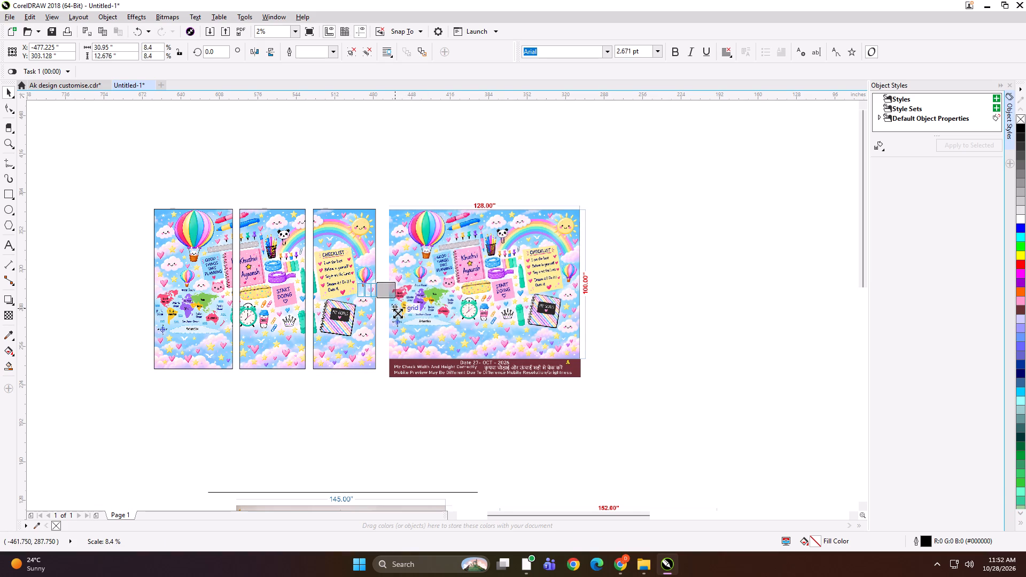
pyautogui.keyDown('shift'); pyautogui.moveTo(398, 313); pyautogui.dragTo(386, 309); pyautogui.keyUp('shift')
pyautogui.scroll(4, 386, 298)
pyautogui.scroll(1, 464, 274)
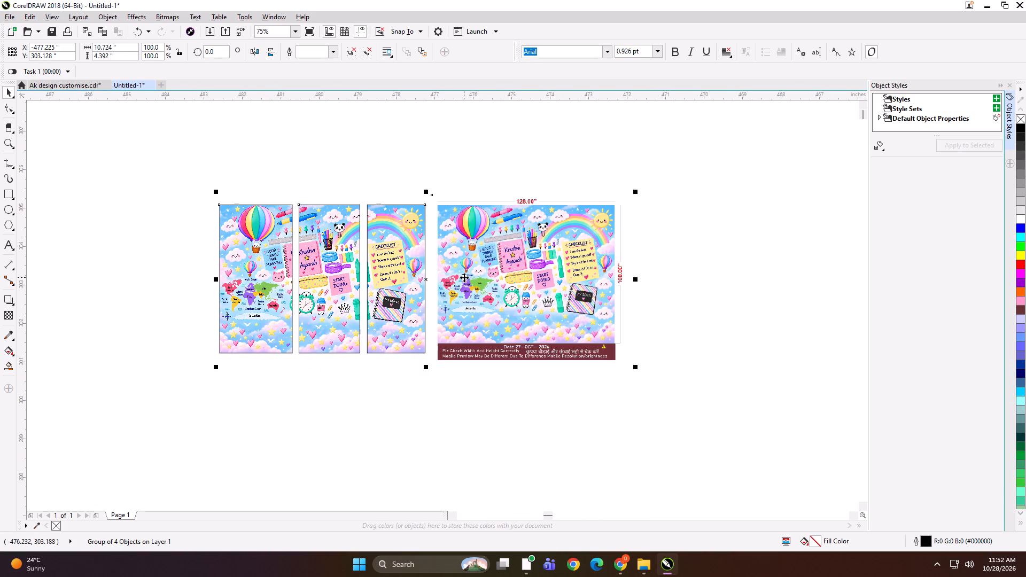
pyautogui.keyDown('shift'); pyautogui.moveTo(636, 371); pyautogui.dragTo(523, 330); pyautogui.keyUp('shift')
# Export the shrunken group of panels and preview under the file name SFSF.
pyautogui.hotkey('ctrl', 'e')
pyautogui.write('SFSF')
pyautogui.press('Return')
pyautogui.press('Return')
pyautogui.press('Return')
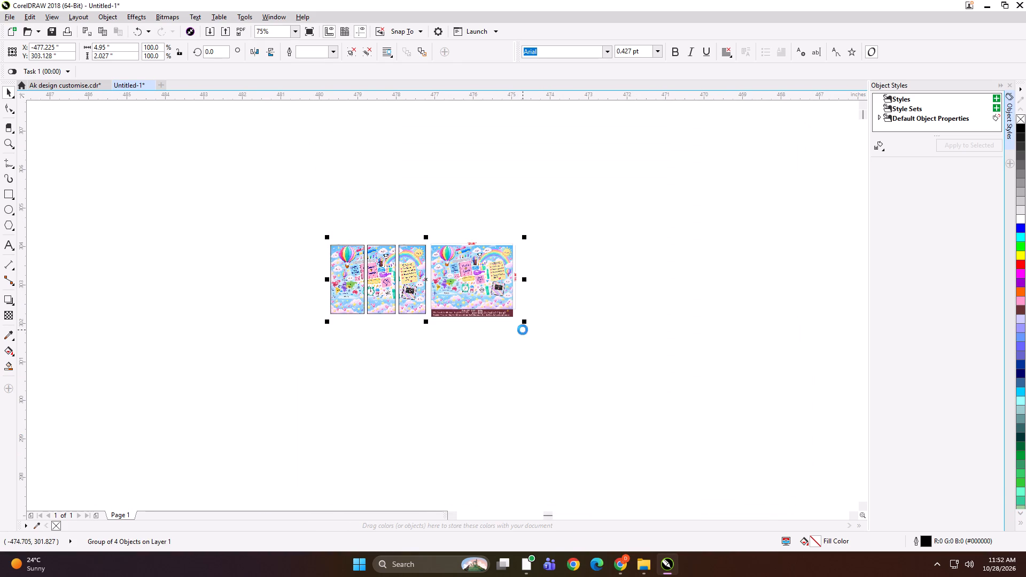
# Delete the exported group of panels and preview from the drawing.
pyautogui.press('Delete')
pyautogui.press('F4')
pyautogui.click(532, 317)
# Move the beige wave-patterned design slightly upward, next to the blue and gold leaf design.
pyautogui.click(238, 240)
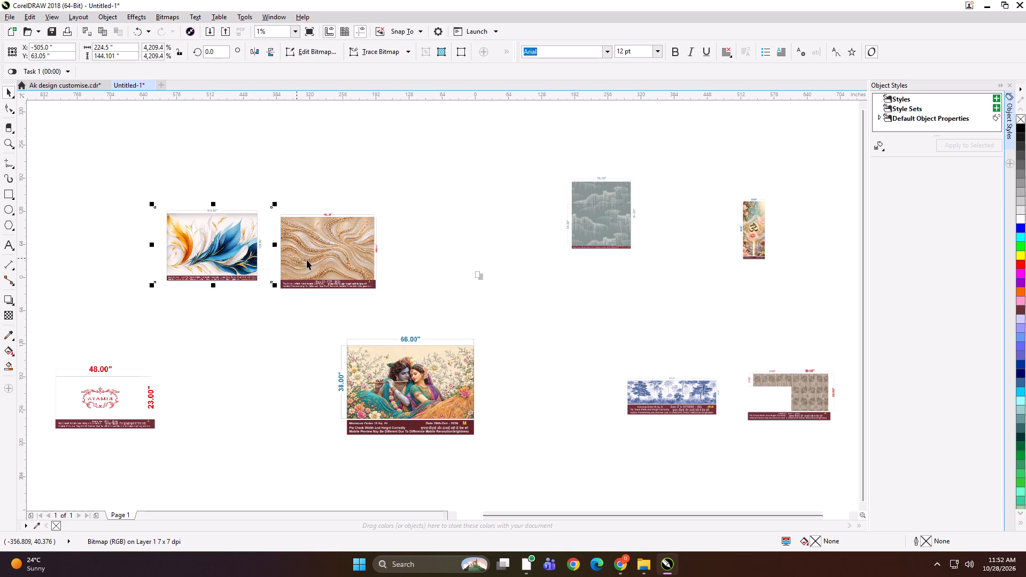
pyautogui.keyDown('shift'); pyautogui.click(308, 260); pyautogui.keyUp('shift')
pyautogui.moveTo(309, 260); pyautogui.dragTo(310, 210)
pyautogui.click(462, 253)
# Switch to the File Explorer window showing the Downloads folder.
pyautogui.click(645, 564)
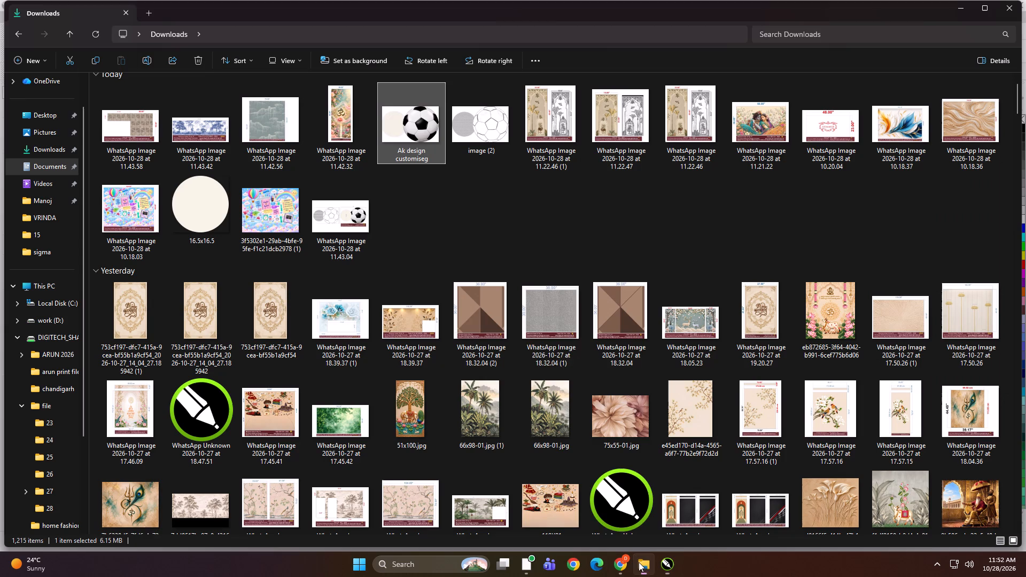
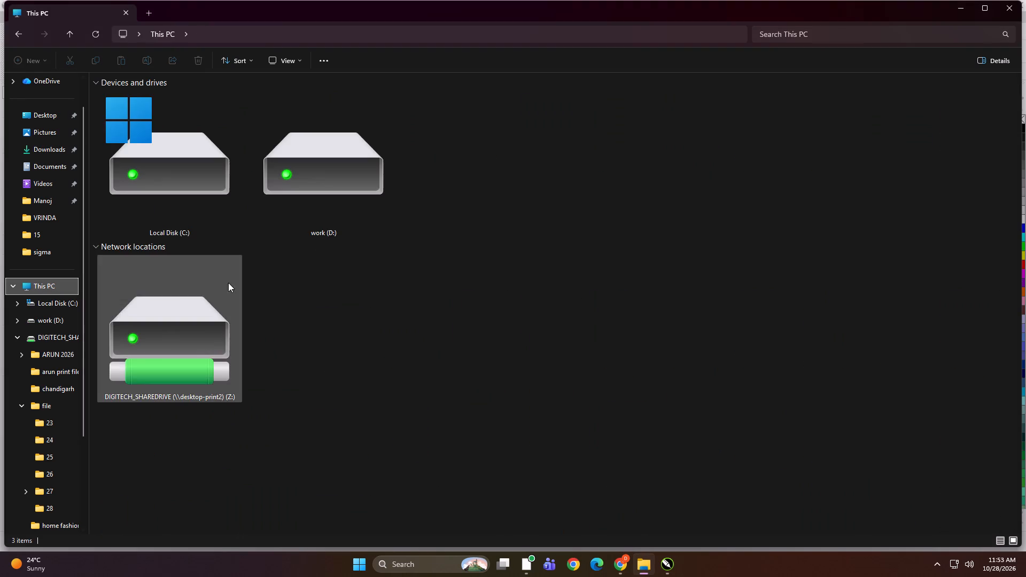
# Place the PNG image from the shared drive's Z:\file\28 folder into the untitled CorelDRAW drawing.
pyautogui.doubleClick(205, 318)
pyautogui.doubleClick(176, 270)
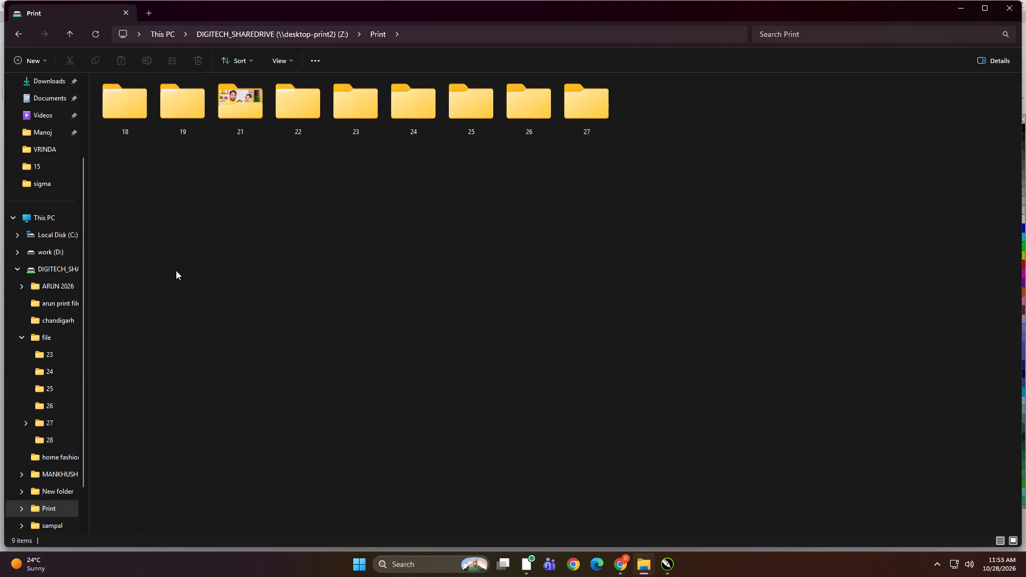
pyautogui.press('BackSpace')
pyautogui.doubleClick(539, 202)
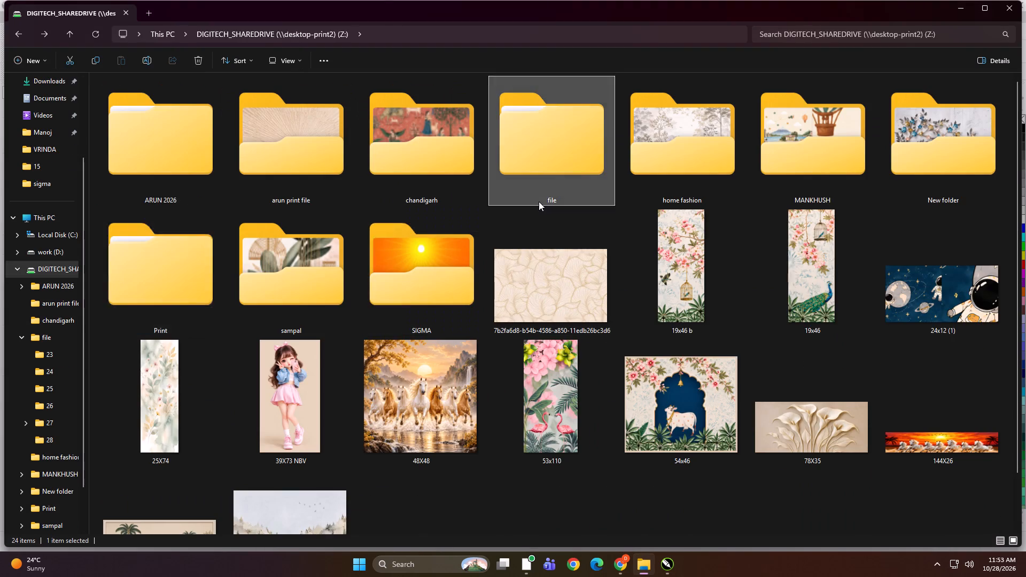
pyautogui.doubleClick(963, 154)
pyautogui.press('BackSpace')
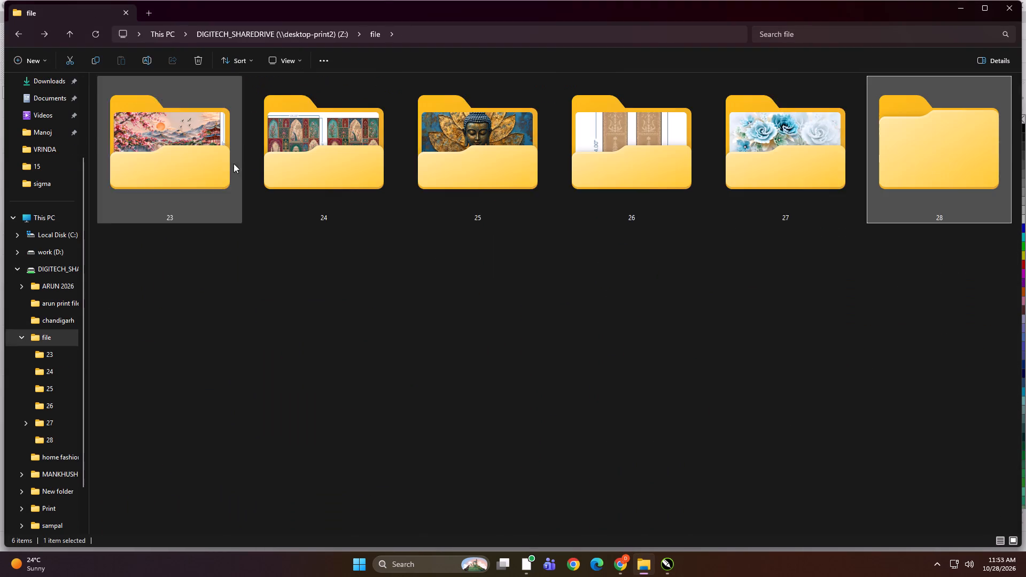
pyautogui.doubleClick(927, 161)
pyautogui.click(191, 97)
pyautogui.moveTo(160, 92); pyautogui.dragTo(614, 481)
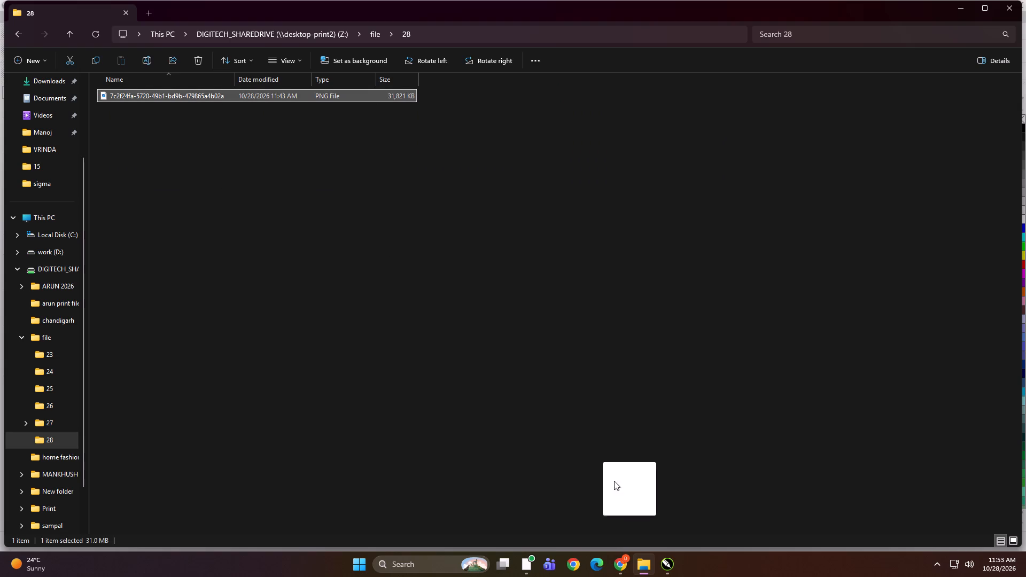
pyautogui.moveTo(614, 481); pyautogui.dragTo(580, 457)
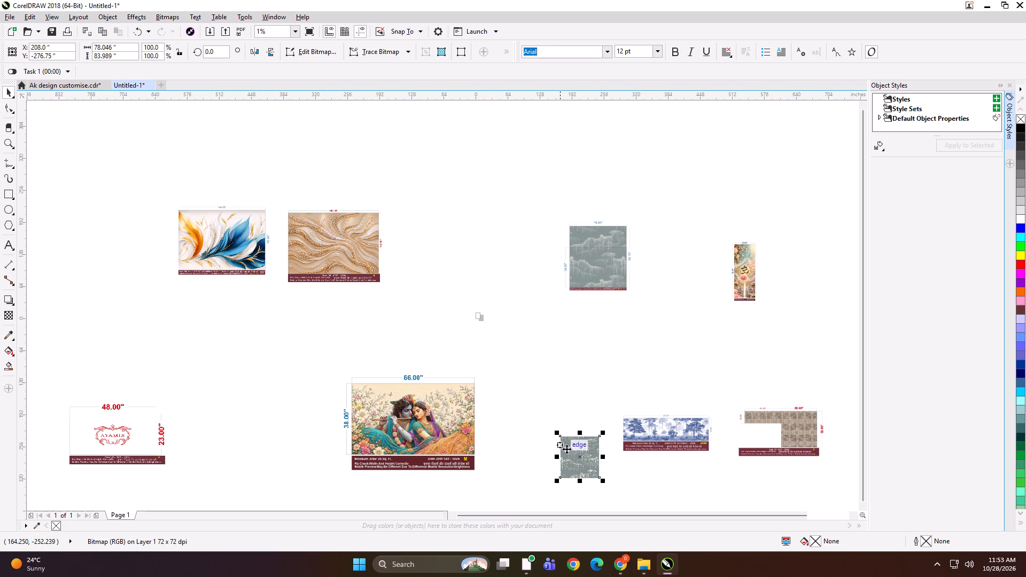
# Move the placed grey-green image up beside the large grey cloud-patterned design.
pyautogui.moveTo(592, 456); pyautogui.dragTo(545, 259)
pyautogui.click(550, 354)
# Switch to the File Explorer window showing folder 28.
pyautogui.click(639, 576)
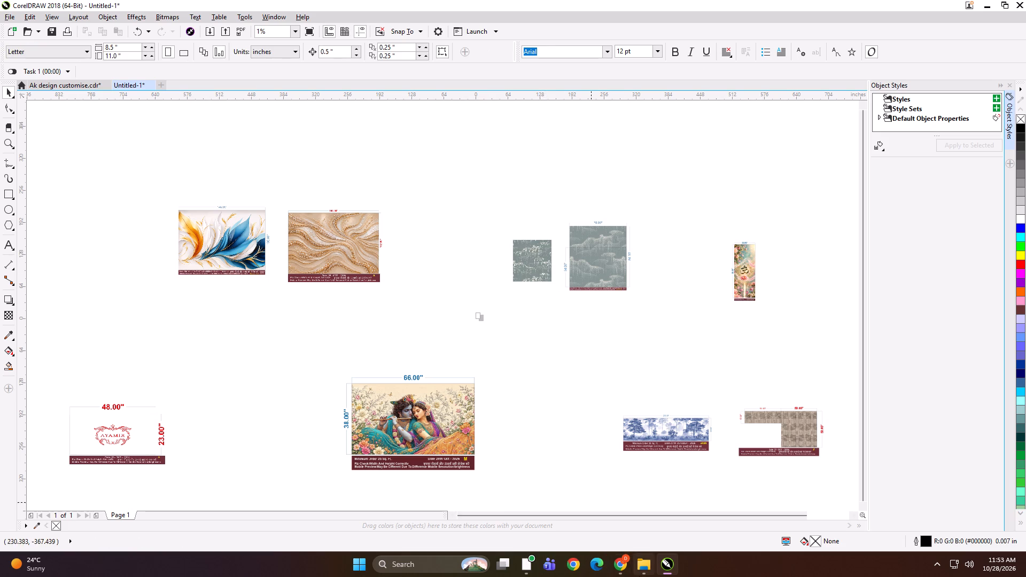
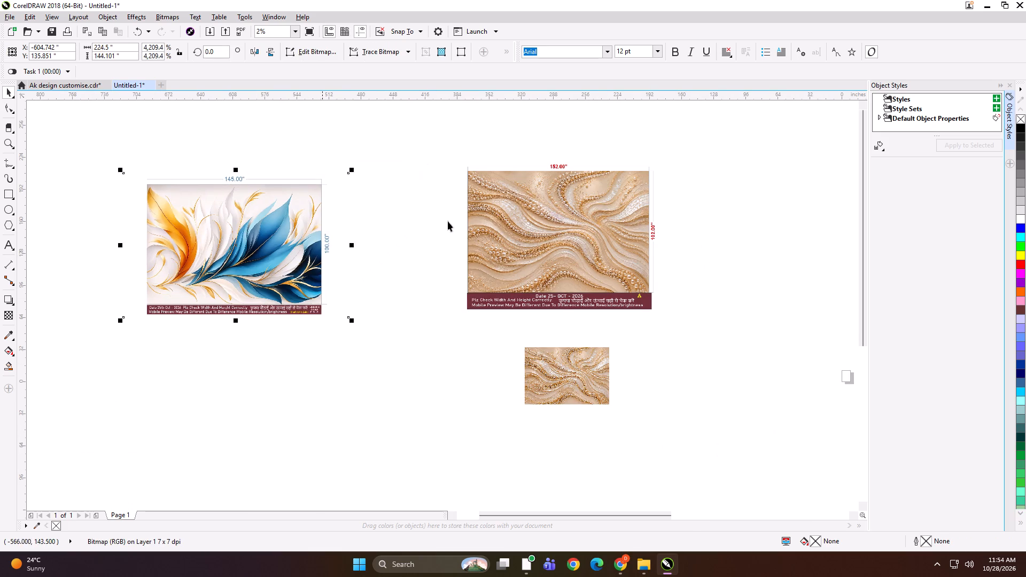
# Move the beige and gold wave preview marked 152.00" wide slightly up and toward the blue and orange leaf preview.
pyautogui.moveTo(485, 232); pyautogui.dragTo(463, 223)
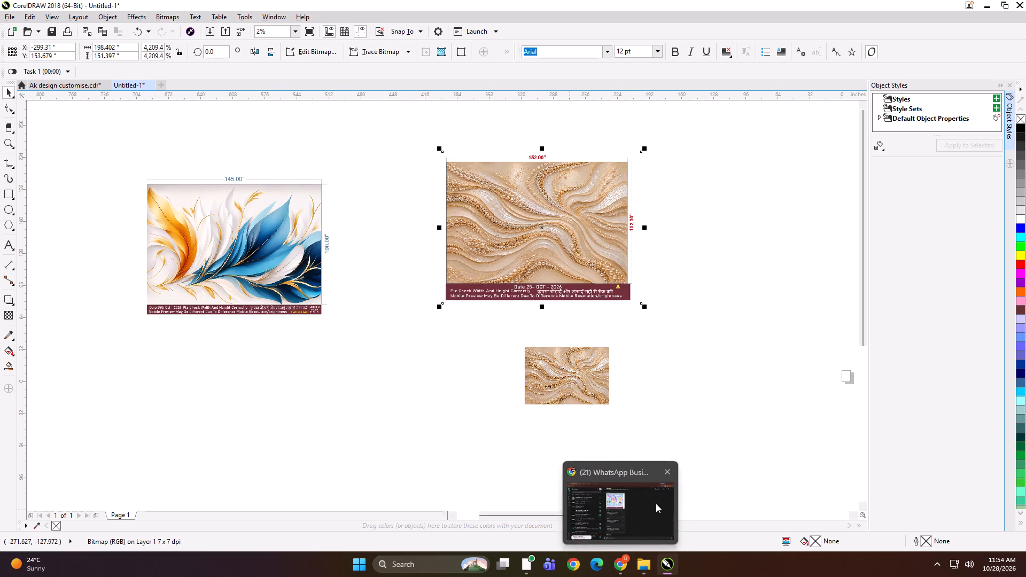
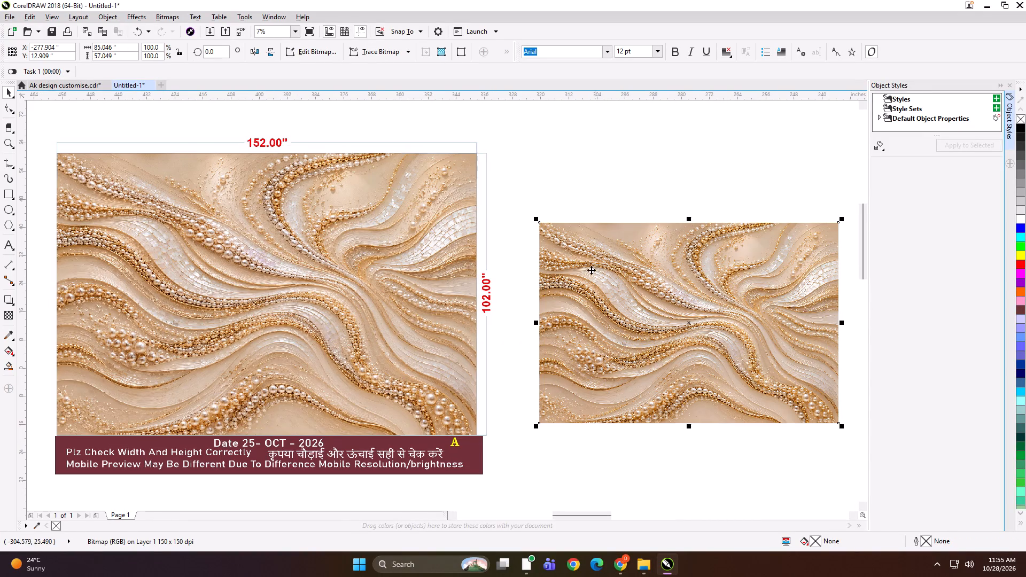
# Resize the selected beige pearl-wave image to 152 inches wide by 102 inches high.
pyautogui.moveTo(126, 49); pyautogui.dragTo(89, 49)
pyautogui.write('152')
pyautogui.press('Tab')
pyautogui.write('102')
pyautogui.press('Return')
# Move the resized pearl-wave image clear of its customer preview, and reposition the dimensioned preview beside it.
pyautogui.scroll(-1, 189, 230)
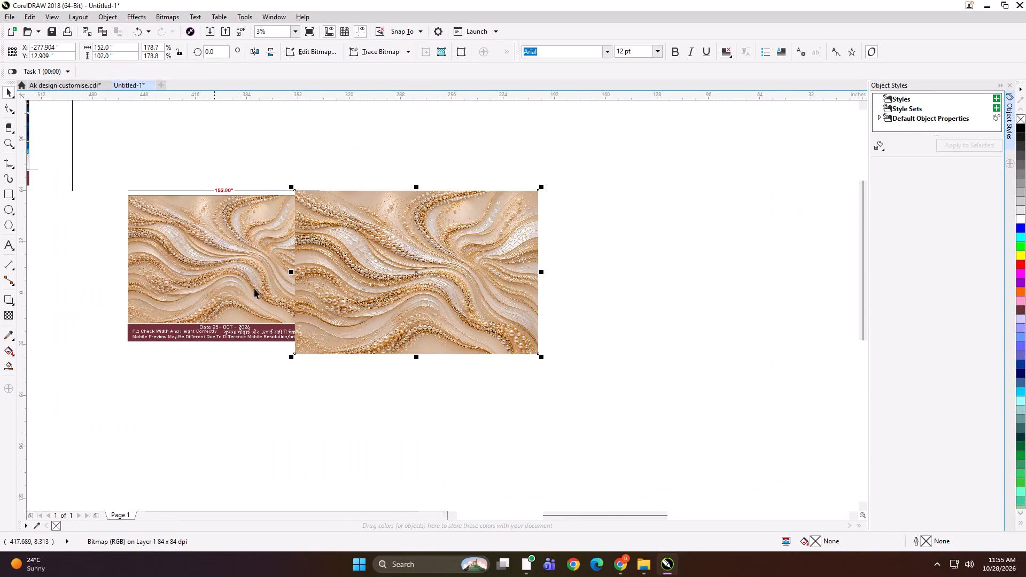
pyautogui.moveTo(422, 280); pyautogui.dragTo(495, 279)
pyautogui.moveTo(330, 275); pyautogui.dragTo(328, 284)
pyautogui.moveTo(324, 274); pyautogui.dragTo(336, 274)
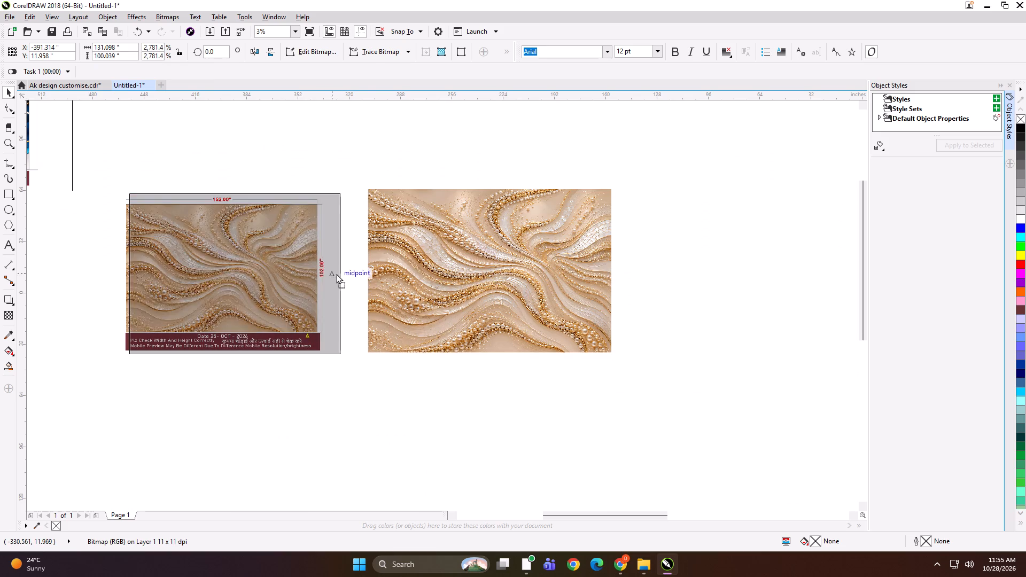
pyautogui.moveTo(336, 274); pyautogui.dragTo(333, 274)
# Add an unfilled rectangle that exactly frames the 152 × 102 inch pearl-wave image.
pyautogui.keyDown('shift'); pyautogui.click(416, 267); pyautogui.keyUp('shift')
pyautogui.hotkey('shift', 'F2')
pyautogui.click(470, 100)
pyautogui.click(503, 192)
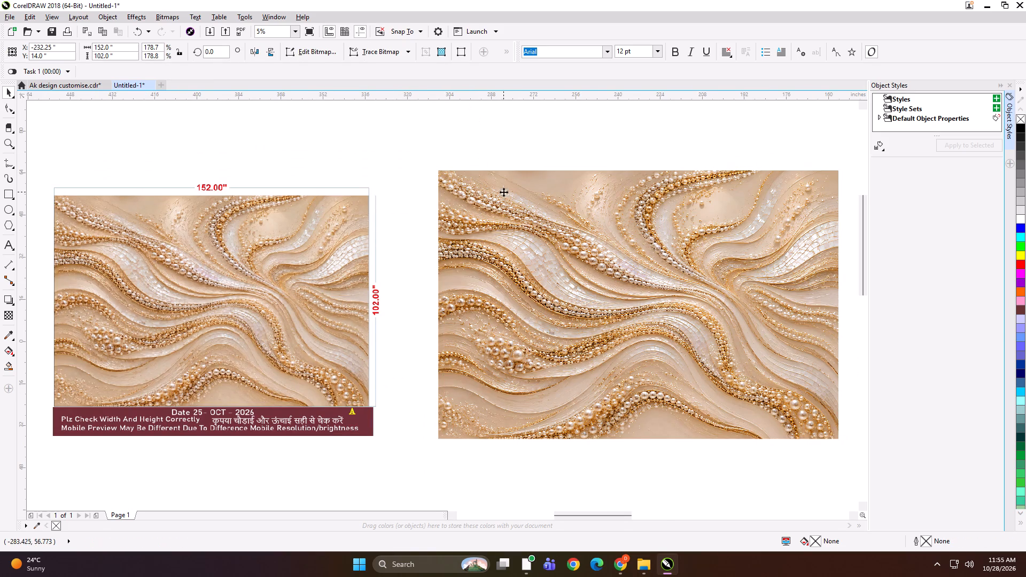
pyautogui.keyDown('shift'); pyautogui.doubleClick(9, 190); pyautogui.keyUp('shift')
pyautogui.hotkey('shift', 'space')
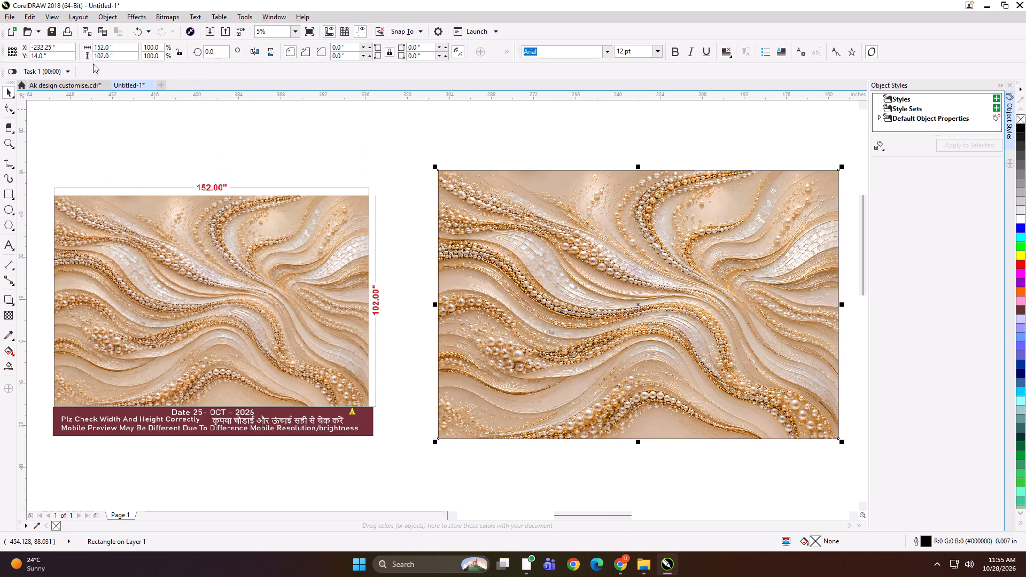
# Set the frame rectangle's width to 53 inches and align it to the left edge of the large pearl-wave image.
pyautogui.click(118, 50)
pyautogui.hotkey('ctrl', 'a')
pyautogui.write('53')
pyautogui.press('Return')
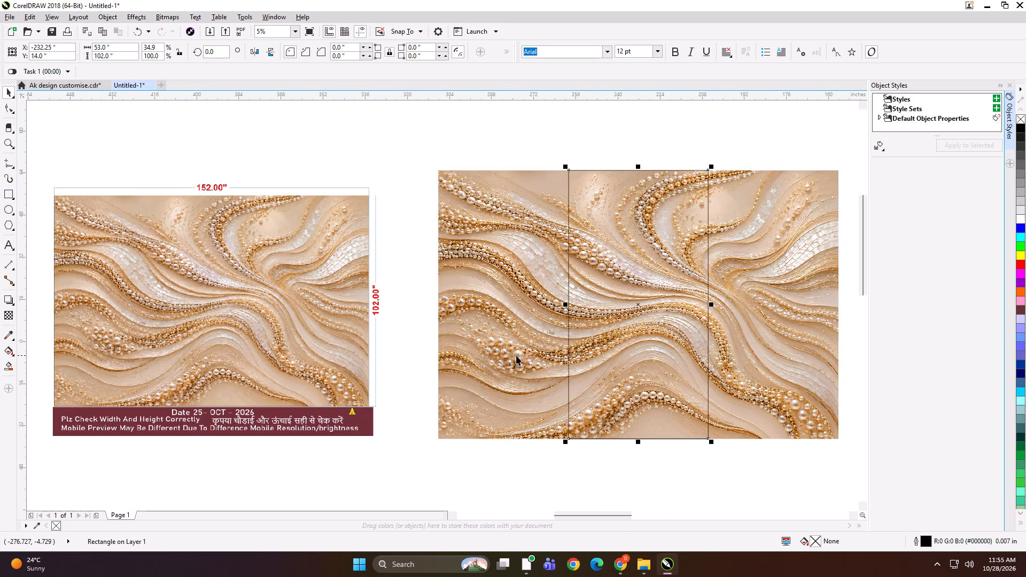
pyautogui.keyDown('shift'); pyautogui.click(521, 304); pyautogui.keyUp('shift')
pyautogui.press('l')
pyautogui.click(500, 149)
pyautogui.click(529, 271)
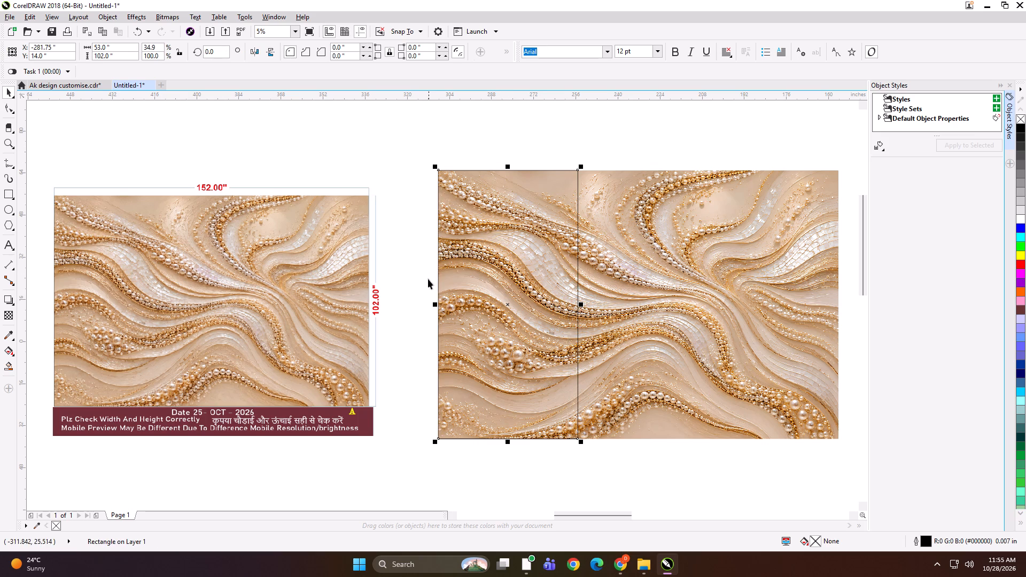
# Place a mirrored copy of the 53-inch-wide rectangle directly against its right edge on the pearl-wave image.
pyautogui.moveTo(435, 307); pyautogui.dragTo(850, 306)
pyautogui.keyDown('ctrl'); pyautogui.rightClick(850, 306); pyautogui.keyUp('ctrl')
pyautogui.hotkey('ctrl', 'z')
# Copy the 53 x 102 in panel rectangle twice rightwards across the beige pearl image, overlapping each neighbouring panel by 0.5 in.
pyautogui.moveTo(436, 303); pyautogui.dragTo(727, 306)
pyautogui.keyDown('ctrl'); pyautogui.rightClick(727, 306); pyautogui.keyUp('ctrl')
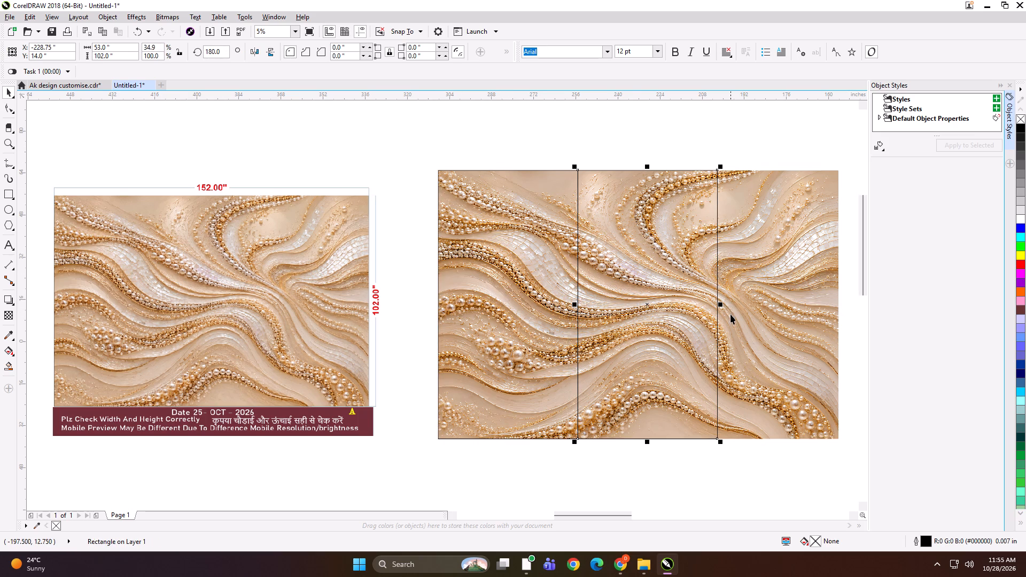
pyautogui.press('Left')
pyautogui.moveTo(571, 306); pyautogui.dragTo(734, 306)
pyautogui.keyDown('ctrl'); pyautogui.rightClick(734, 306); pyautogui.keyUp('ctrl')
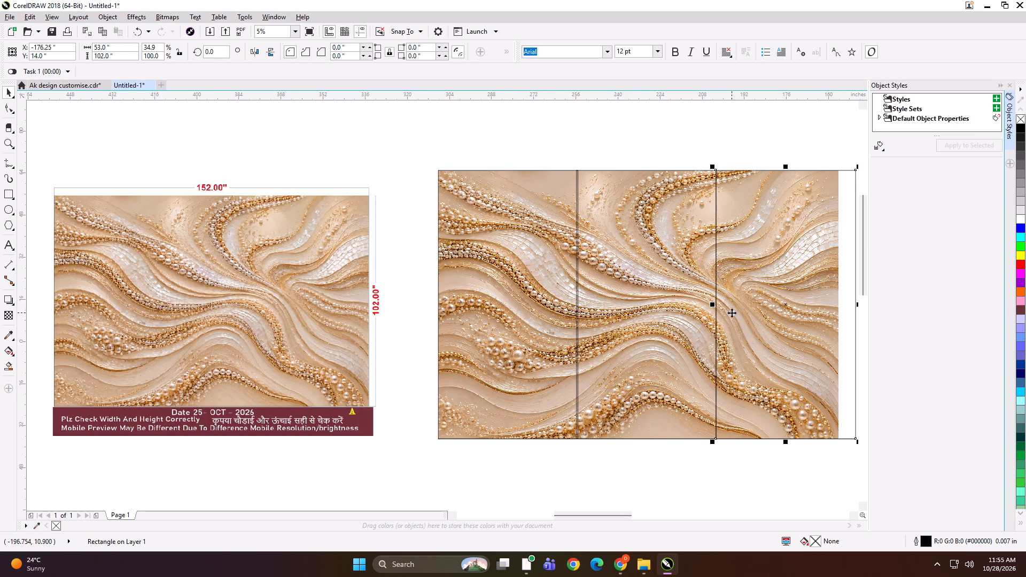
pyautogui.press('Left')
# Narrow the third panel rectangle to 47 in wide so it ends at the beige image's right edge.
pyautogui.scroll(-1, 582, 297)
pyautogui.scroll(2, 689, 313)
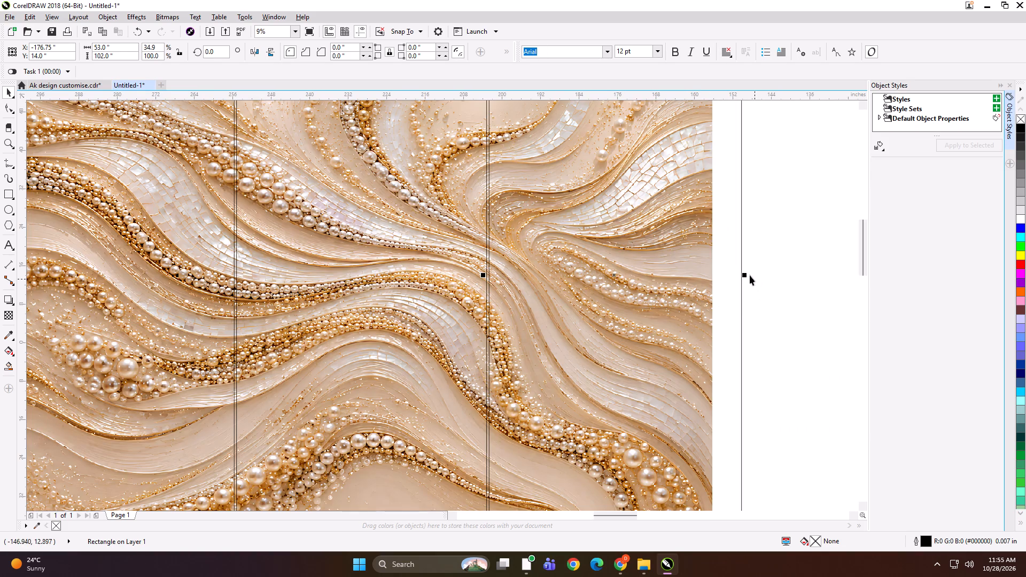
pyautogui.moveTo(747, 274); pyautogui.dragTo(721, 272)
pyautogui.scroll(-1, 643, 282)
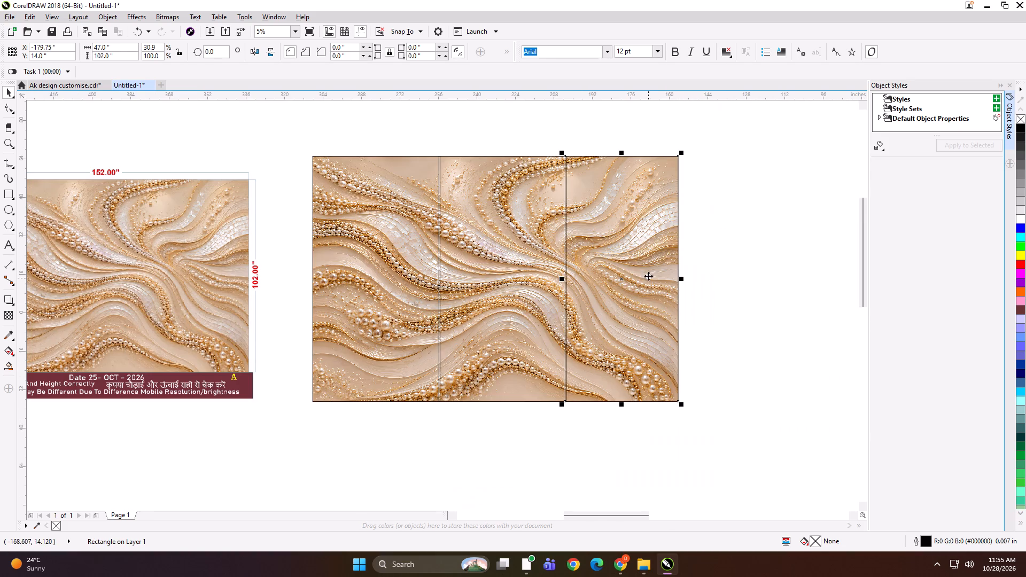
# PowerClip the beige pearl image into the three grouped panel rectangles and ungroup them into separate panels.
pyautogui.click(502, 250)
pyautogui.click(397, 243)
pyautogui.keyDown('shift'); pyautogui.click(495, 241); pyautogui.keyUp('shift')
pyautogui.keyDown('shift'); pyautogui.click(624, 242); pyautogui.keyUp('shift')
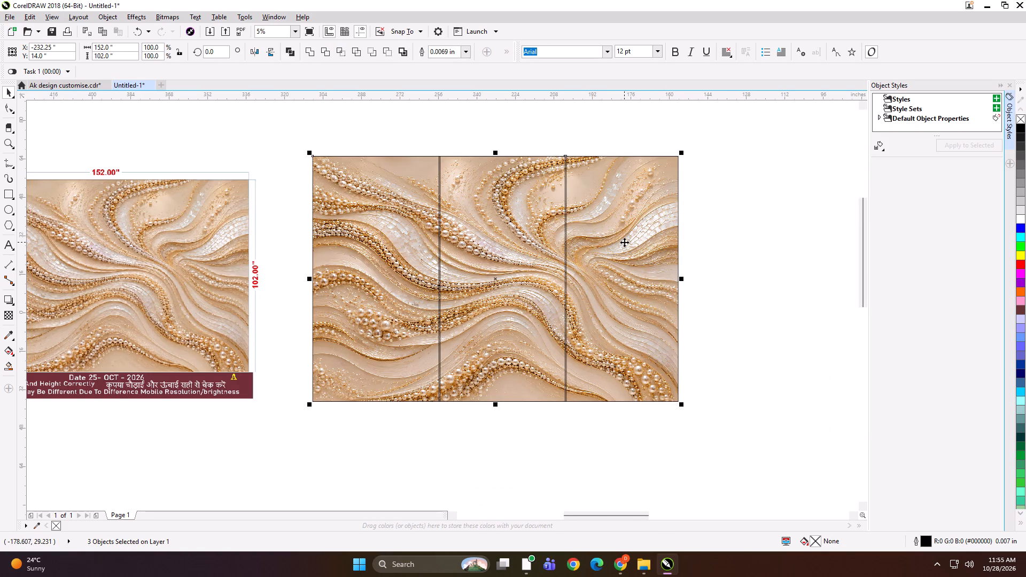
pyautogui.hotkey('ctrl', 'g')
pyautogui.moveTo(770, 260); pyautogui.dragTo(761, 263)
pyautogui.keyDown('alt'); pyautogui.click(519, 272); pyautogui.keyUp('alt')
pyautogui.hotkey('shift', 'Return')
pyautogui.click(519, 272)
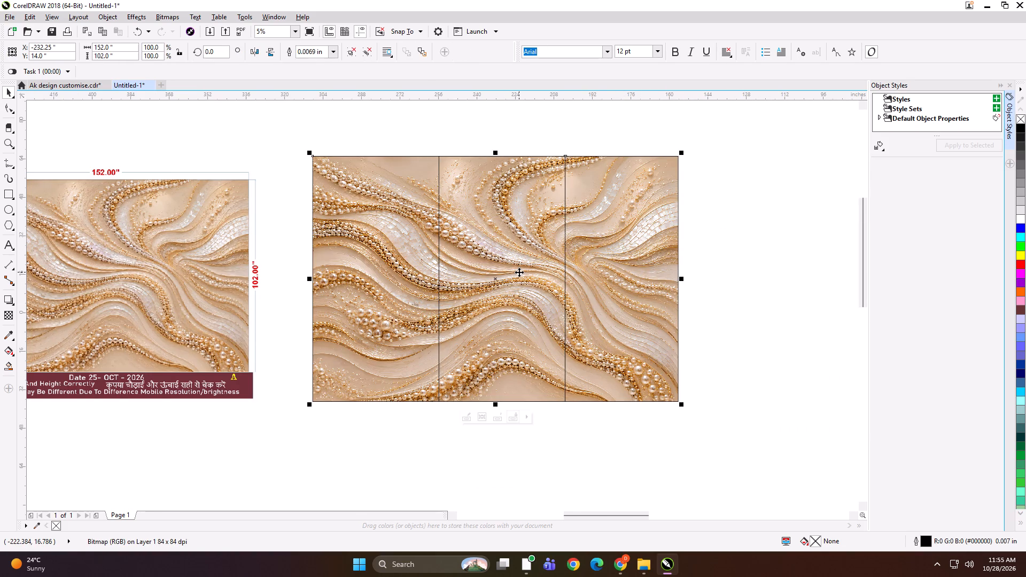
pyautogui.hotkey('ctrl', 'u')
# Add the text label "152*102 PANEL 1" at the top edge of the first beige panel.
pyautogui.click(706, 264)
pyautogui.scroll(-1, 707, 267)
pyautogui.moveTo(718, 187); pyautogui.dragTo(438, 380)
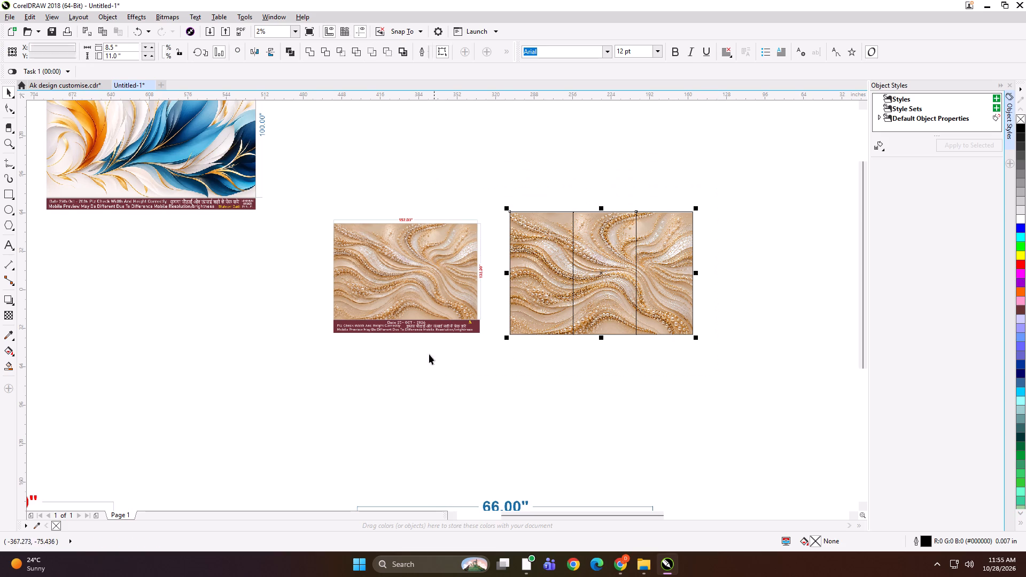
pyautogui.keyDown('shift'); pyautogui.click(426, 303); pyautogui.keyUp('shift')
pyautogui.hotkey('shift', 'F2')
pyautogui.click(477, 130)
pyautogui.click(7, 241)
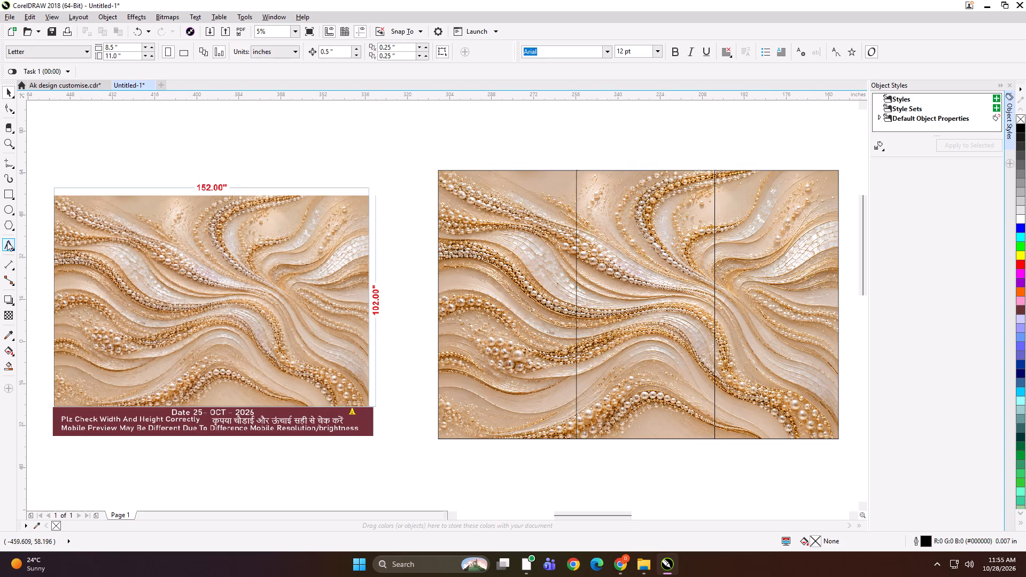
pyautogui.click(497, 169)
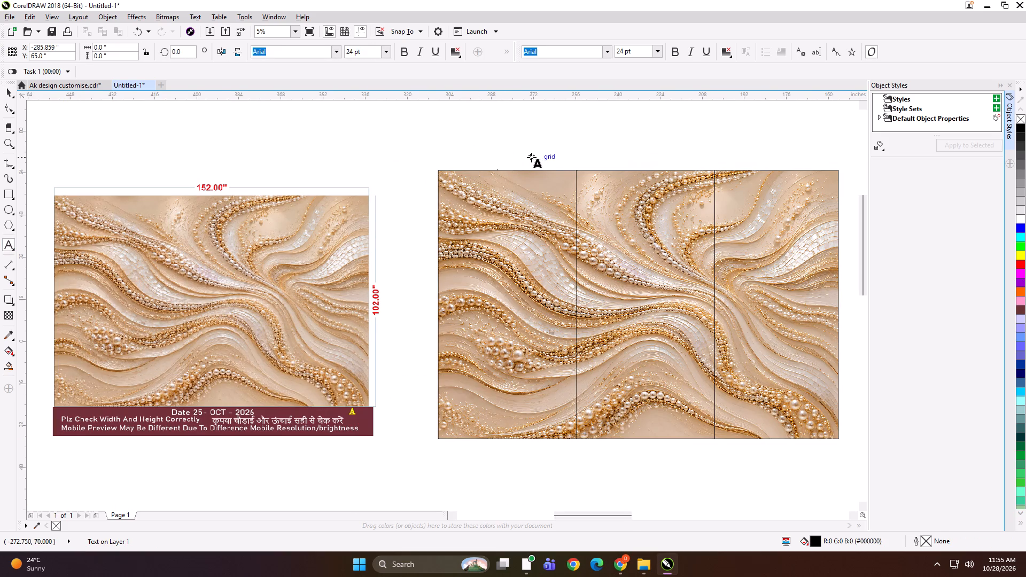
pyautogui.write('152*102 PANEL 1')
# Copy the label to the top edges of the second and third panels, changing the panel numbers to 2 and 3.
pyautogui.hotkey('ctrl', 'a')
pyautogui.hotkey('ctrl', 'c')
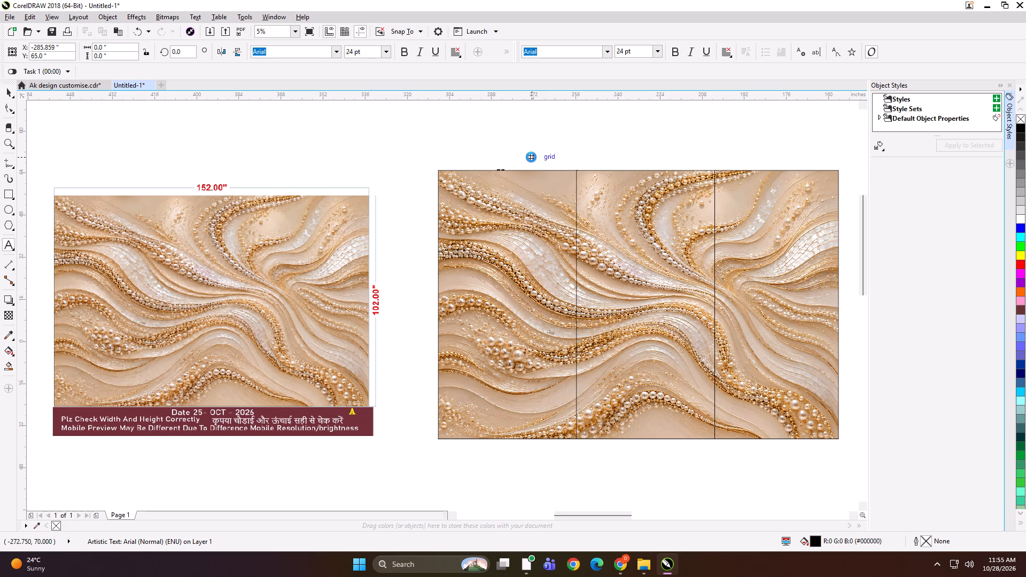
pyautogui.click(605, 168)
pyautogui.hotkey('ctrl', 'v')
pyautogui.press('BackSpace')
pyautogui.press('2')
pyautogui.click(768, 169)
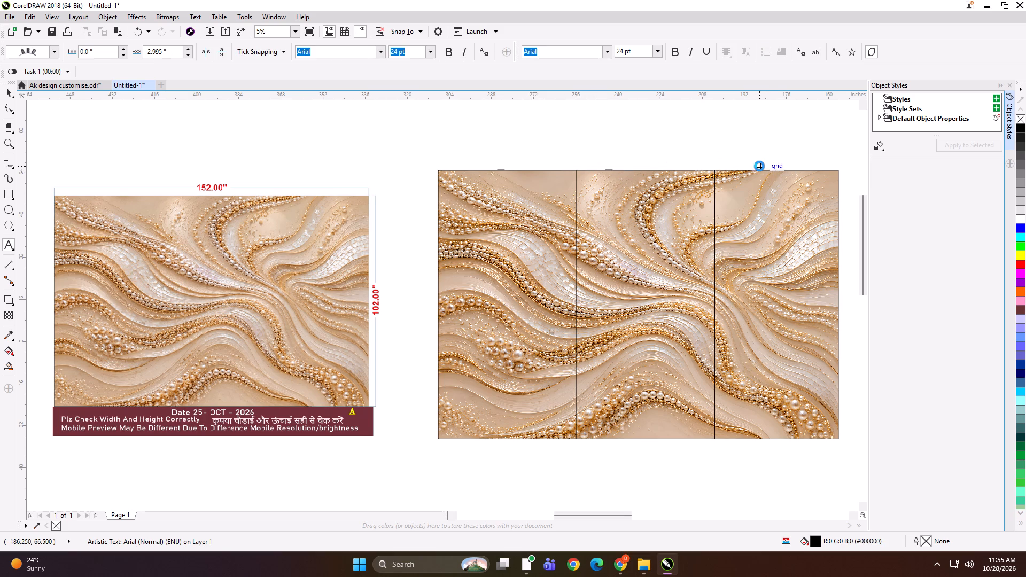
pyautogui.hotkey('ctrl', 'v')
pyautogui.press('BackSpace')
pyautogui.press('3')
pyautogui.click(5, 84)
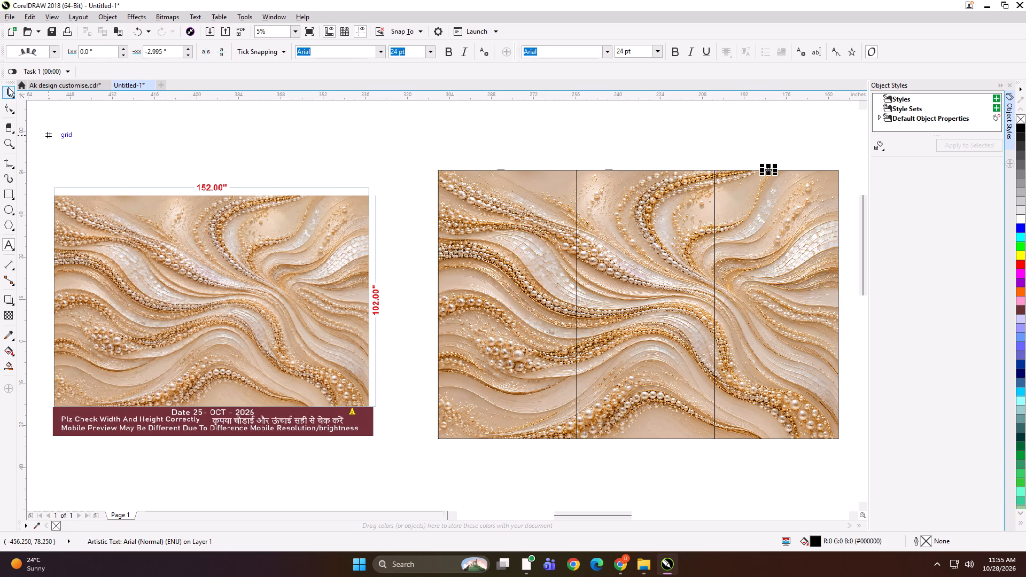
pyautogui.click(8, 87)
# Group each of the three beige panels with its own text label.
pyautogui.keyDown('shift'); pyautogui.click(757, 222); pyautogui.keyUp('shift')
pyautogui.hotkey('ctrl', 'g')
pyautogui.moveTo(724, 149); pyautogui.dragTo(552, 214)
pyautogui.keyDown('shift'); pyautogui.click(652, 200); pyautogui.keyUp('shift')
pyautogui.hotkey('ctrl', 'g')
pyautogui.moveTo(607, 155); pyautogui.dragTo(477, 221)
pyautogui.keyDown('shift'); pyautogui.click(500, 212); pyautogui.keyUp('shift')
pyautogui.hotkey('ctrl', 'g')
# Start exporting the first panel and create a folder named INTERIOR SOLUTION inside D:\KD\PRINT FILE\28.
pyautogui.hotkey('ctrl', 'e')
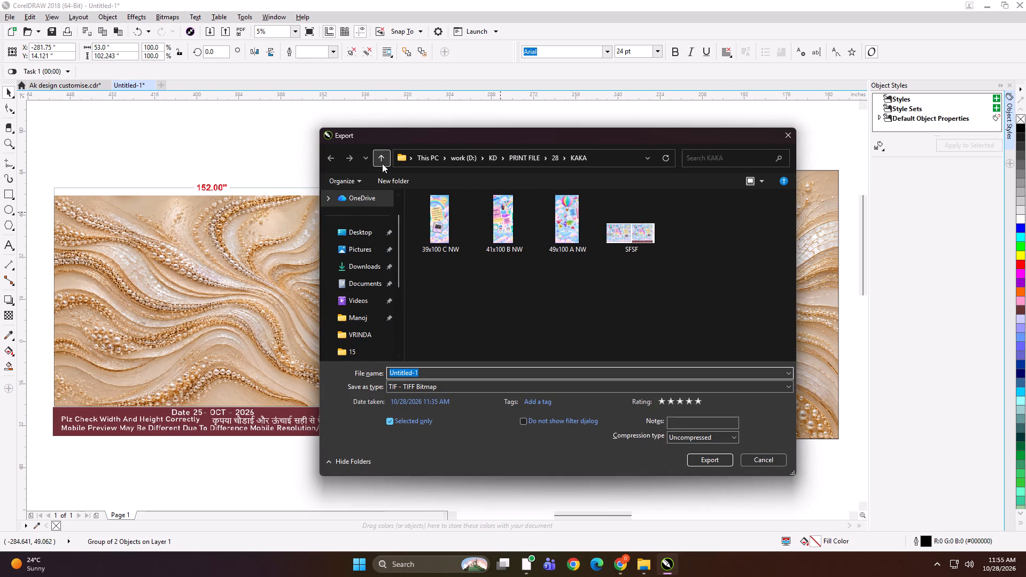
pyautogui.click(382, 163)
pyautogui.click(390, 175)
pyautogui.write('INTE')
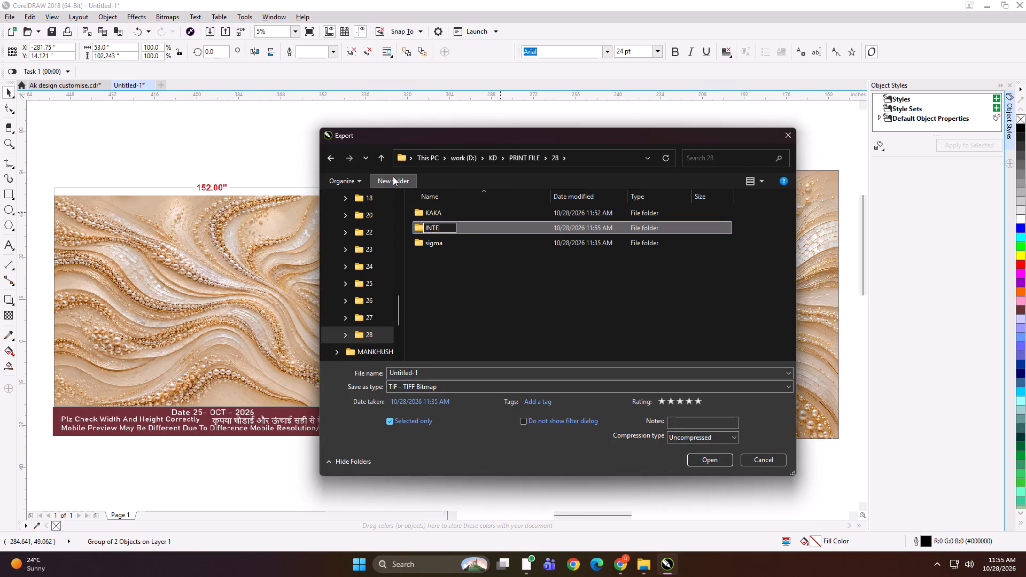
pyautogui.write('RIOR SOLUTION')
pyautogui.press('Return')
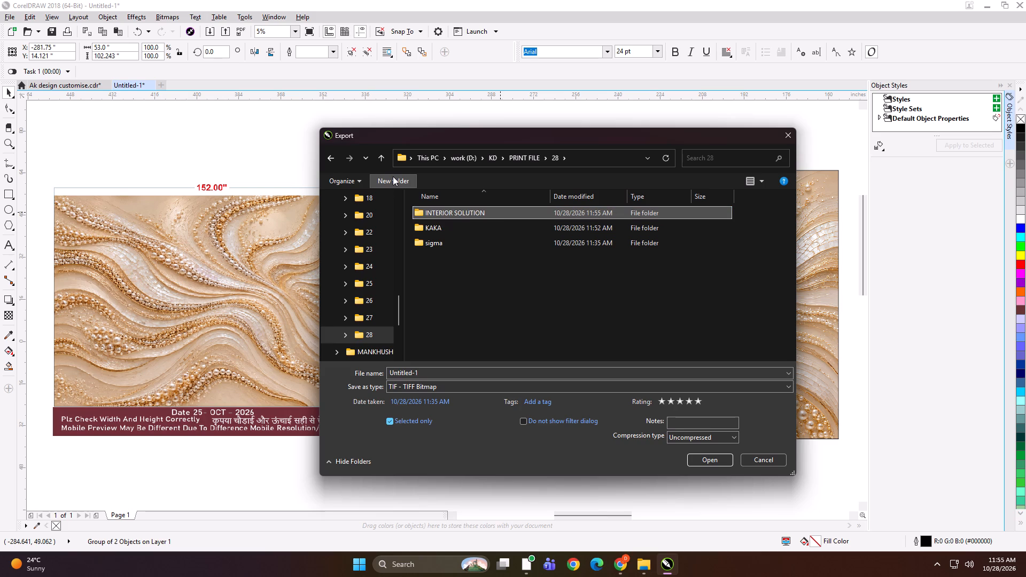
# Export the first panel as a TIFF named "53x102 A NW" into the INTERIOR SOLUTION folder.
pyautogui.doubleClick(500, 211)
pyautogui.click(501, 370)
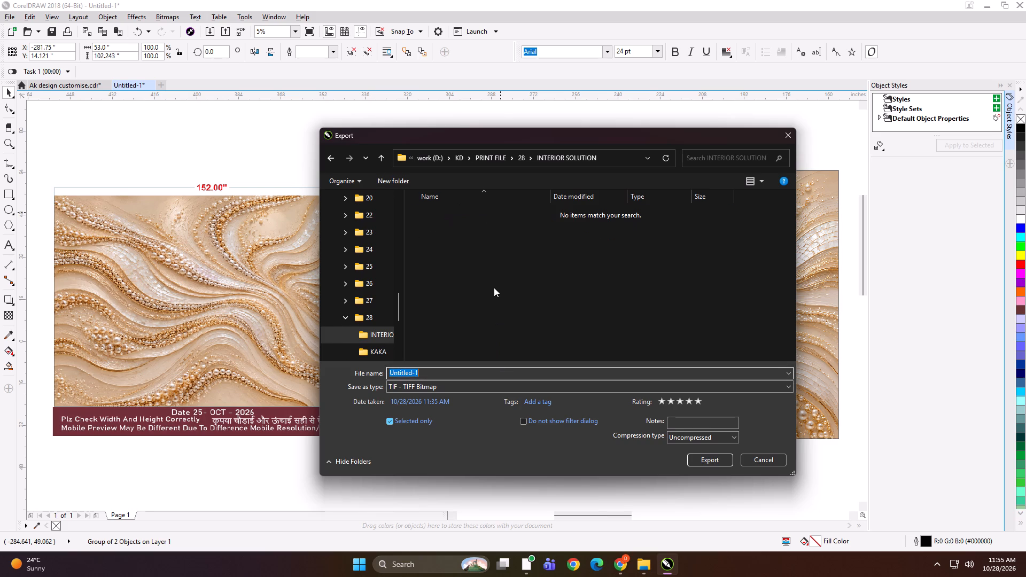
pyautogui.write('53x102 A NW')
pyautogui.press('Return')
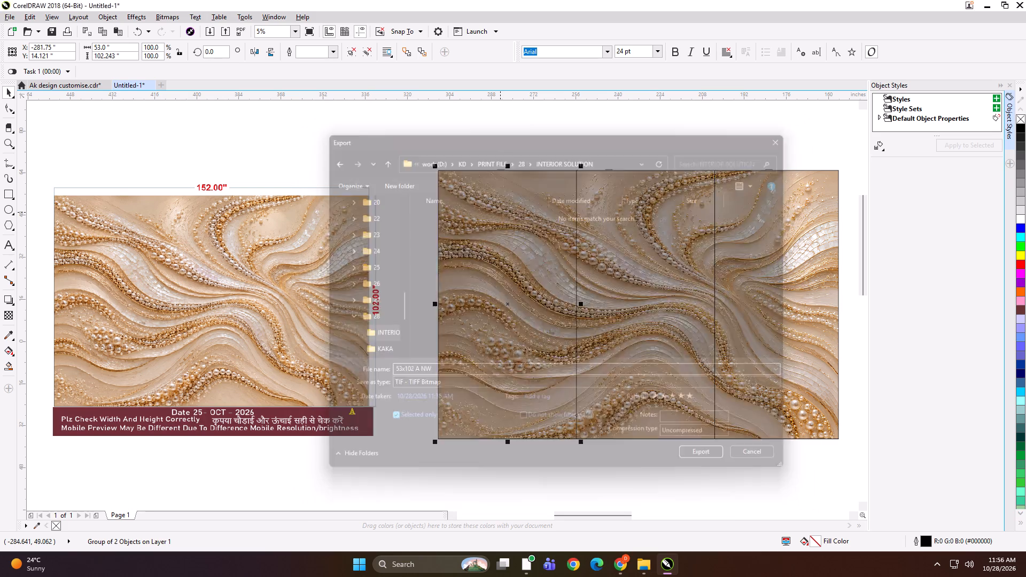
pyautogui.press('Return')
# Export the second beige panel as a TIFF named "53x102 B NW" into the INTERIOR SOLUTION folder.
pyautogui.click(586, 285)
pyautogui.hotkey('ctrl', 'e')
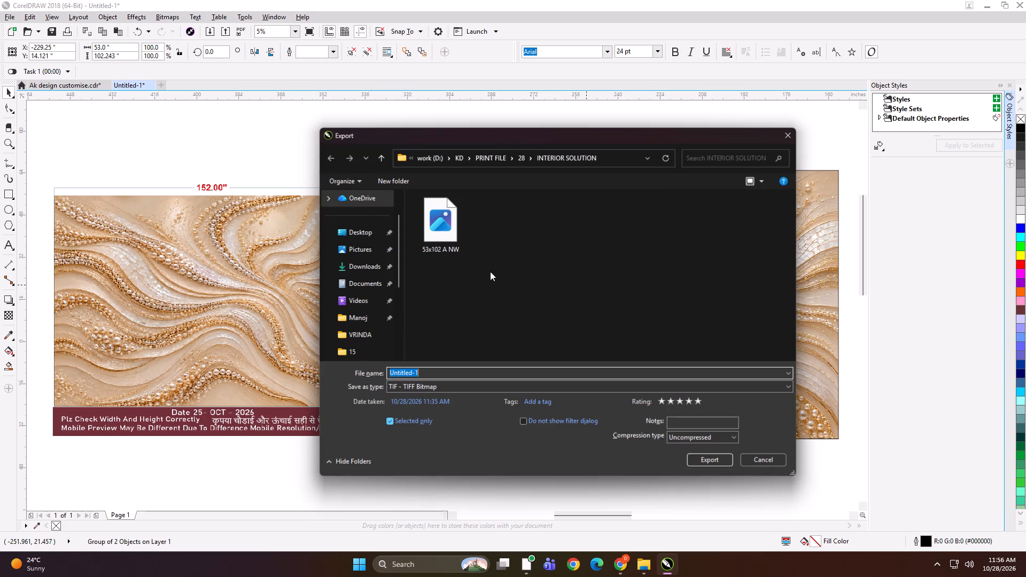
pyautogui.click(438, 229)
pyautogui.doubleClick(411, 373)
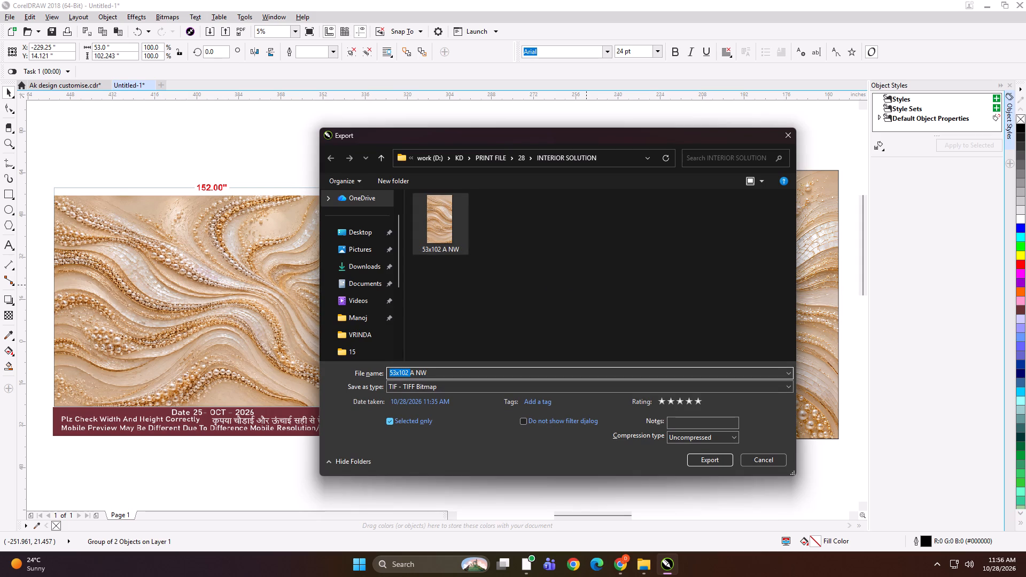
pyautogui.doubleClick(413, 373)
pyautogui.write('B')
pyautogui.press('space')
pyautogui.press('Return')
pyautogui.press('Return')
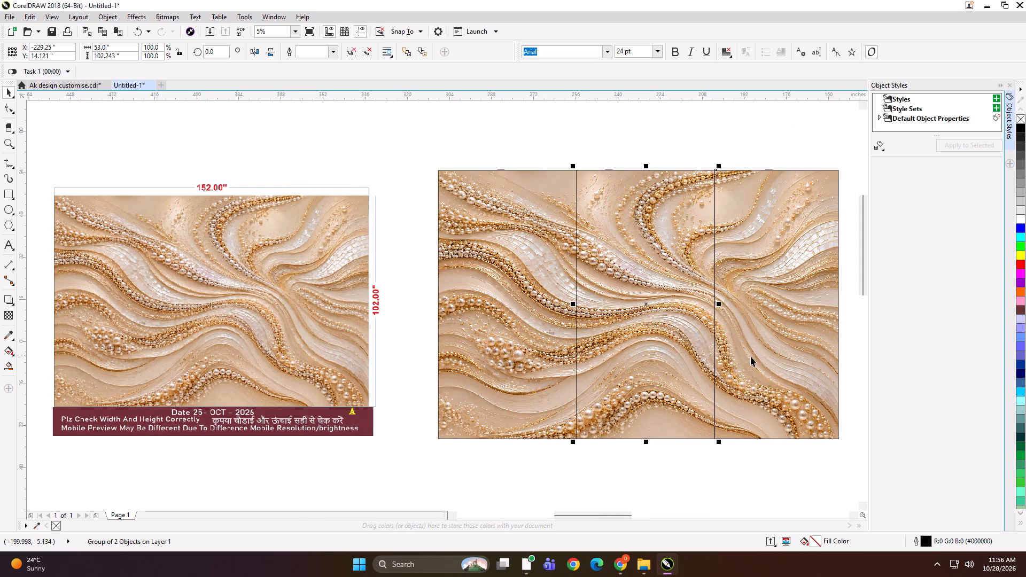
# Export the third beige panel into the INTERIOR SOLUTION folder with the name "47x102 C N W".
pyautogui.click(753, 356)
pyautogui.hotkey('ctrl', 'e')
pyautogui.write('47x102 C N W')
pyautogui.press('Return')
pyautogui.press('Return')
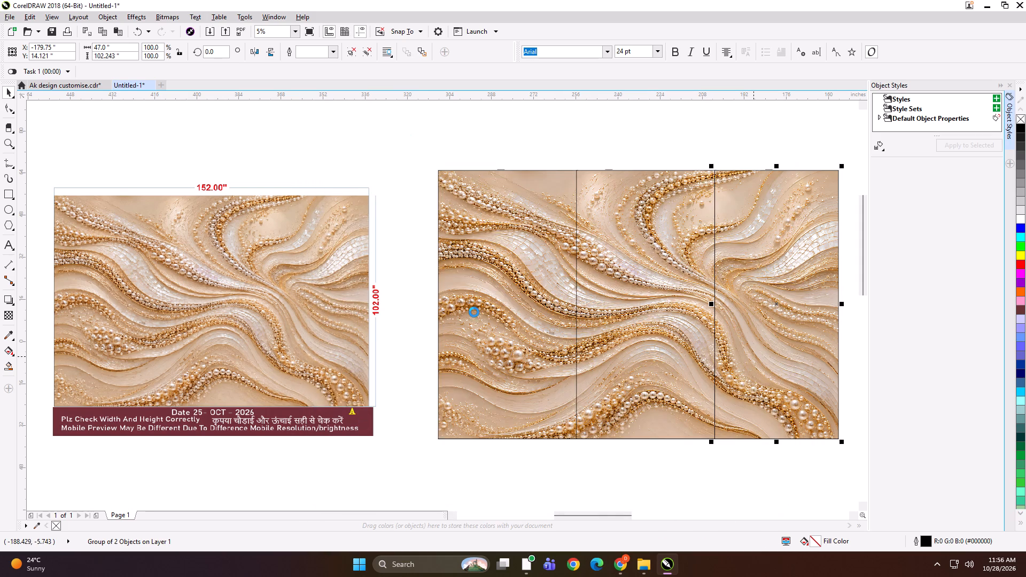
# Separate the panels by nudging the third about 4 in right and the first about 5.5 in left.
pyautogui.press('Right')
pyautogui.press('Right')
pyautogui.press('Right')
pyautogui.press('Right')
pyautogui.press('Right')
pyautogui.press('Right')
pyautogui.press('Right')
pyautogui.press('Right')
pyautogui.click(506, 310)
pyautogui.press('Left')
pyautogui.press('Left')
pyautogui.press('Left')
pyautogui.press('Left')
pyautogui.press('Left')
pyautogui.press('Left')
pyautogui.press('Left')
pyautogui.press('Left')
pyautogui.press('Left')
pyautogui.press('Left')
pyautogui.press('Left')
pyautogui.press('Left')
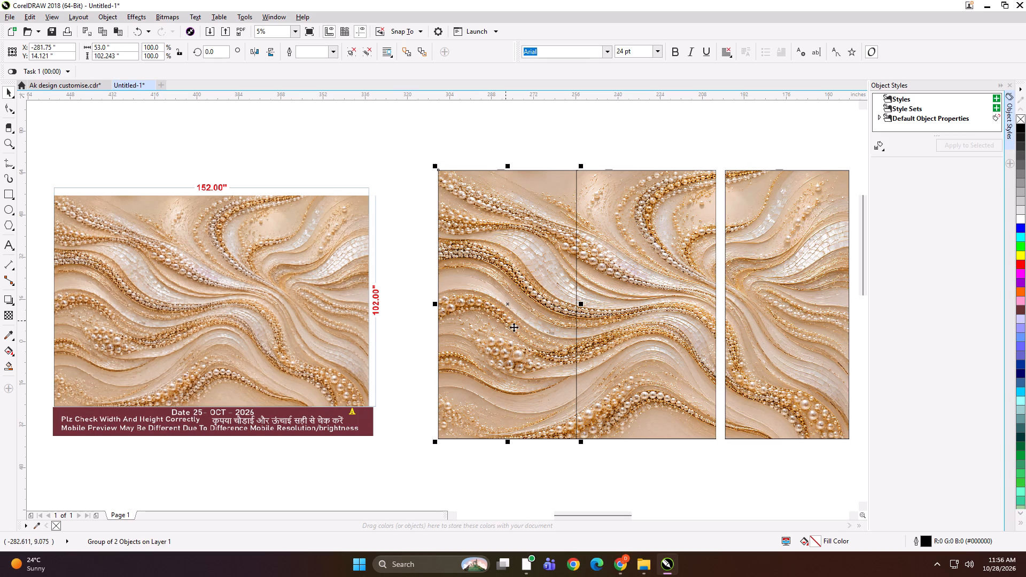
# Scale the three separated panels together to about 136 x 86 in and move them beside the dimensioned beige mockup.
pyautogui.keyDown('shift'); pyautogui.click(640, 305); pyautogui.keyUp('shift')
pyautogui.keyDown('shift'); pyautogui.click(757, 308); pyautogui.keyUp('shift')
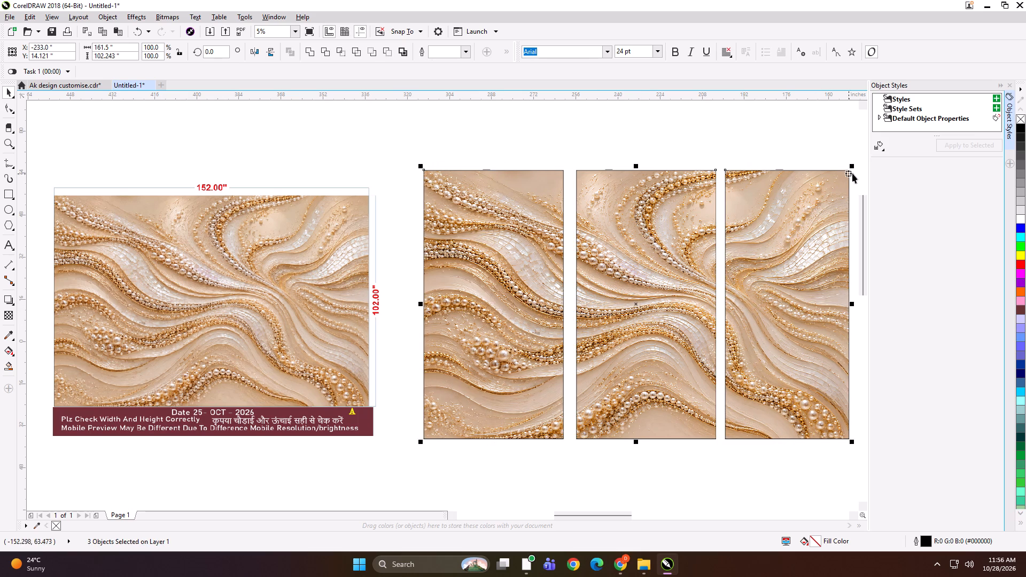
pyautogui.moveTo(854, 167); pyautogui.dragTo(807, 210)
pyautogui.moveTo(623, 364); pyautogui.dragTo(603, 347)
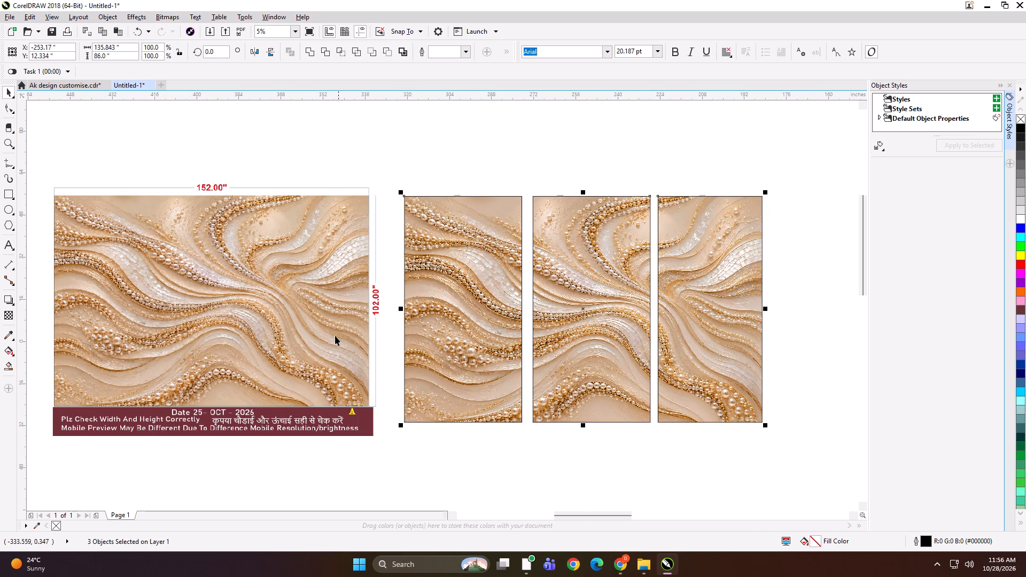
# Group the three panels with the beige mockup and shrink the group to about 5 x 1.8 in as a preview.
pyautogui.keyDown('shift'); pyautogui.click(335, 335); pyautogui.keyUp('shift')
pyautogui.hotkey('ctrl', 'g')
pyautogui.keyDown('shift'); pyautogui.moveTo(768, 445); pyautogui.dragTo(439, 340); pyautogui.keyUp('shift')
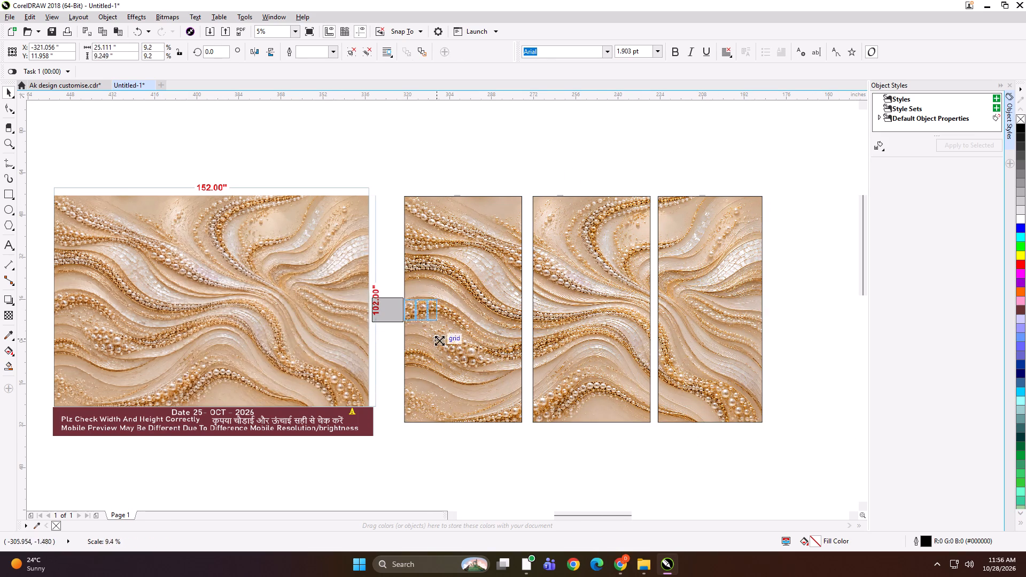
pyautogui.keyDown('shift'); pyautogui.moveTo(439, 340); pyautogui.dragTo(423, 325); pyautogui.keyUp('shift')
pyautogui.scroll(3, 405, 306)
pyautogui.scroll(2, 400, 379)
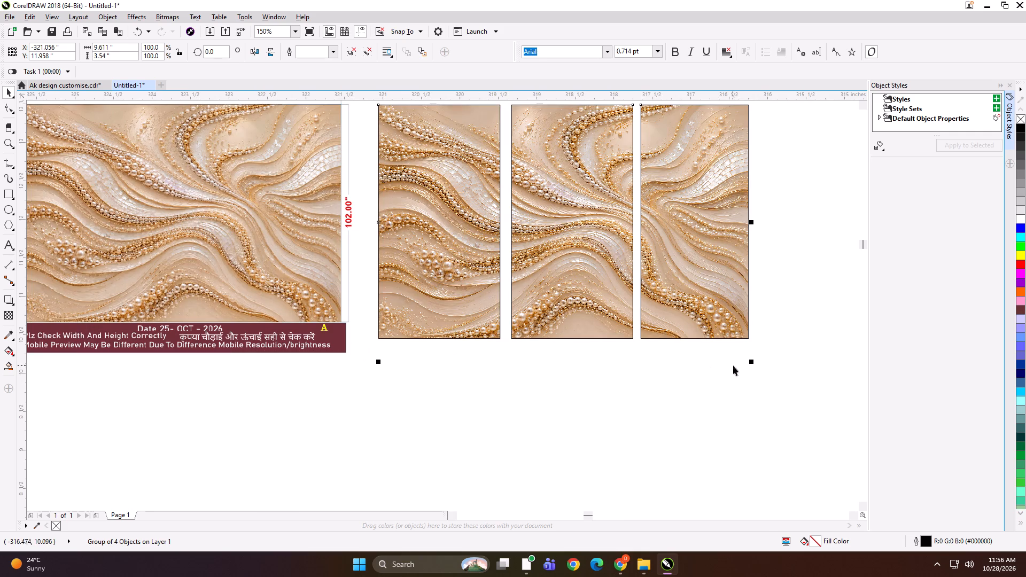
pyautogui.keyDown('shift'); pyautogui.moveTo(753, 362); pyautogui.dragTo(575, 324); pyautogui.keyUp('shift')
# Export the small beige preview group with the name SFDG.
pyautogui.hotkey('ctrl', 'e')
pyautogui.write('SFDG')
pyautogui.press('Return')
pyautogui.press('Return')
pyautogui.press('Return')
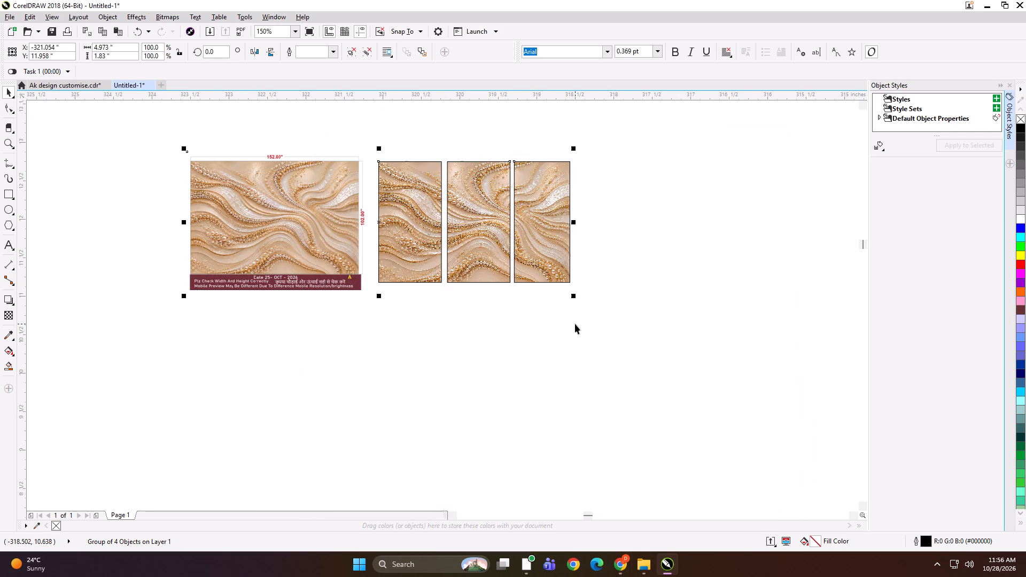
# Delete the finished beige preview group from the drawing.
pyautogui.press('Delete')
pyautogui.press('F4')
pyautogui.click(575, 324)
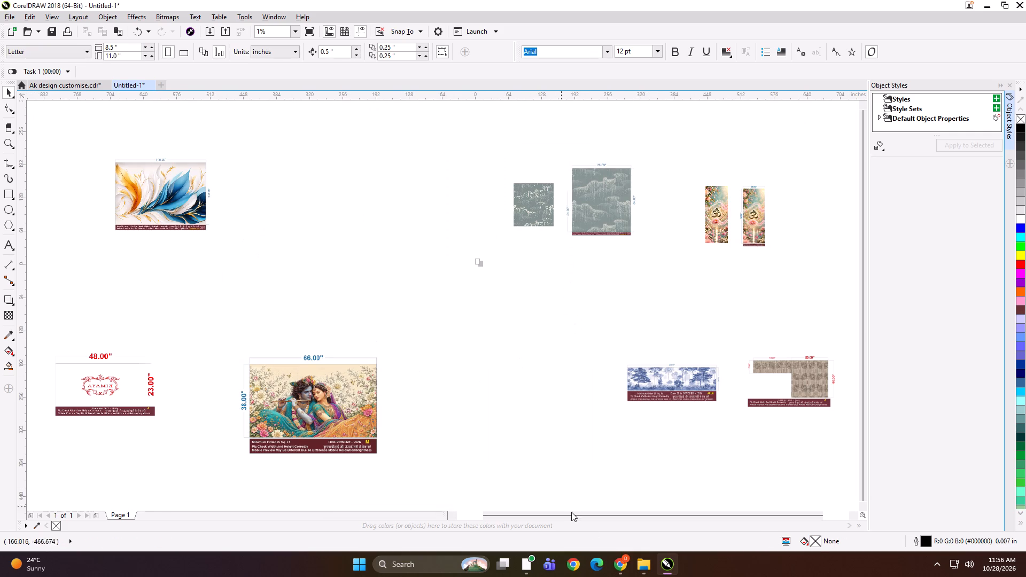
# Place the image starting e96aa27b from Z:\file\28 into the CorelDRAW drawing near the blue-and-orange feather design.
pyautogui.click(646, 566)
pyautogui.keyDown('ctrl'); pyautogui.scroll(20, 349, 254); pyautogui.keyUp('ctrl')
pyautogui.keyDown('ctrl'); pyautogui.scroll(2, 349, 254); pyautogui.keyUp('ctrl')
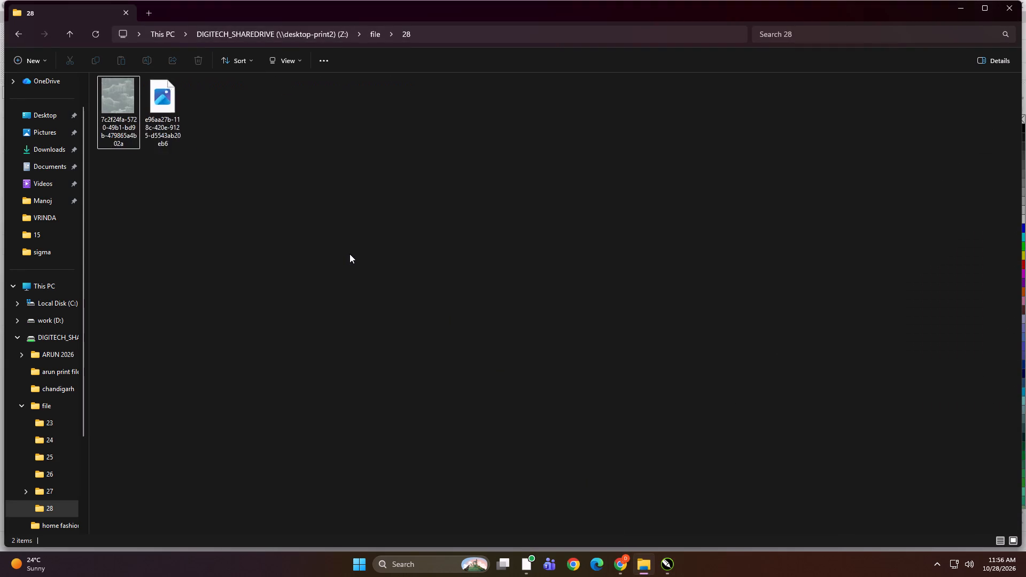
pyautogui.keyDown('ctrl'); pyautogui.scroll(20, 349, 254); pyautogui.keyUp('ctrl')
pyautogui.click(343, 205)
pyautogui.moveTo(307, 131); pyautogui.dragTo(669, 568)
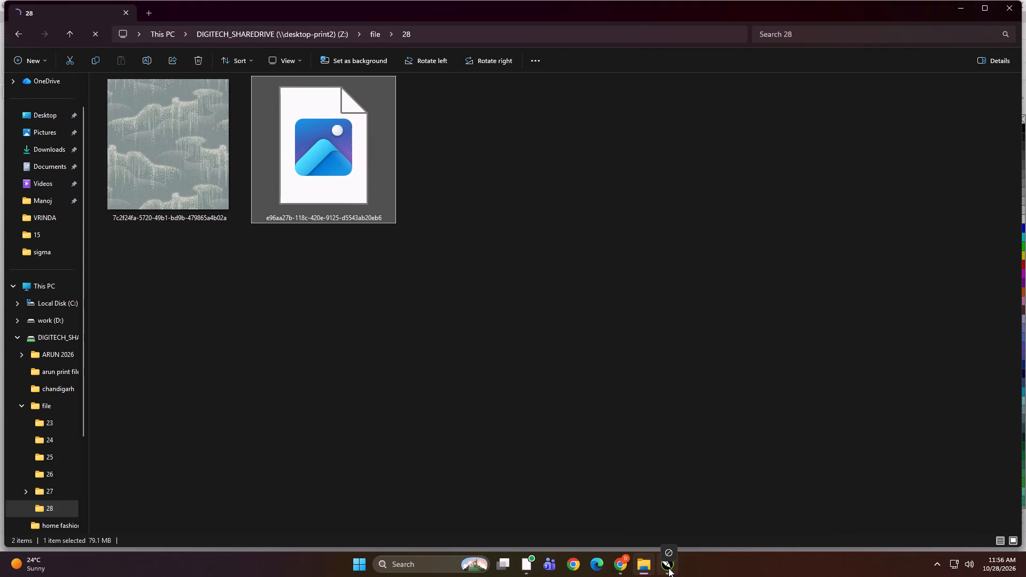
pyautogui.moveTo(669, 568); pyautogui.dragTo(266, 209)
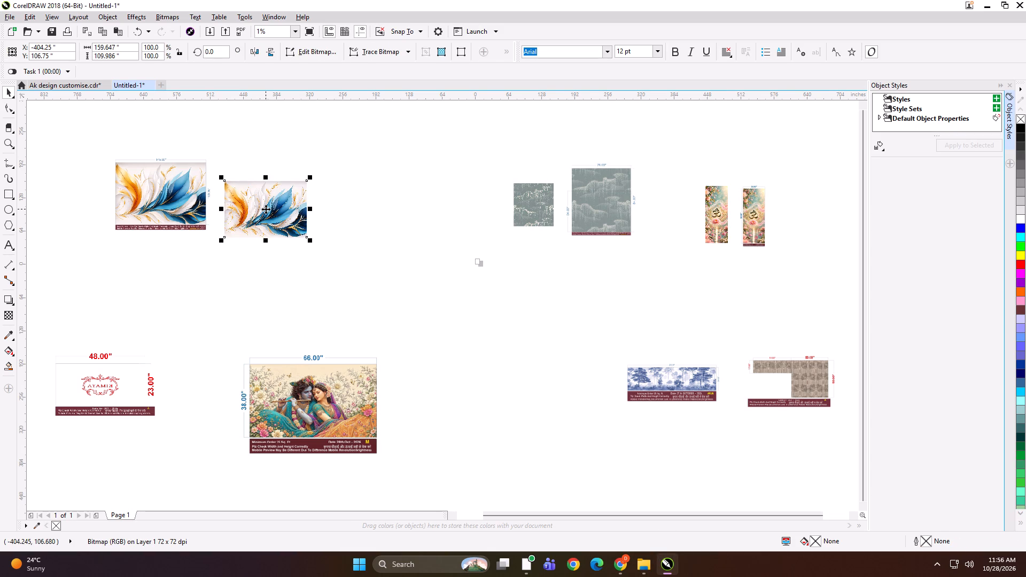
# Move the placed feather image up beside the 145 x 100 in feather mockup.
pyautogui.scroll(1, 166, 160)
pyautogui.scroll(1, 114, 168)
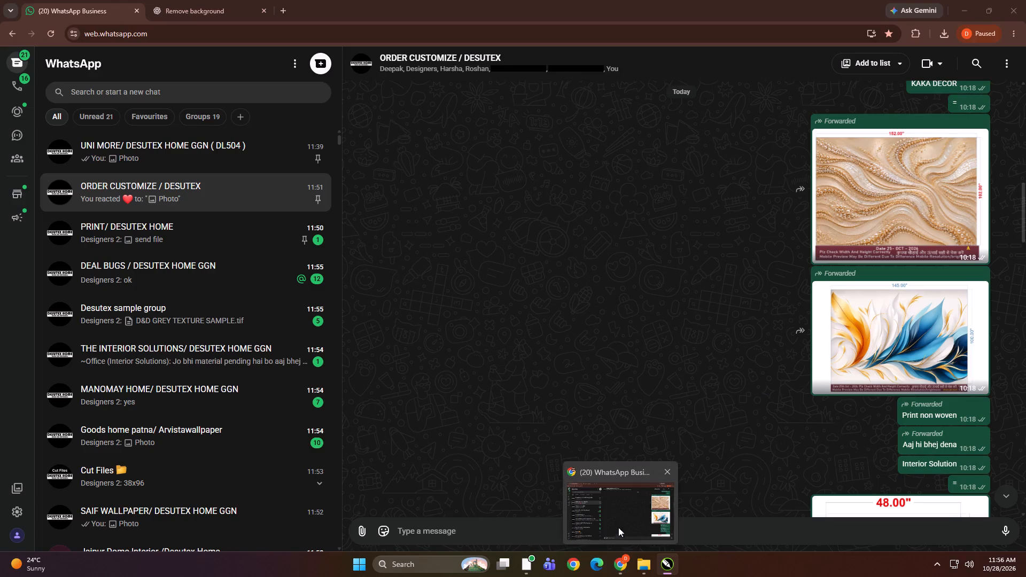
pyautogui.moveTo(504, 314); pyautogui.dragTo(502, 255)
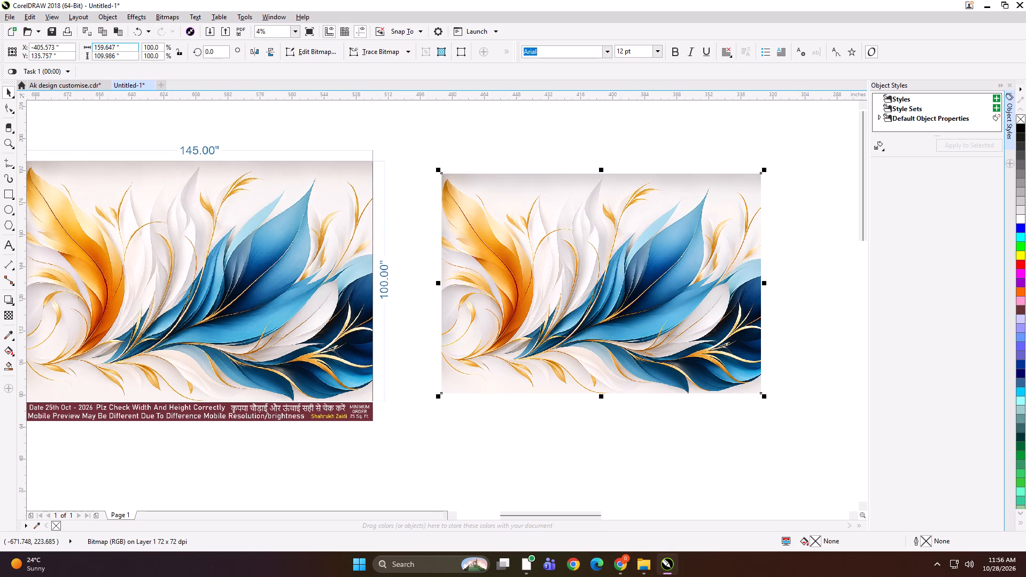
# Resize the placed feather image to 145 in wide and 100 in high.
pyautogui.moveTo(128, 46); pyautogui.dragTo(42, 51)
pyautogui.write('145')
pyautogui.press('Tab')
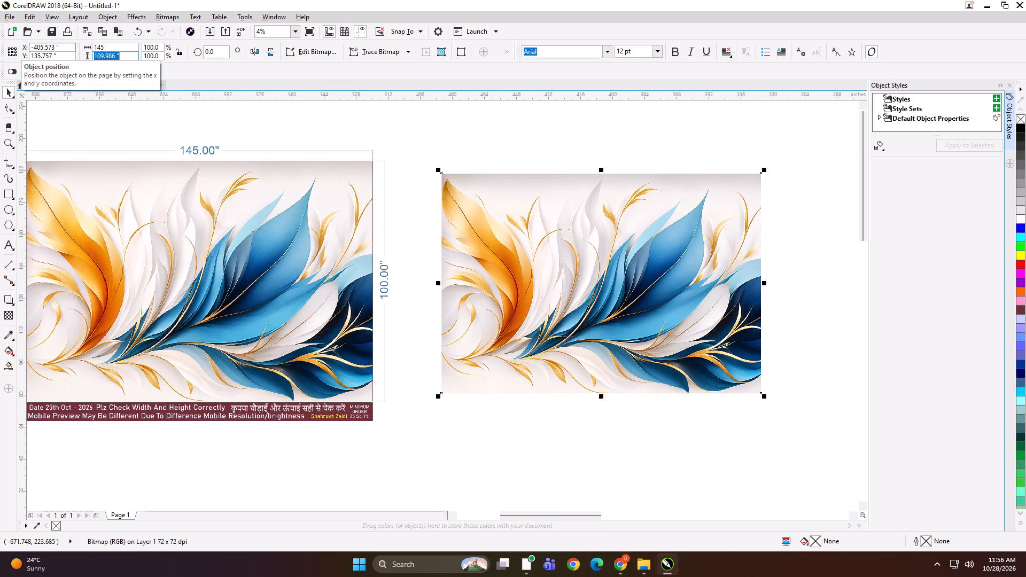
pyautogui.write('100')
pyautogui.press('Return')
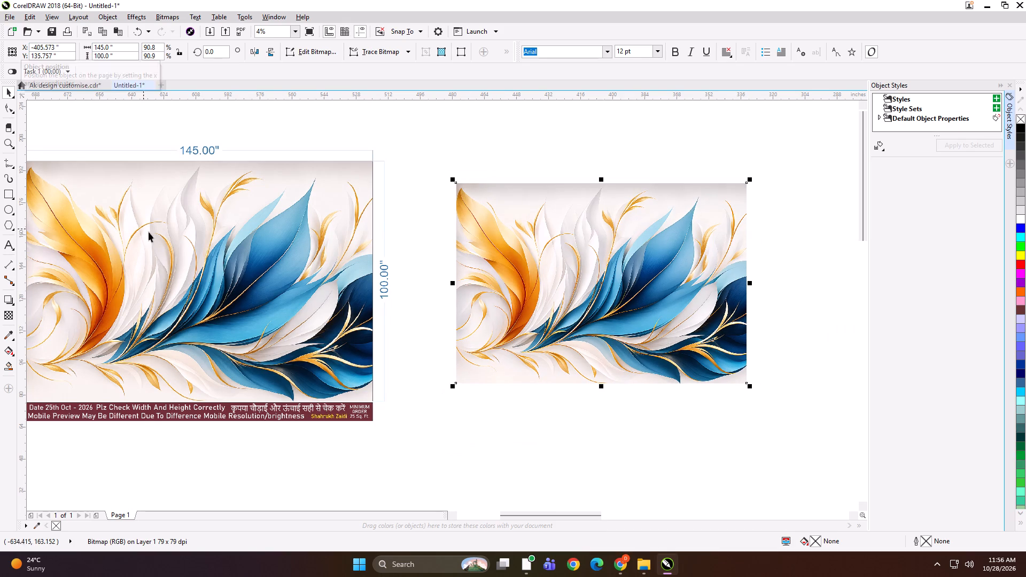
# Shift the feather mockup and the resized image slightly to the right, keeping them side by side.
pyautogui.moveTo(172, 236); pyautogui.dragTo(188, 230)
pyautogui.moveTo(574, 227); pyautogui.dragTo(586, 228)
pyautogui.moveTo(379, 233); pyautogui.dragTo(400, 232)
pyautogui.moveTo(528, 238); pyautogui.dragTo(541, 238)
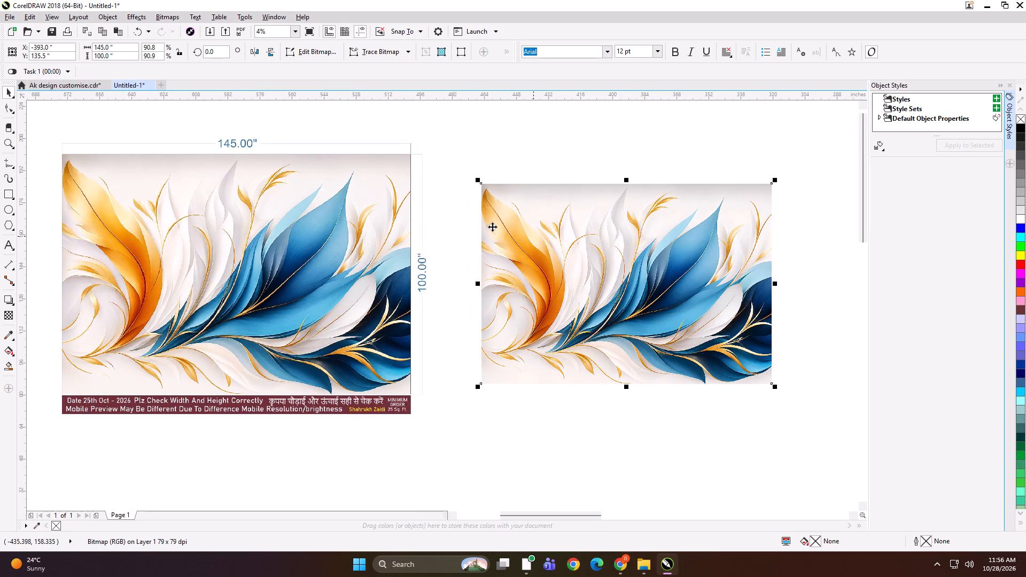
# Create a rectangle over the feather image, set its width to 49 in, and align it to the image's left edge.
pyautogui.keyDown('shift'); pyautogui.doubleClick(8, 191); pyautogui.keyUp('shift')
pyautogui.hotkey('shift', 'space')
pyautogui.click(119, 46)
pyautogui.hotkey('ctrl', 'a')
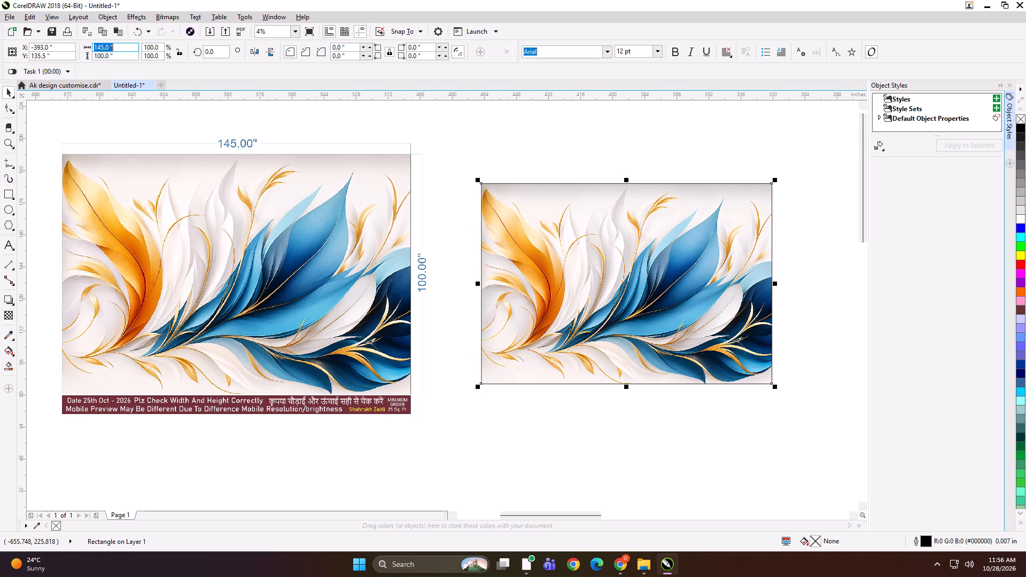
pyautogui.write('49')
pyautogui.press('Return')
pyautogui.keyDown('shift'); pyautogui.click(537, 229); pyautogui.keyUp('shift')
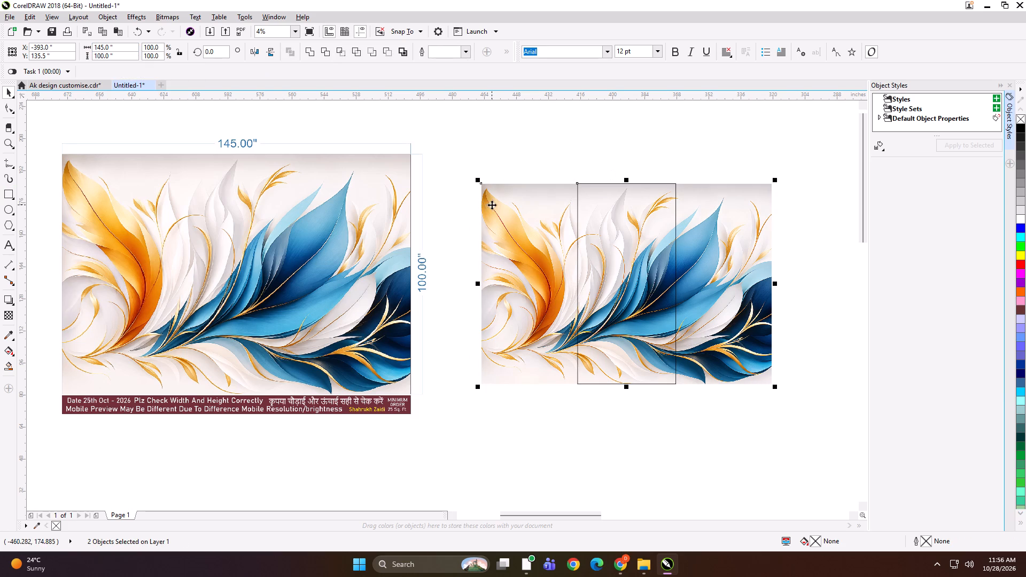
pyautogui.press('l')
pyautogui.click(549, 147)
# Duplicate the 49 in panel frame twice across the image, nudging each copy left to overlap its neighbour by 0.5 in.
pyautogui.click(545, 270)
pyautogui.moveTo(478, 282); pyautogui.dragTo(675, 269)
pyautogui.keyDown('ctrl'); pyautogui.rightClick(677, 269); pyautogui.keyUp('ctrl')
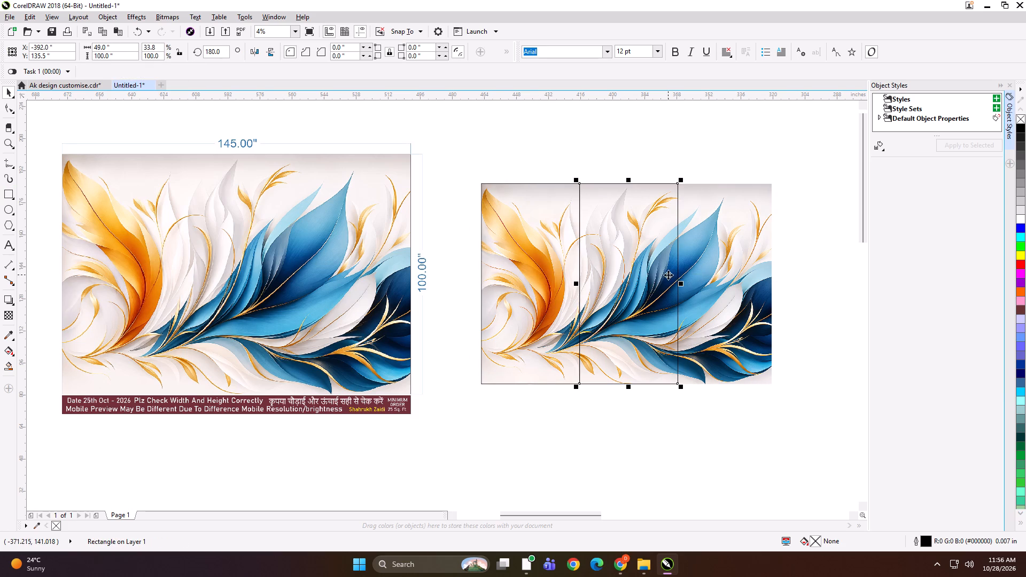
pyautogui.press('Left')
pyautogui.moveTo(573, 283); pyautogui.dragTo(712, 276)
pyautogui.keyDown('ctrl'); pyautogui.rightClick(712, 276); pyautogui.keyUp('ctrl')
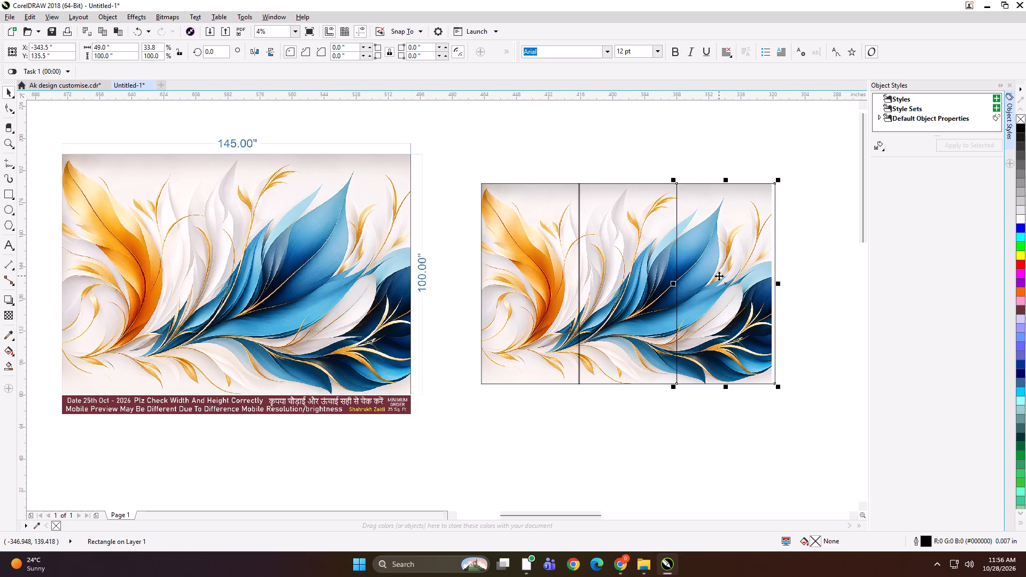
pyautogui.press('Left')
# Narrow the third panel frame to 48 in so it ends at the image's right edge.
pyautogui.scroll(3, 772, 283)
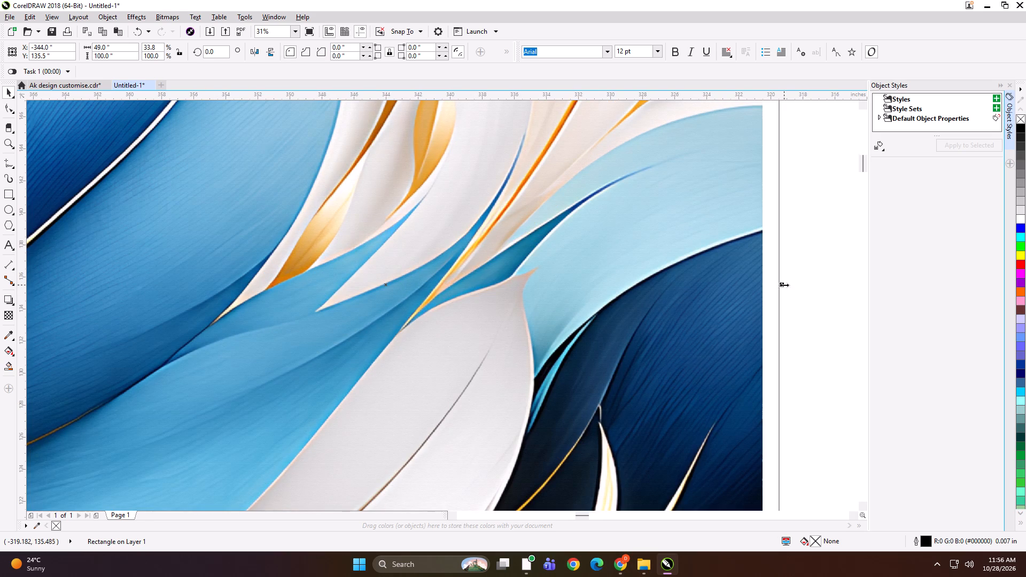
pyautogui.moveTo(784, 285); pyautogui.dragTo(771, 285)
# Group the three panel frames, place the feather image inside them, and ungroup the result into separate panels.
pyautogui.scroll(-2, 718, 271)
pyautogui.keyDown('shift'); pyautogui.click(510, 287); pyautogui.keyUp('shift')
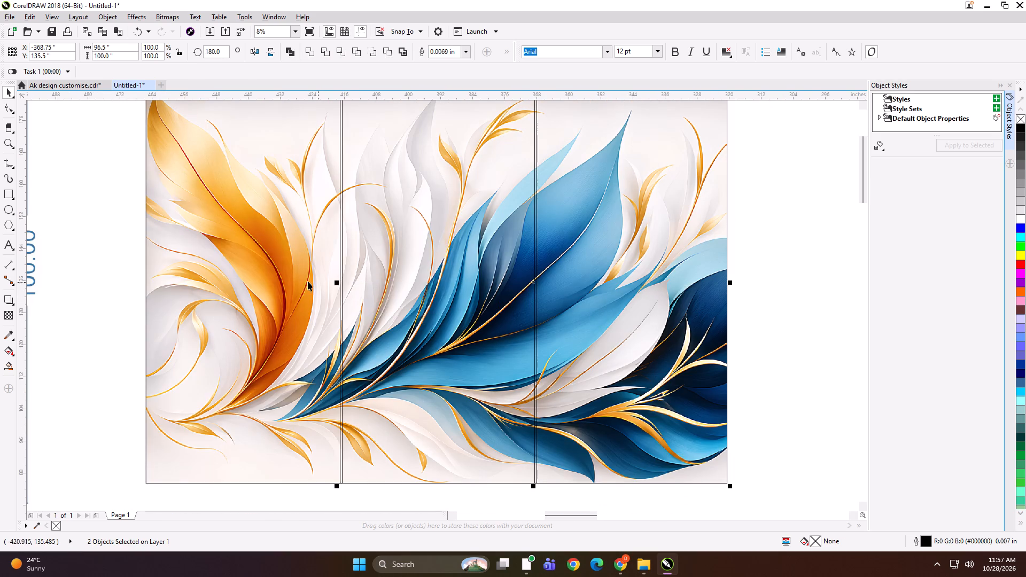
pyautogui.keyDown('shift'); pyautogui.click(306, 281); pyautogui.keyUp('shift')
pyautogui.scroll(-2, 460, 285)
pyautogui.hotkey('ctrl', 'g')
pyautogui.click(640, 301)
pyautogui.keyDown('alt'); pyautogui.click(483, 298); pyautogui.keyUp('alt')
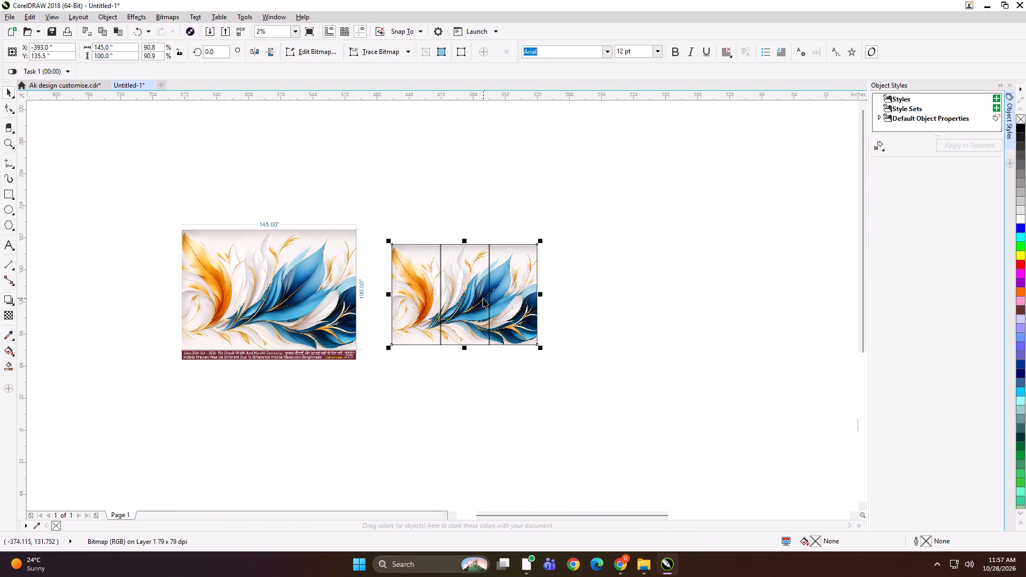
pyautogui.hotkey('shift', 'Return')
pyautogui.click(483, 298)
pyautogui.hotkey('ctrl', 'u')
pyautogui.click(578, 286)
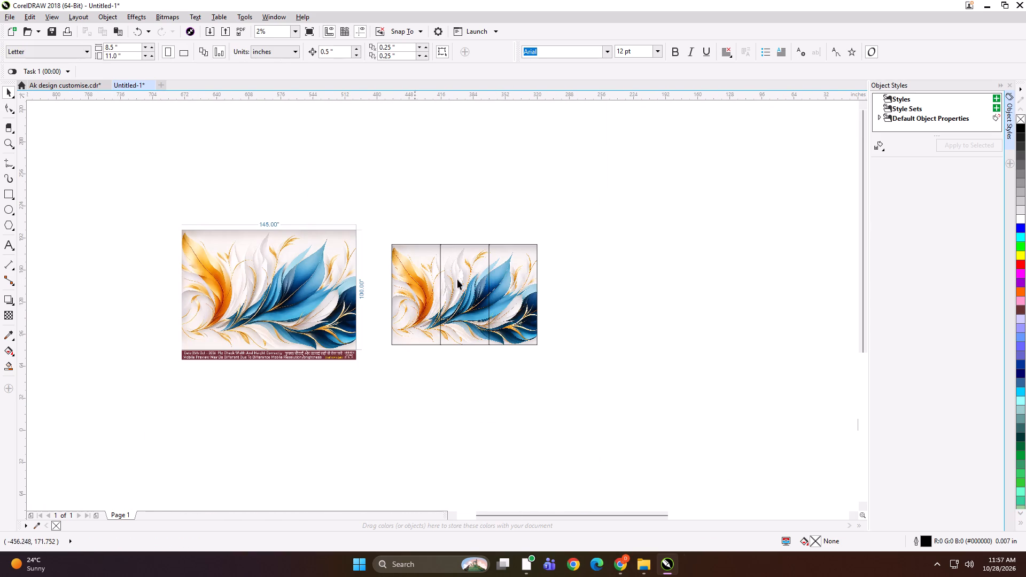
# Add the small text label "145*100 PANEL 1", with wide spacing between size and panel number, on the first panel's top edge.
pyautogui.click(509, 278)
pyautogui.keyDown('shift'); pyautogui.click(343, 283); pyautogui.keyUp('shift')
pyautogui.hotkey('shift', 'F2')
pyautogui.click(552, 188)
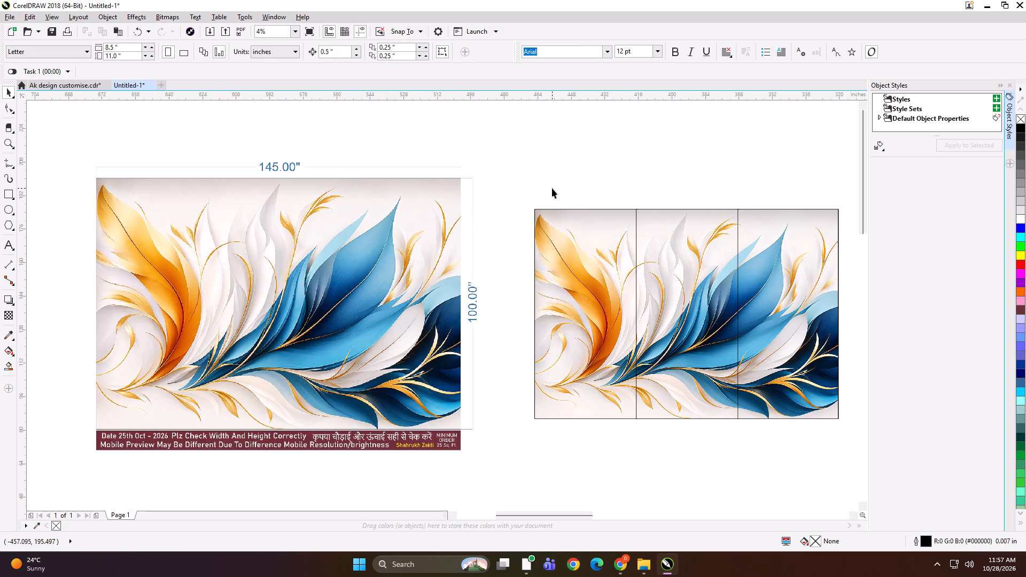
pyautogui.click(4, 248)
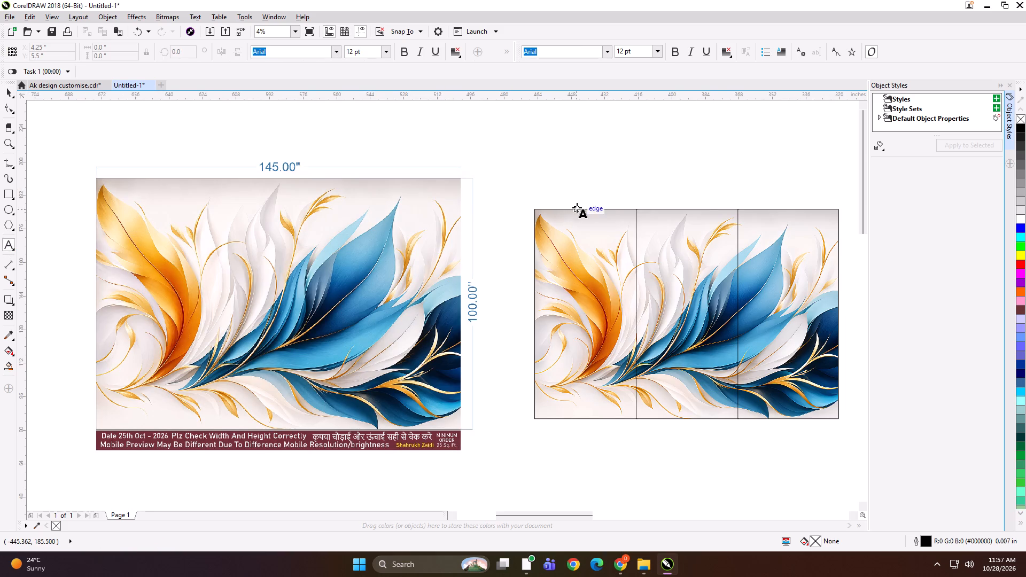
pyautogui.click(577, 207)
pyautogui.write('145*1')
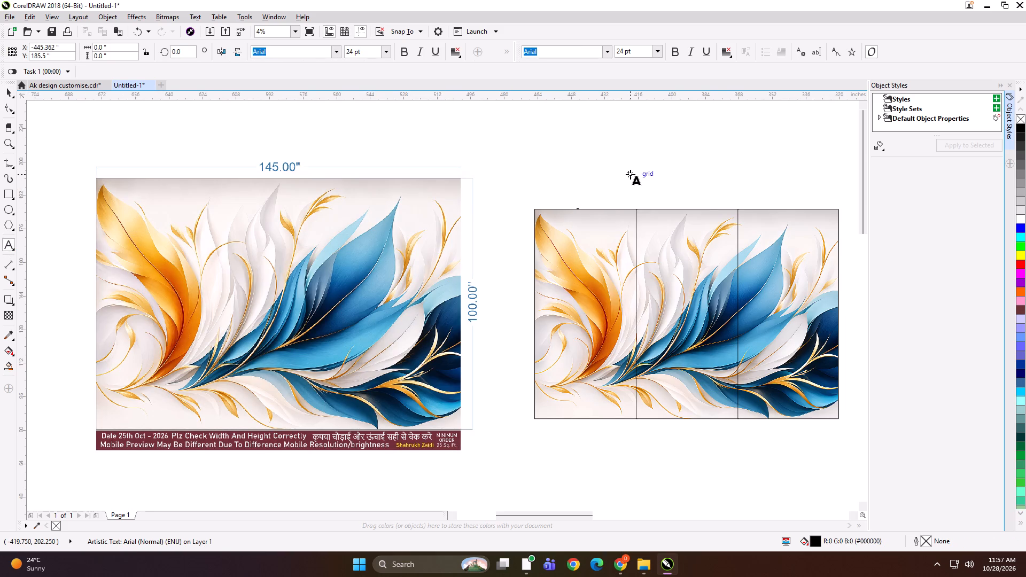
pyautogui.write('00')
pyautogui.scroll(2, 566, 219)
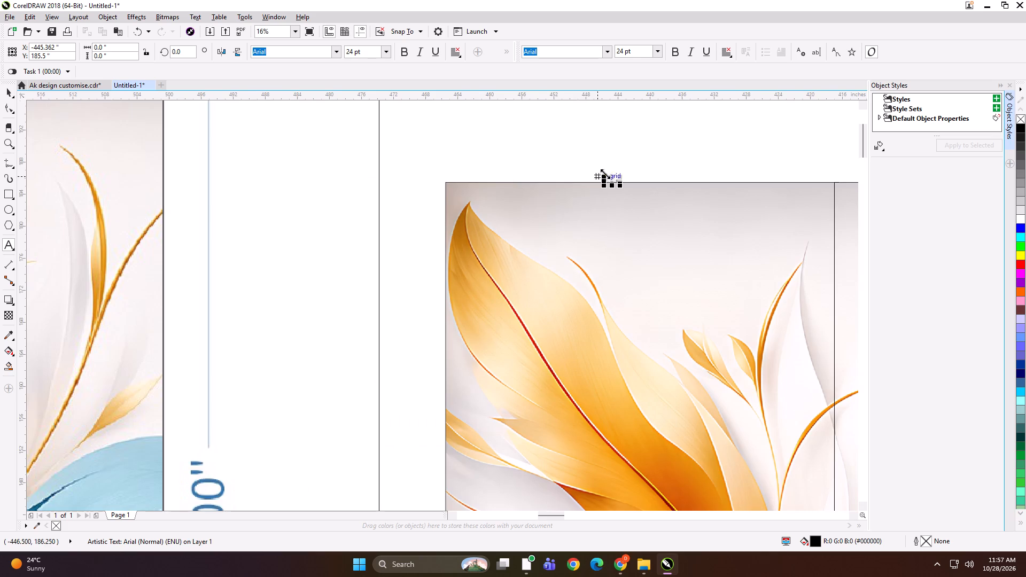
pyautogui.scroll(4, 605, 174)
pyautogui.scroll(-4, 514, 185)
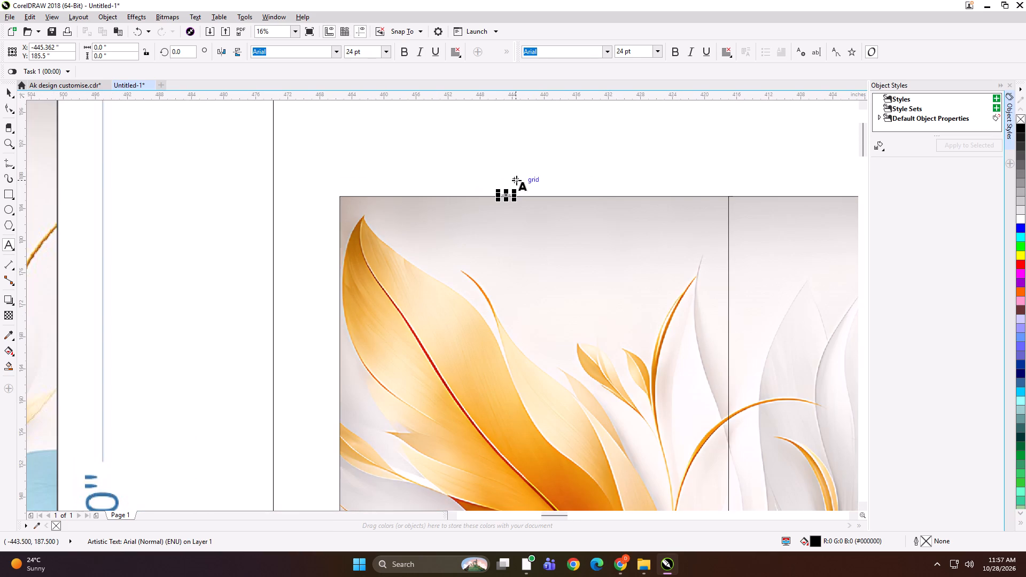
pyautogui.press('space')
pyautogui.press('space')
pyautogui.press('space')
pyautogui.press('space')
pyautogui.press('space')
pyautogui.press('space')
pyautogui.press('space')
pyautogui.write('PANEL 1')
# Copy the label onto the top edges of the second and third panels, changing them to PANEL 2 and PANEL 3.
pyautogui.hotkey('ctrl', 'a')
pyautogui.hotkey('ctrl', 'c')
pyautogui.scroll(-1, 472, 198)
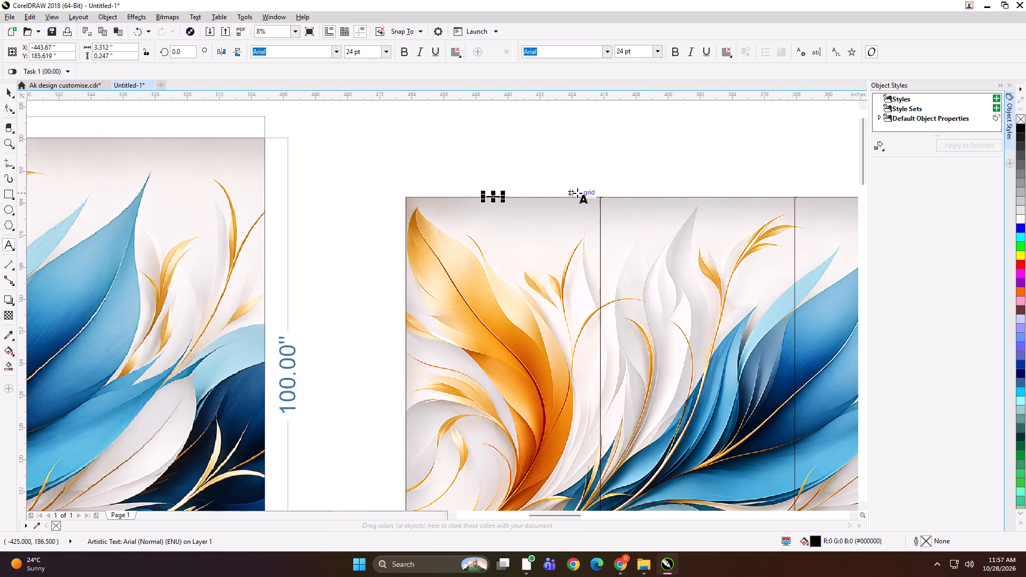
pyautogui.scroll(-1, 477, 228)
pyautogui.scroll(1, 637, 213)
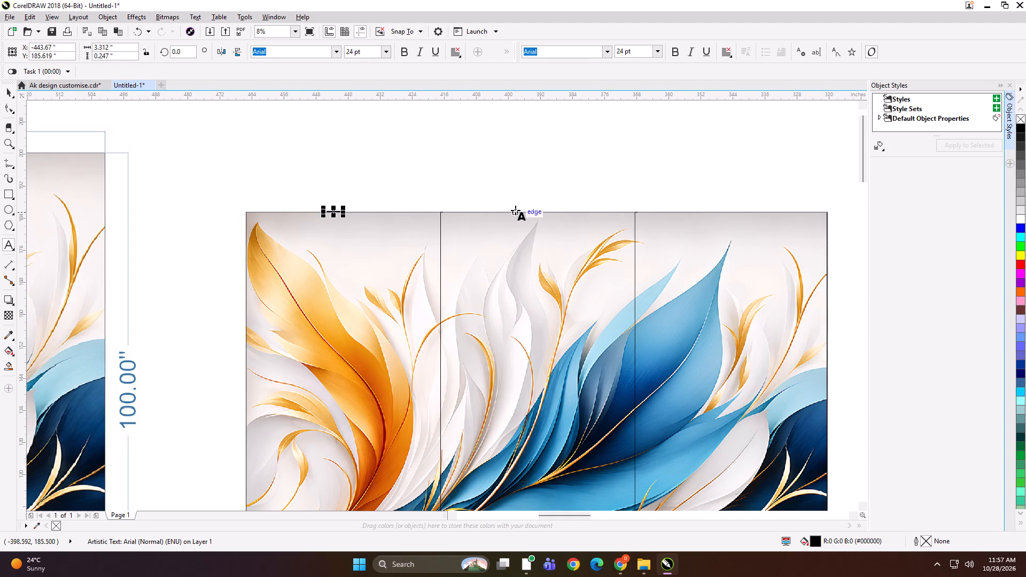
pyautogui.click(515, 210)
pyautogui.hotkey('ctrl', 'v')
pyautogui.press('BackSpace')
pyautogui.press('2')
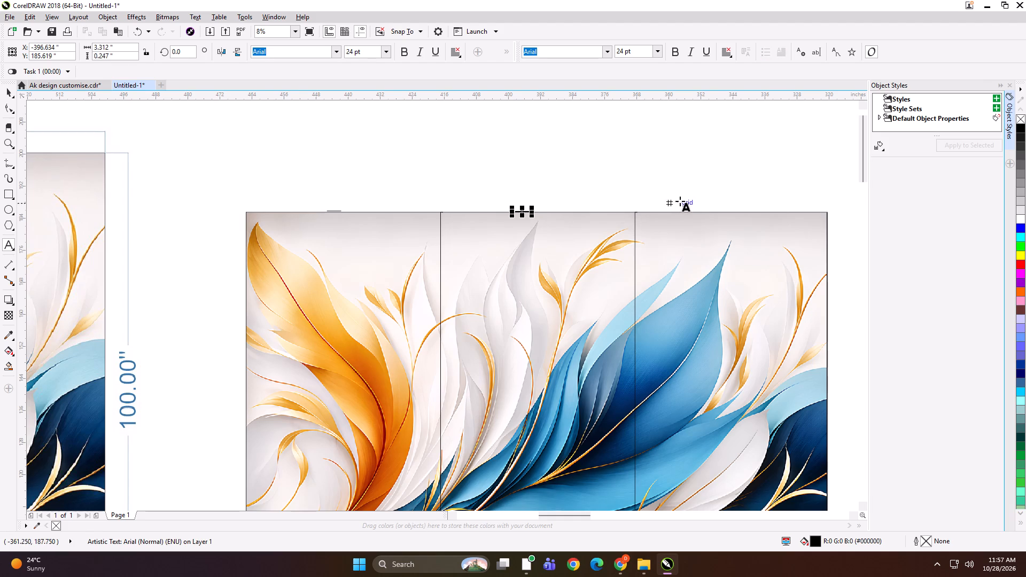
pyautogui.click(696, 209)
pyautogui.hotkey('ctrl', 'v')
pyautogui.press('BackSpace')
pyautogui.press('3')
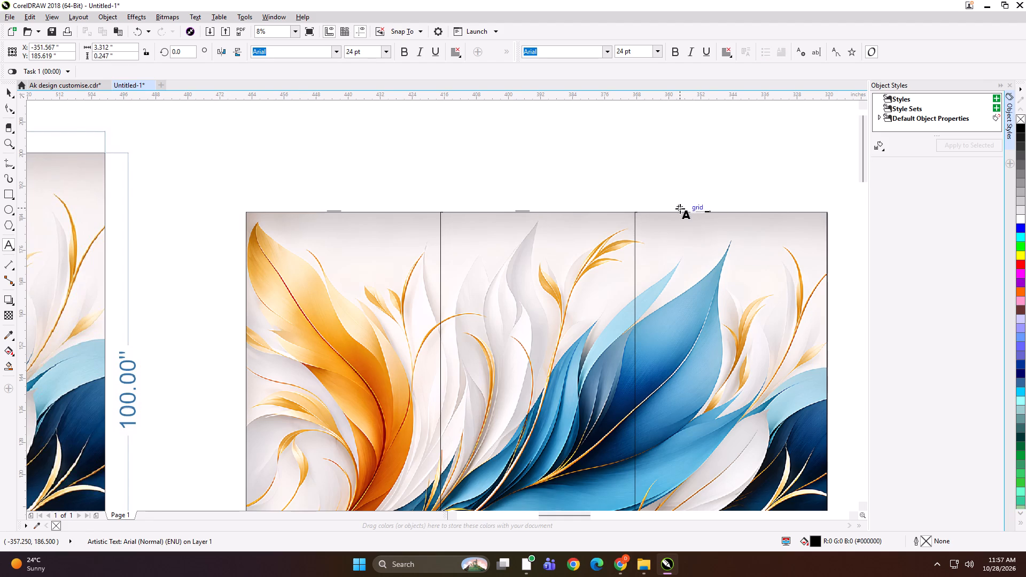
# Group each of the three panels with its own label, starting from the third.
pyautogui.click(6, 92)
pyautogui.keyDown('shift'); pyautogui.click(720, 273); pyautogui.keyUp('shift')
pyautogui.hotkey('ctrl', 'g')
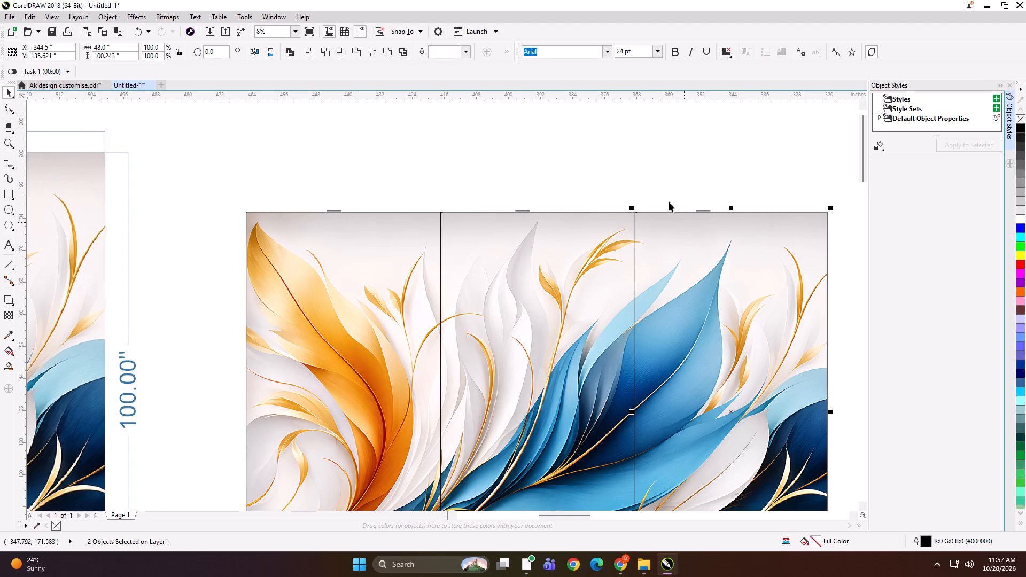
pyautogui.moveTo(623, 171); pyautogui.dragTo(477, 266)
pyautogui.keyDown('shift'); pyautogui.click(488, 263); pyautogui.keyUp('shift')
pyautogui.hotkey('ctrl', 'g')
pyautogui.moveTo(410, 173); pyautogui.dragTo(294, 263)
pyautogui.keyDown('shift'); pyautogui.click(343, 262); pyautogui.keyUp('shift')
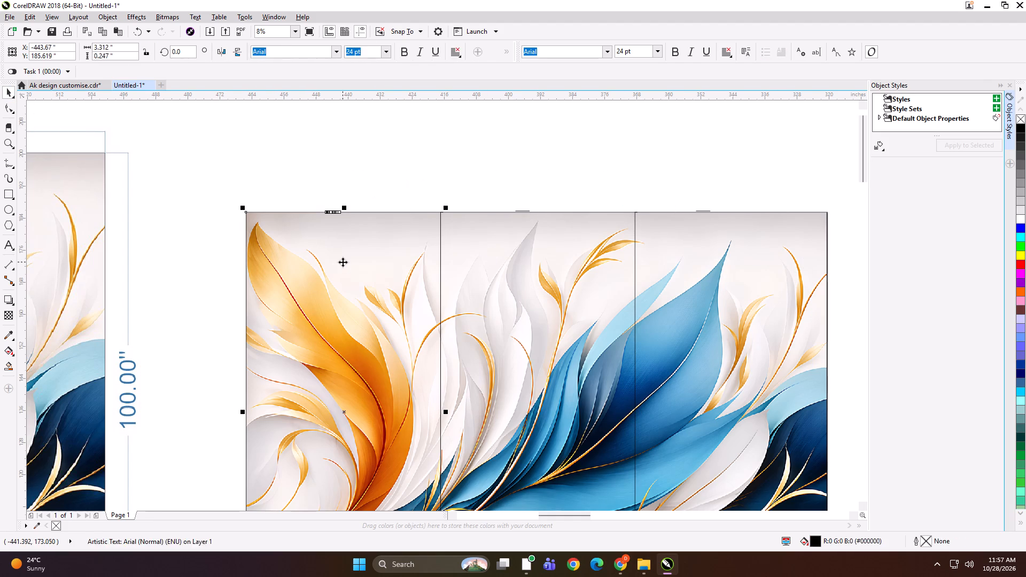
pyautogui.hotkey('ctrl', 'g')
# Export the first feather panel as a TIFF named 49x100 A NW in the INTERIOR SOLUTION folder.
pyautogui.scroll(-1, 543, 229)
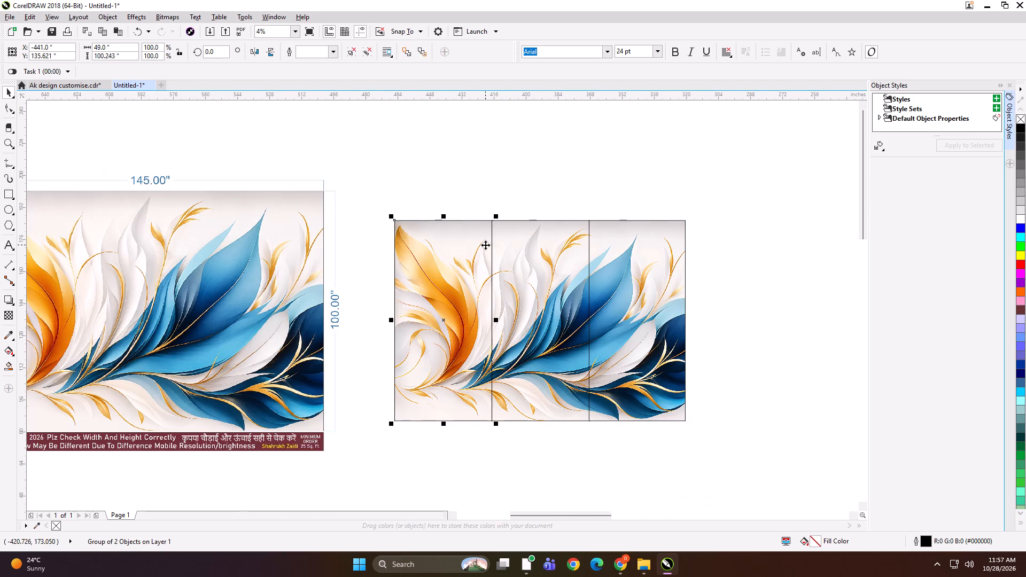
pyautogui.scroll(-1, 485, 245)
pyautogui.hotkey('ctrl', 'e')
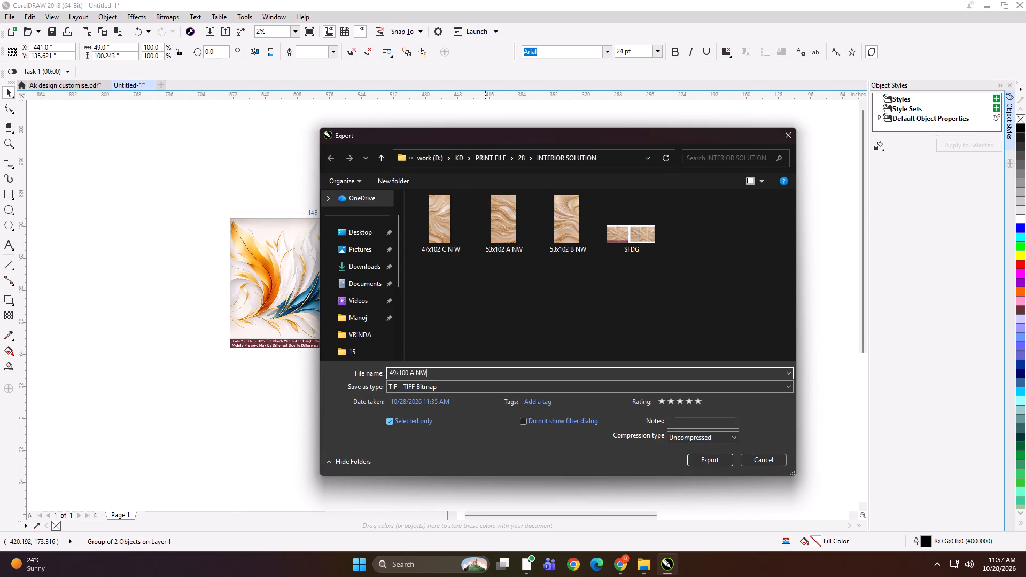
pyautogui.press('Return')
pyautogui.press('Return')
# Export the middle feather panel as a TIFF named 49x100 B NW in the same folder.
pyautogui.click(521, 290)
pyautogui.hotkey('ctrl', 'e')
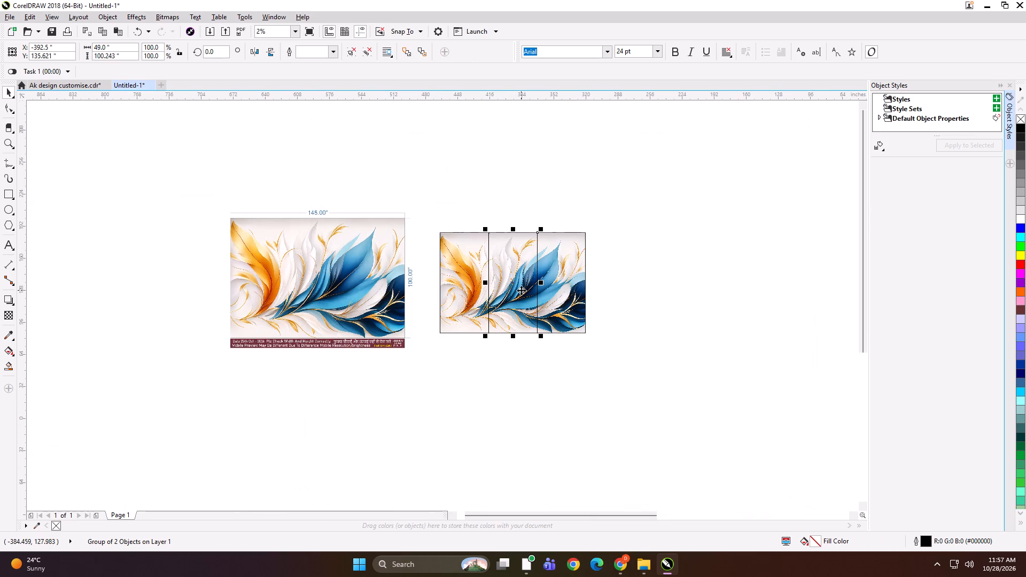
pyautogui.hotkey('ctrl', 'e')
pyautogui.click(515, 248)
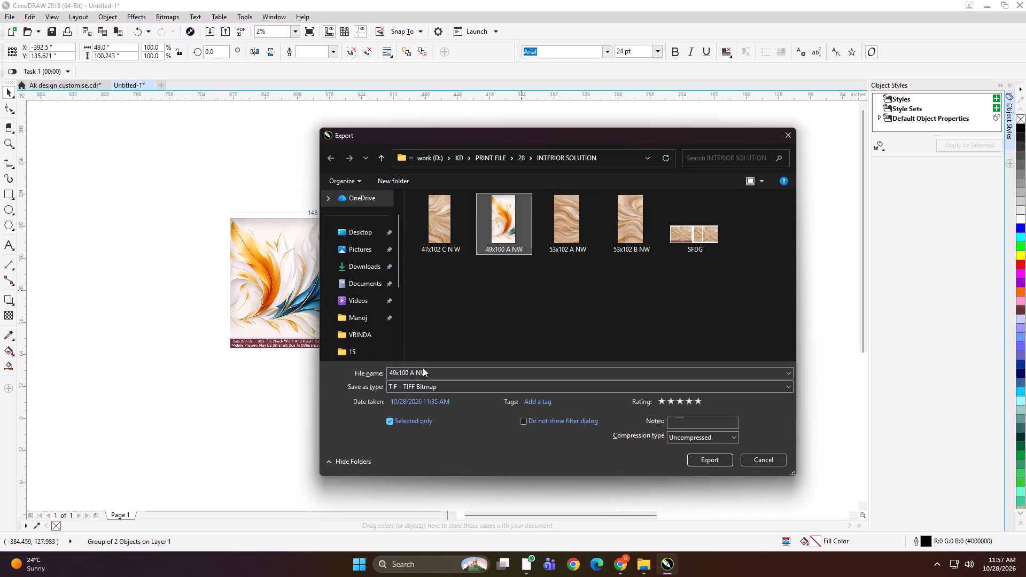
pyautogui.click(412, 369)
pyautogui.doubleClick(412, 372)
pyautogui.write('B')
pyautogui.press('space')
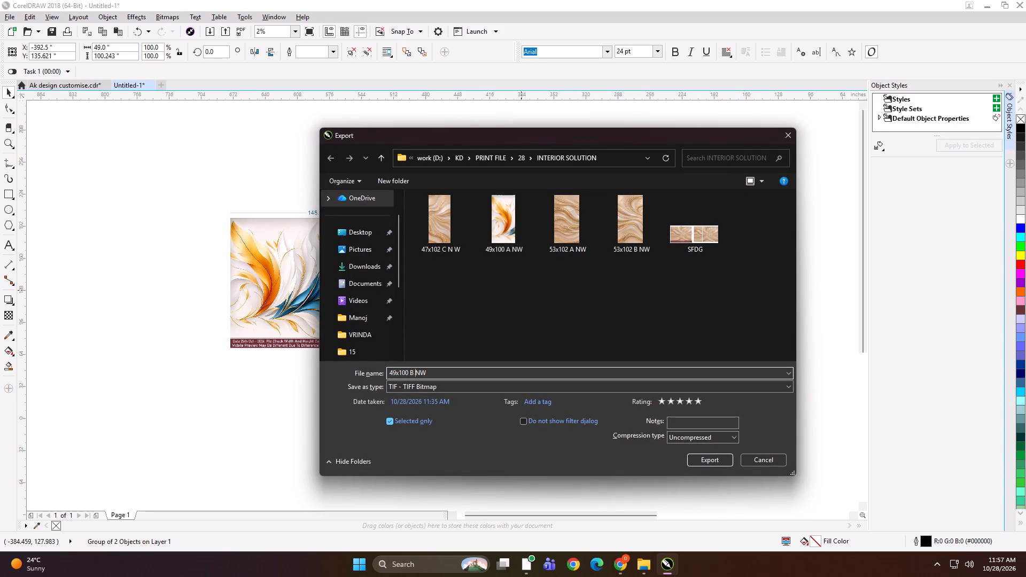
pyautogui.press('Return')
pyautogui.press('Return')
# Export the third feather panel as a TIFF named 48x100 C NW in the same folder.
pyautogui.click(566, 272)
pyautogui.hotkey('ctrl', 'e')
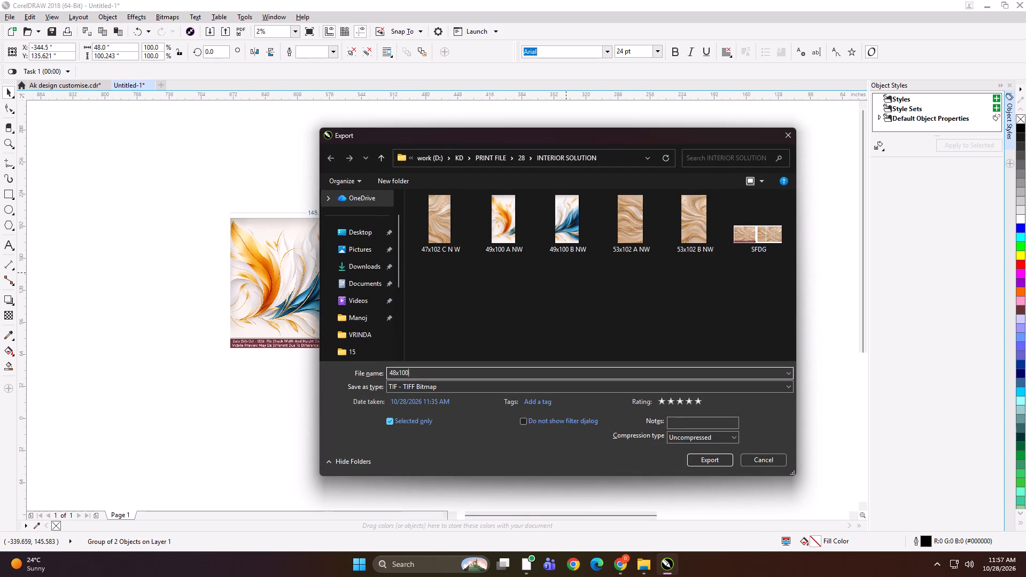
pyautogui.write('C NW')
pyautogui.press('Return')
pyautogui.press('Return')
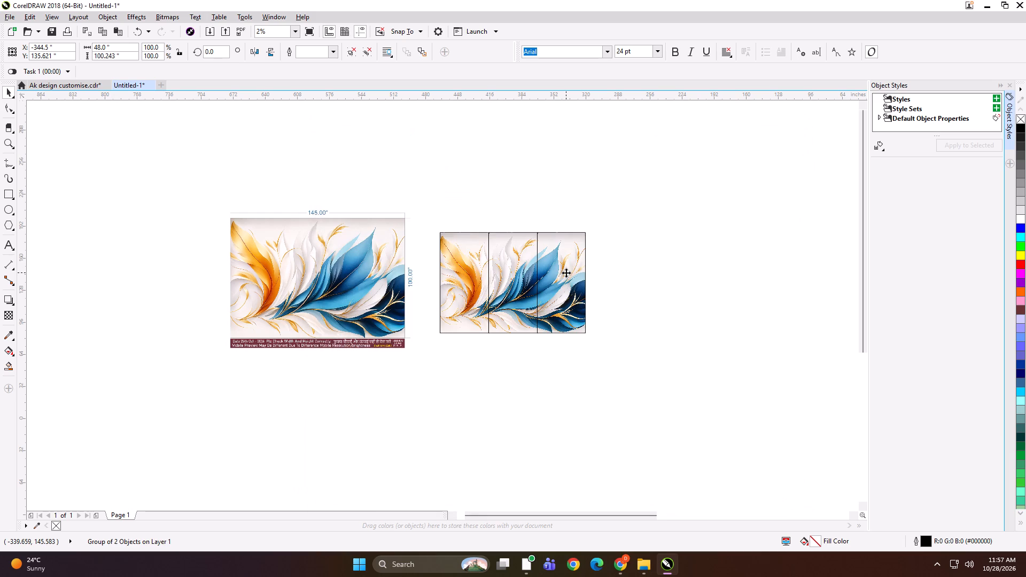
# Nudge the third panel, and then the second and third together, to the right to leave gaps between the three panels.
pyautogui.press('Right')
pyautogui.press('Right')
pyautogui.press('Right')
pyautogui.press('Right')
pyautogui.press('Right')
pyautogui.press('Right')
pyautogui.press('Right')
pyautogui.press('Right')
pyautogui.press('Right')
pyautogui.press('Right')
pyautogui.press('Right')
pyautogui.moveTo(469, 209); pyautogui.dragTo(650, 416)
pyautogui.press('Right')
pyautogui.press('Right')
pyautogui.press('Right')
pyautogui.press('Right')
pyautogui.press('Right')
pyautogui.press('Right')
pyautogui.press('Right')
pyautogui.press('Right')
pyautogui.press('Right')
pyautogui.press('Right')
pyautogui.press('Right')
pyautogui.press('Right')
pyautogui.press('Right')
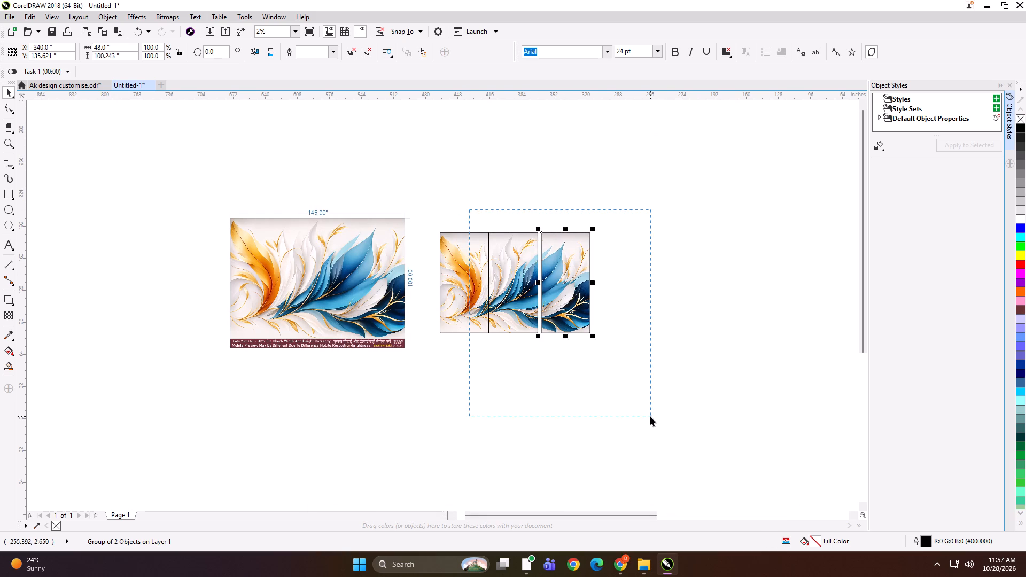
pyautogui.moveTo(650, 416); pyautogui.dragTo(650, 417)
# Enlarge the three spaced panels to about the mockup's height and group them with the 145 x 100 in mockup.
pyautogui.moveTo(645, 201); pyautogui.dragTo(336, 422)
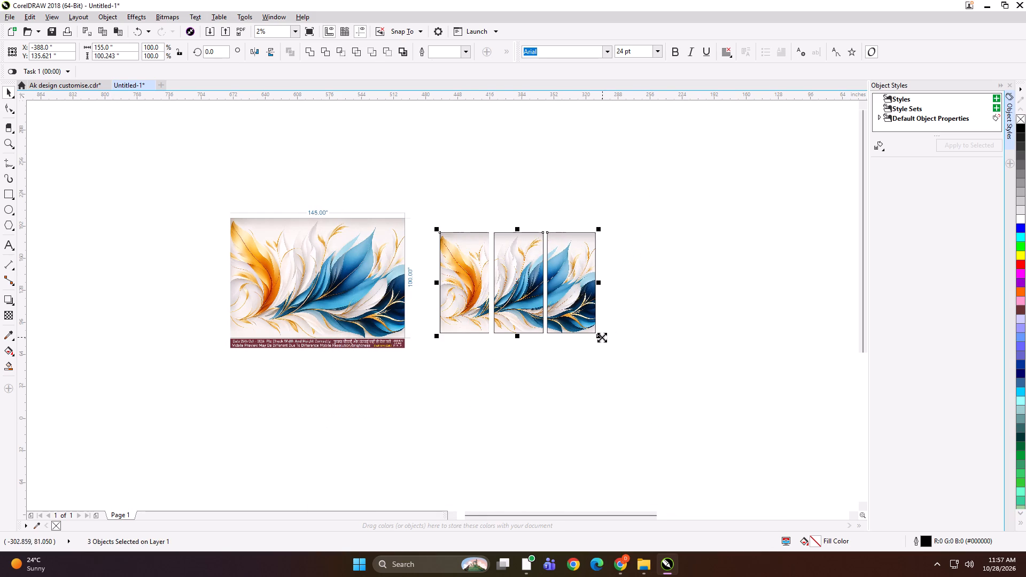
pyautogui.keyDown('shift'); pyautogui.moveTo(601, 337); pyautogui.dragTo(623, 349); pyautogui.keyUp('shift')
pyautogui.keyDown('shift'); pyautogui.click(370, 300); pyautogui.keyUp('shift')
pyautogui.hotkey('ctrl', 'g')
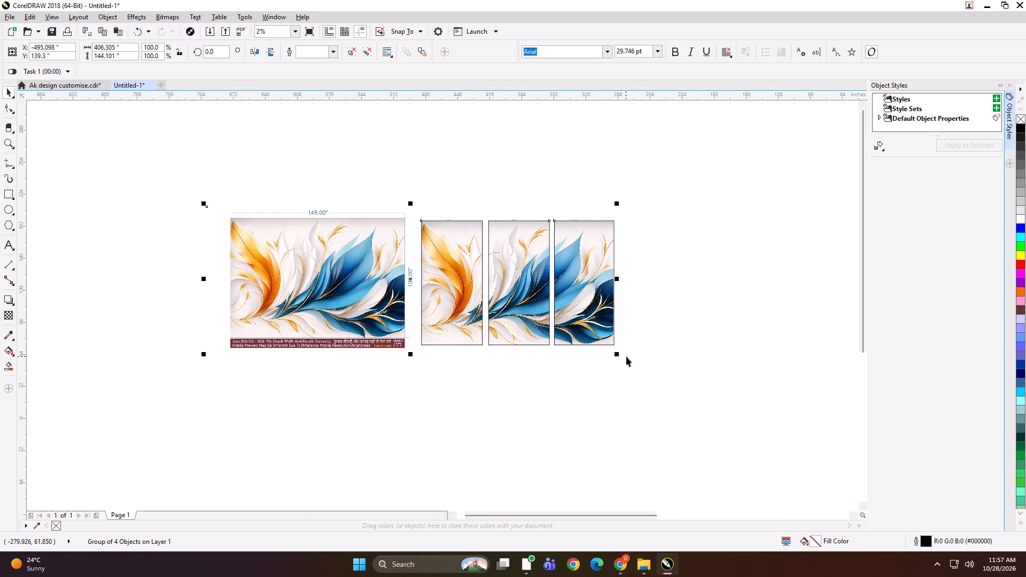
# Shrink the combined mockup-and-panels group to a preview about 6.2 in wide and 2.2 in high.
pyautogui.keyDown('shift'); pyautogui.moveTo(616, 355); pyautogui.dragTo(423, 299); pyautogui.keyUp('shift')
pyautogui.scroll(4, 415, 284)
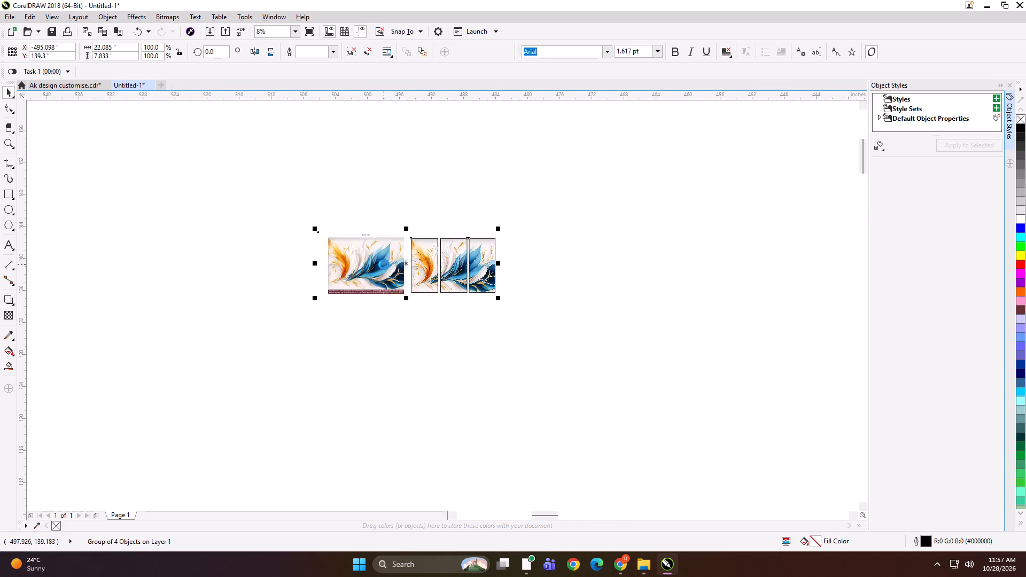
pyautogui.scroll(1, 453, 265)
pyautogui.keyDown('shift'); pyautogui.moveTo(764, 387); pyautogui.dragTo(586, 350); pyautogui.keyUp('shift')
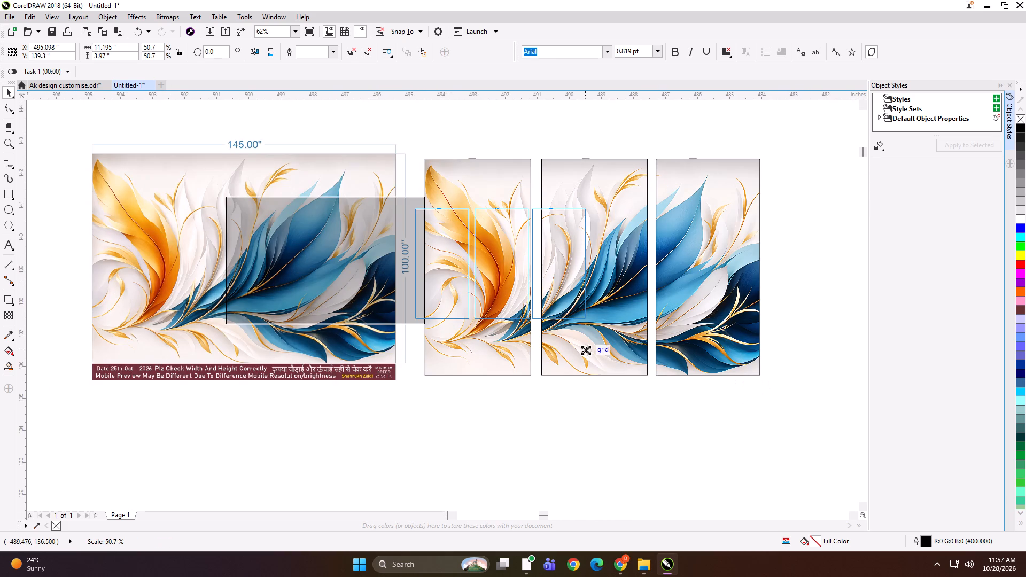
pyautogui.keyDown('shift'); pyautogui.moveTo(586, 350); pyautogui.dragTo(510, 318); pyautogui.keyUp('shift')
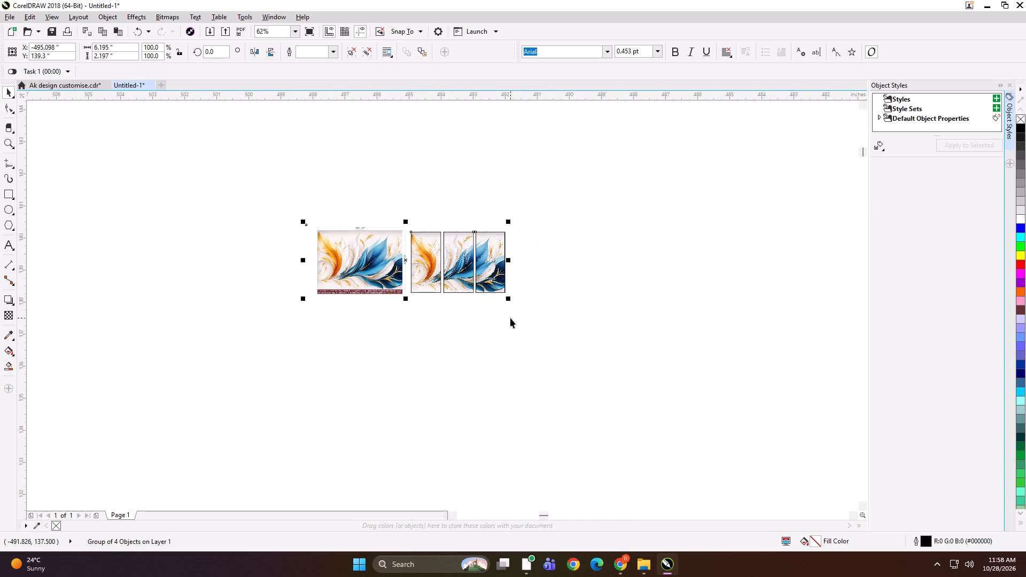
# Export the small feather preview group as a TIFF named SDGGG in the INTERIOR SOLUTION folder.
pyautogui.hotkey('ctrl', 'e')
pyautogui.write('SDGGG')
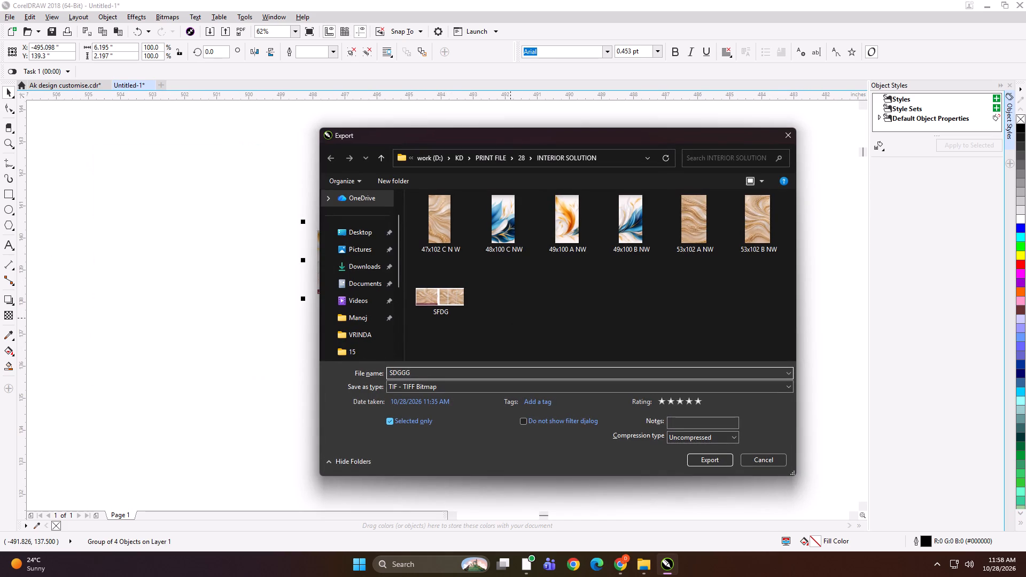
pyautogui.press('Return')
pyautogui.press('Return')
pyautogui.press('Return')
# Delete the finished feather preview group from the drawing.
pyautogui.press('Delete')
pyautogui.press('F4')
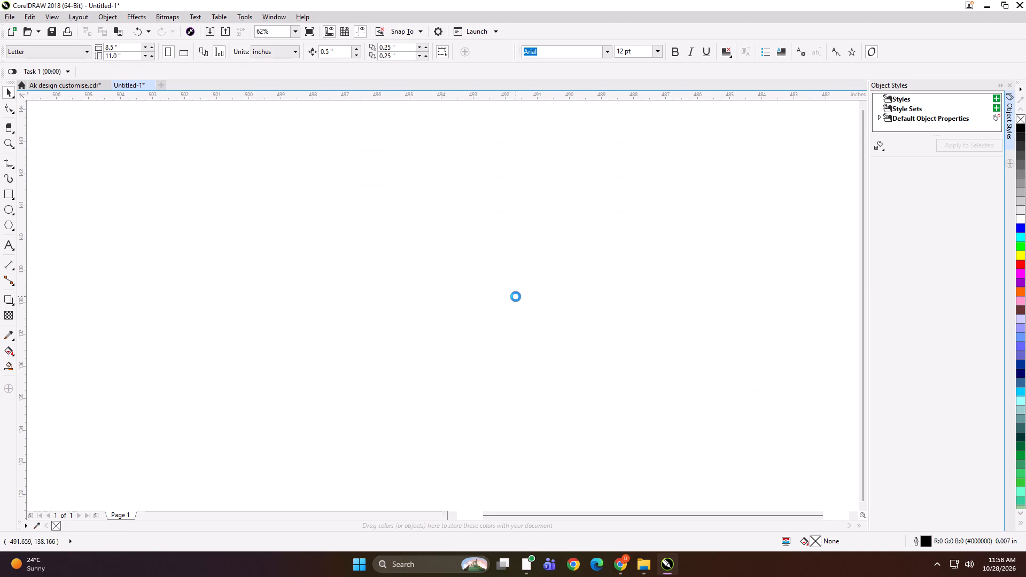
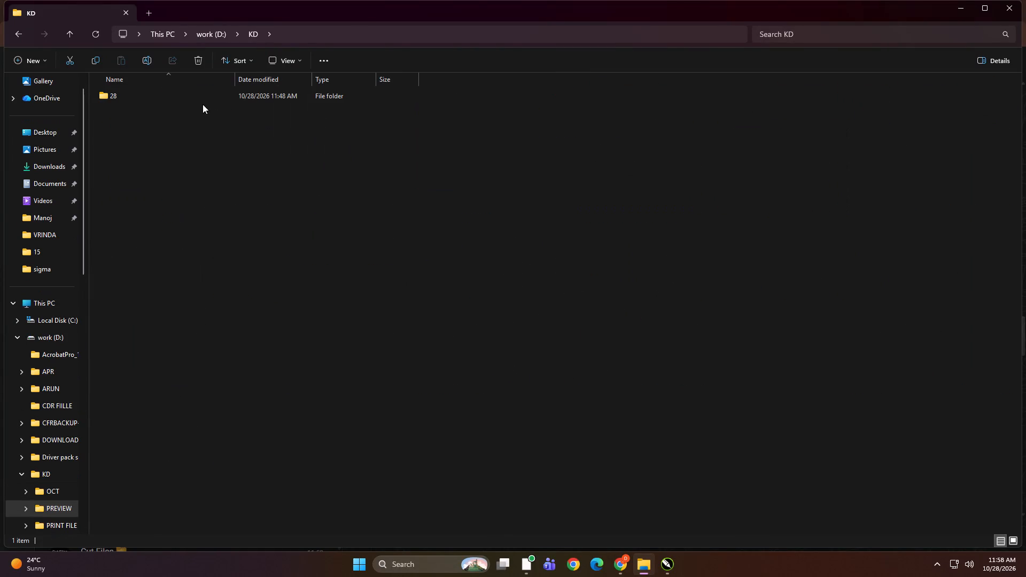
# Create a folder named PRINT OKKK inside folder 28 of KD's PRINT FILE directory.
pyautogui.doubleClick(203, 104)
pyautogui.click(190, 99)
pyautogui.click(275, 235)
pyautogui.press('BackSpace')
pyautogui.doubleClick(179, 153)
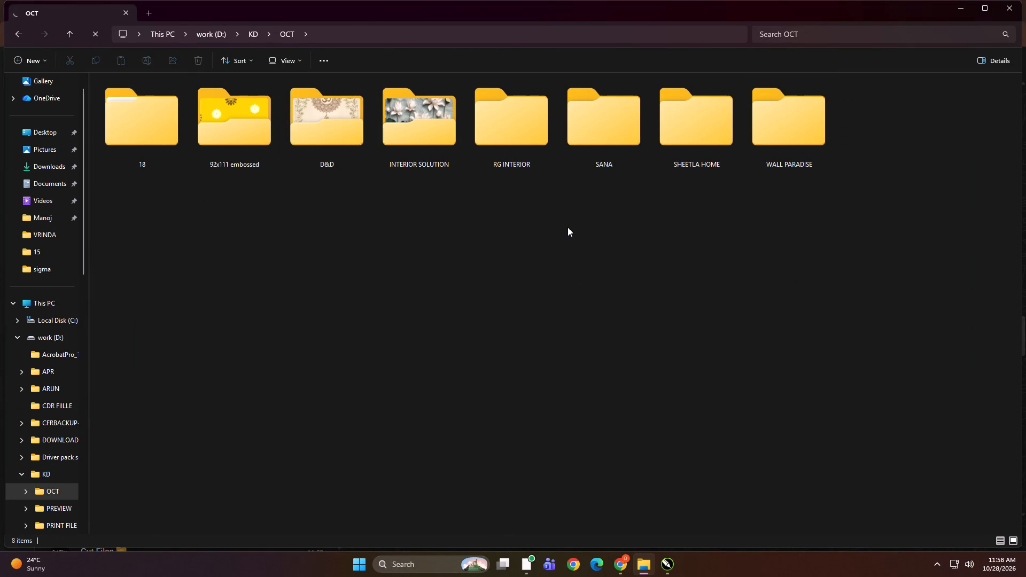
pyautogui.click(568, 227)
pyautogui.press('BackSpace')
pyautogui.doubleClick(432, 163)
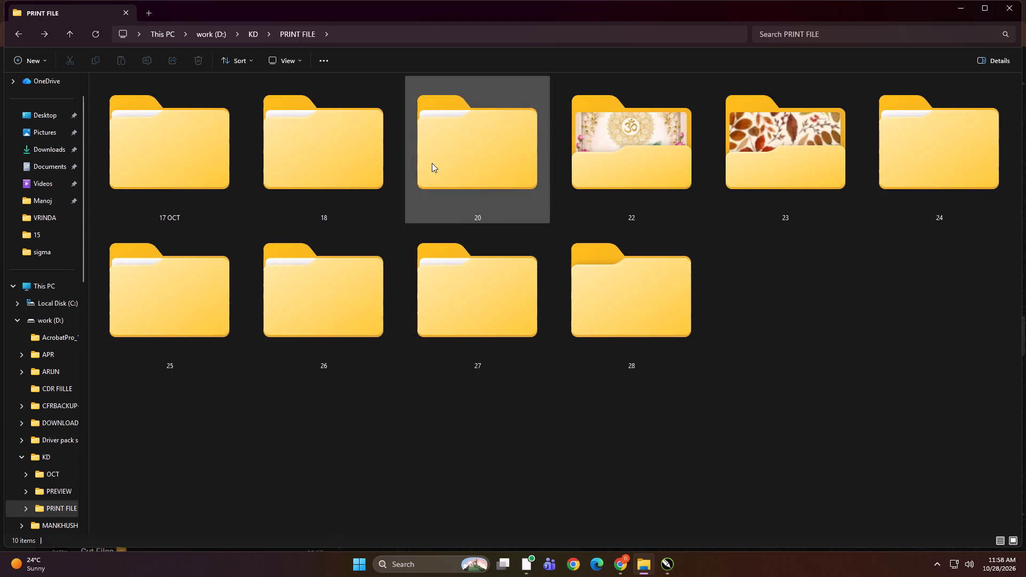
pyautogui.doubleClick(618, 325)
pyautogui.keyDown('ctrl'); pyautogui.scroll(20, 387, 266); pyautogui.keyUp('ctrl')
pyautogui.keyDown('ctrl'); pyautogui.scroll(5, 387, 266); pyautogui.keyUp('ctrl')
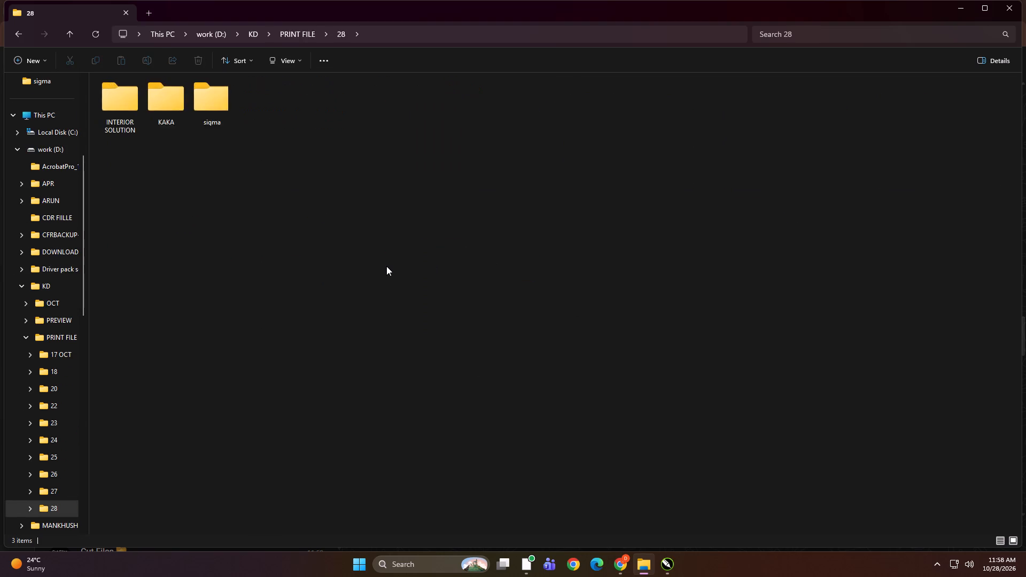
pyautogui.keyDown('ctrl'); pyautogui.scroll(7, 386, 266); pyautogui.keyUp('ctrl')
pyautogui.scroll(8, 53, 131)
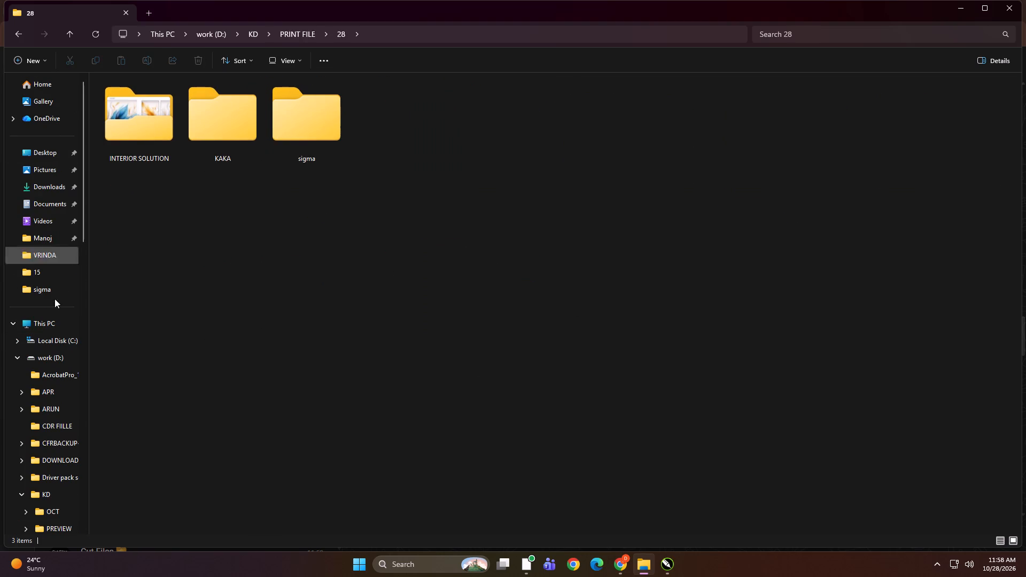
pyautogui.click(29, 65)
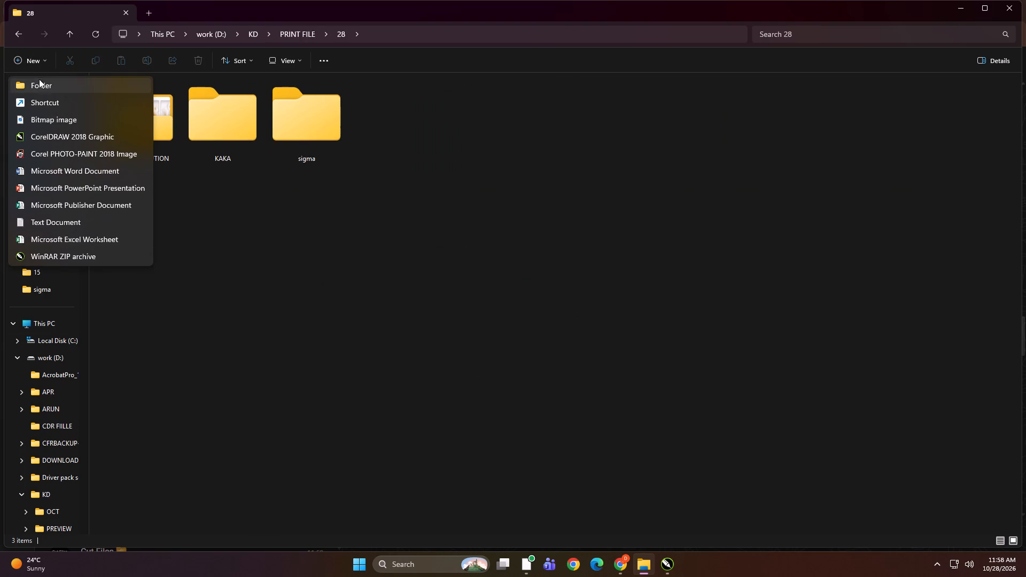
pyautogui.click(41, 83)
pyautogui.write('PRINT OKKK')
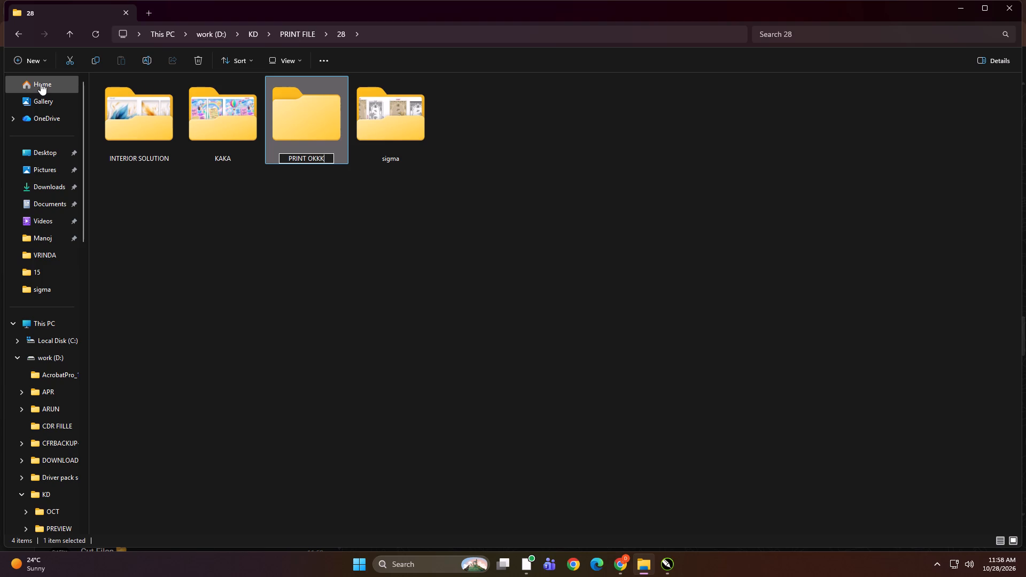
pyautogui.press('Return')
# Move the INTERIOR SOLUTION, KAKA and sigma folders into the PRINT OKKK folder.
pyautogui.click(145, 219)
pyautogui.click(127, 101)
pyautogui.keyDown('ctrl'); pyautogui.click(227, 127); pyautogui.keyUp('ctrl')
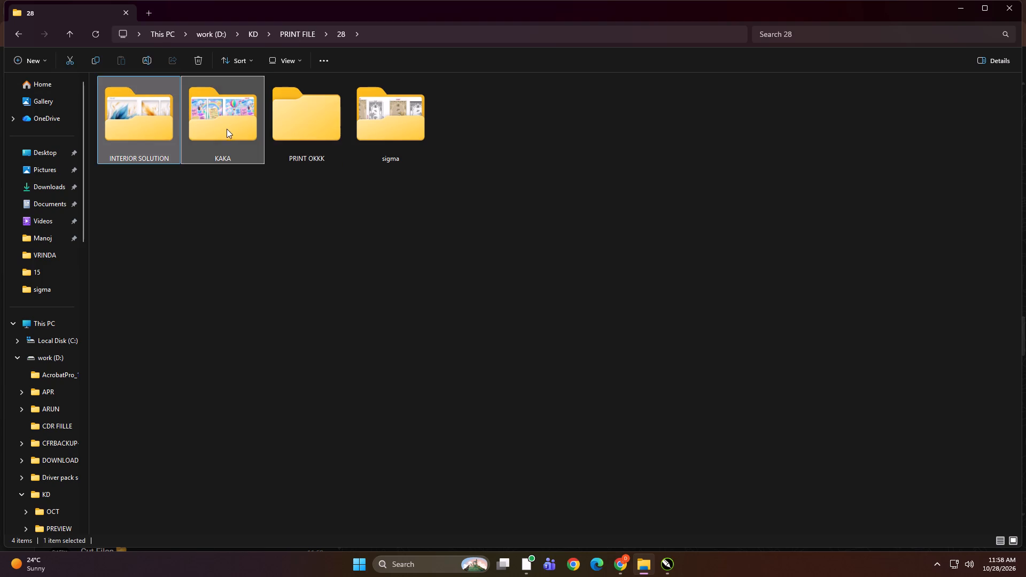
pyautogui.keyDown('ctrl'); pyautogui.click(380, 129); pyautogui.keyUp('ctrl')
pyautogui.hotkey('ctrl', 'x')
pyautogui.doubleClick(287, 92)
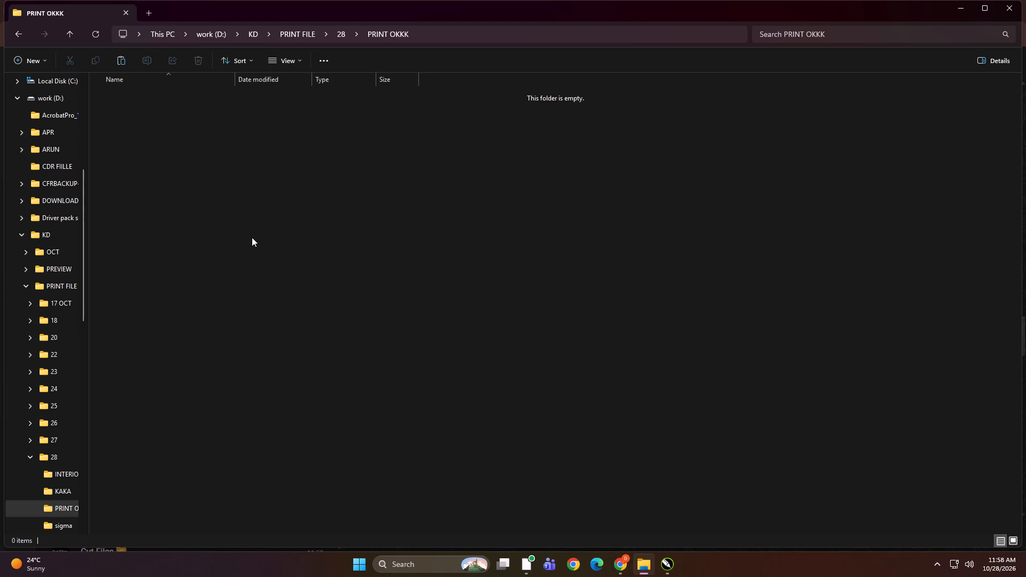
pyautogui.rightClick(252, 237)
pyautogui.click(264, 254)
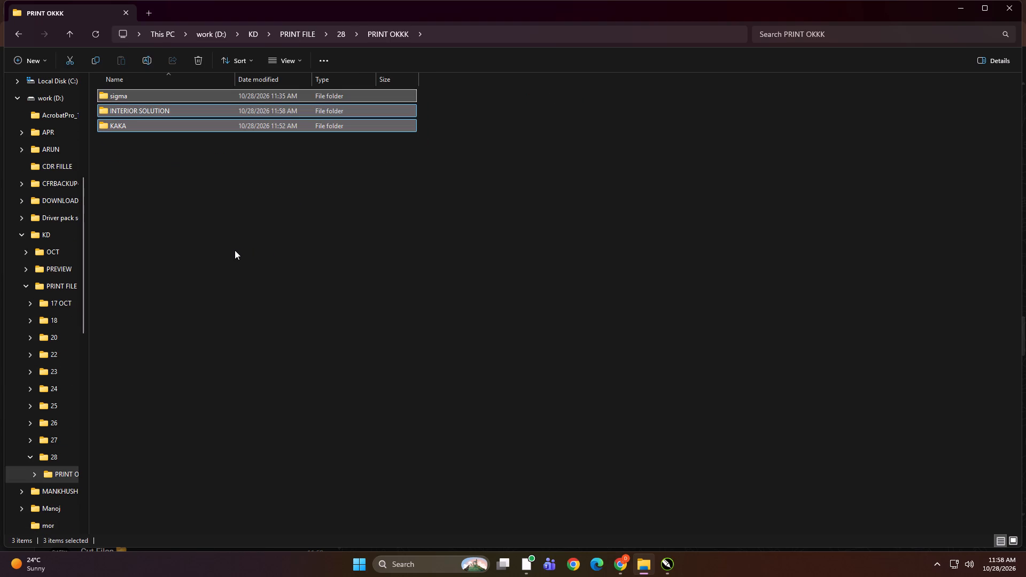
# Copy the three folders in PRINT OKKK and create a folder named 28 in the DIGITECH_SHAREDRIVE Print folder.
pyautogui.hotkey('ctrl', 'c')
pyautogui.hotkey('ctrl', 'c')
pyautogui.scroll(5, 40, 328)
pyautogui.click(40, 331)
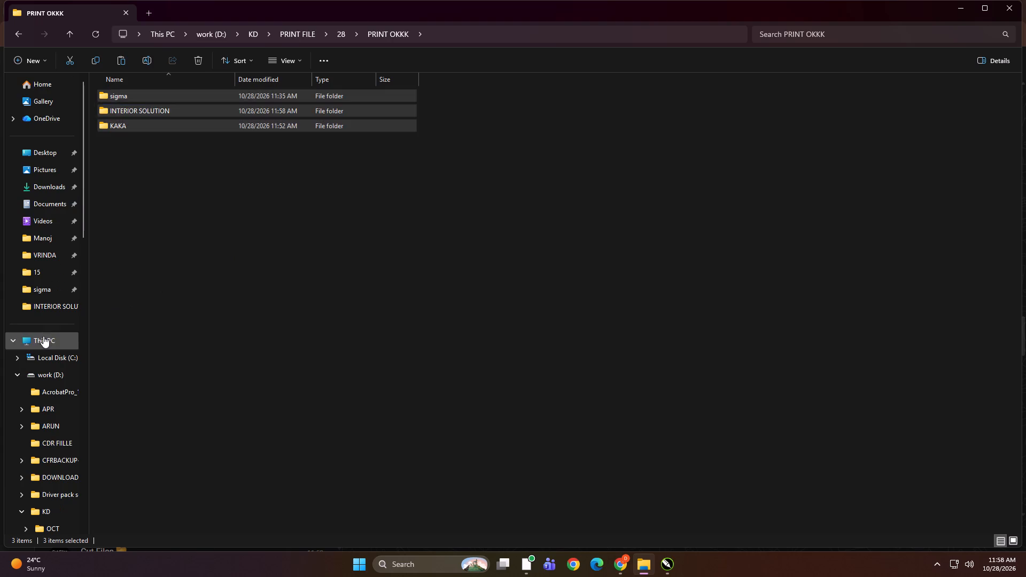
pyautogui.click(43, 336)
pyautogui.doubleClick(159, 351)
pyautogui.doubleClick(556, 170)
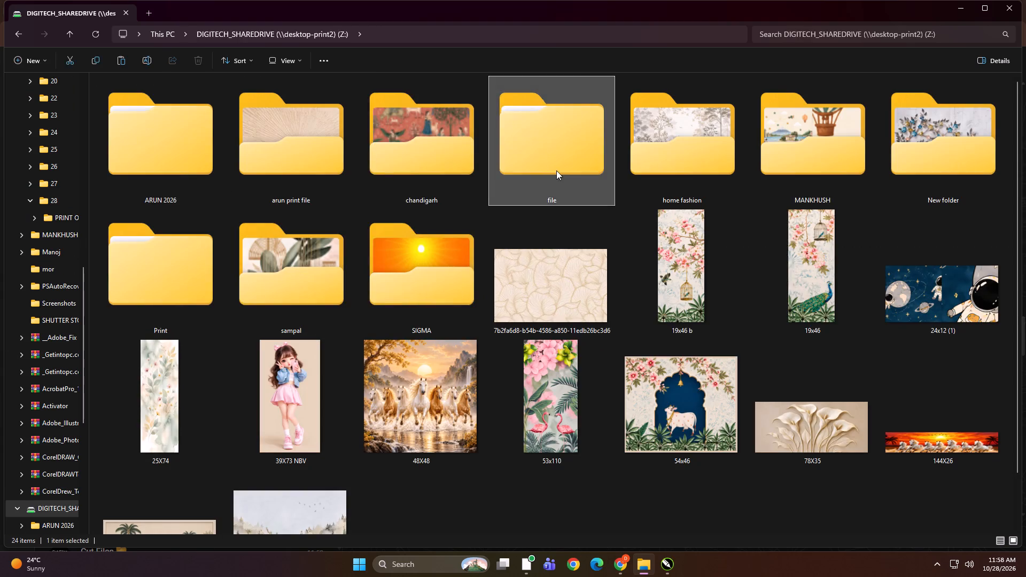
pyautogui.click(930, 170)
pyautogui.click(753, 285)
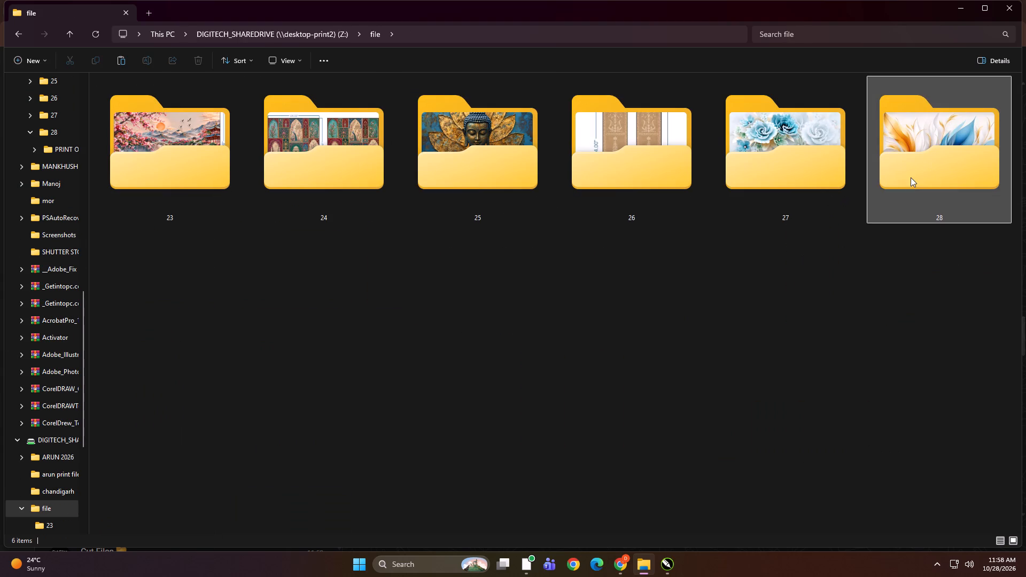
pyautogui.press('BackSpace')
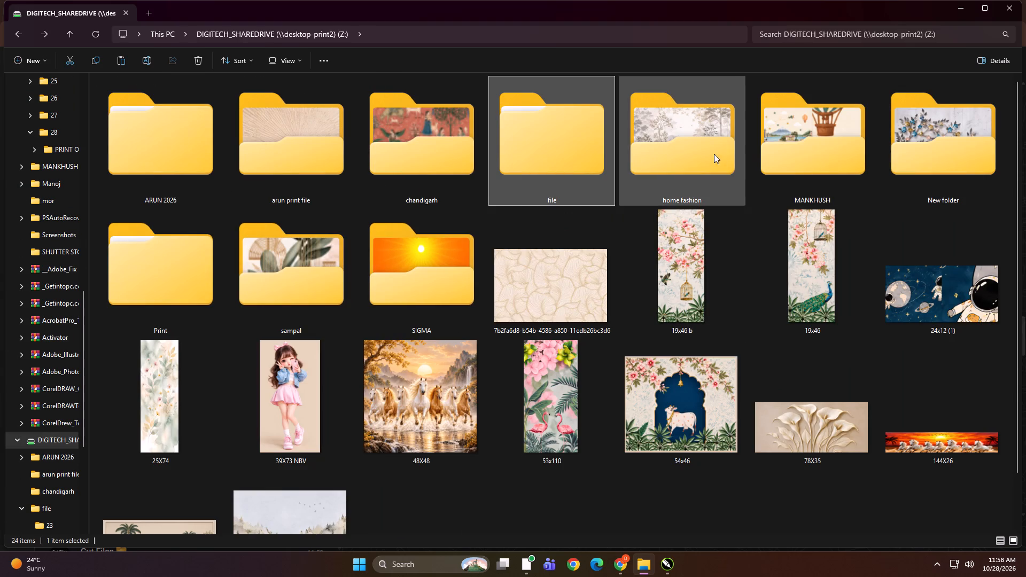
pyautogui.doubleClick(212, 264)
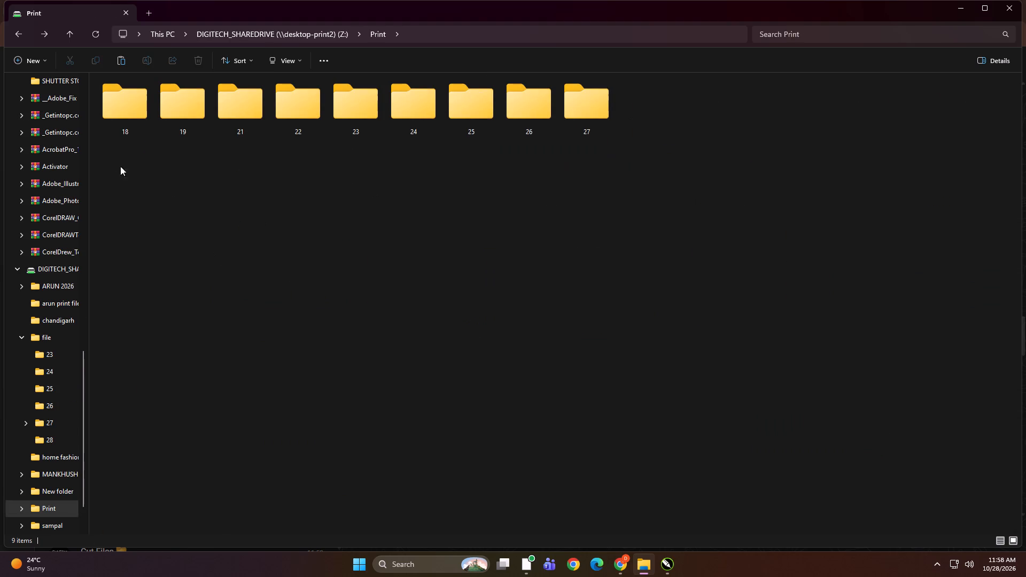
pyautogui.click(35, 61)
pyautogui.click(45, 84)
pyautogui.press('2')
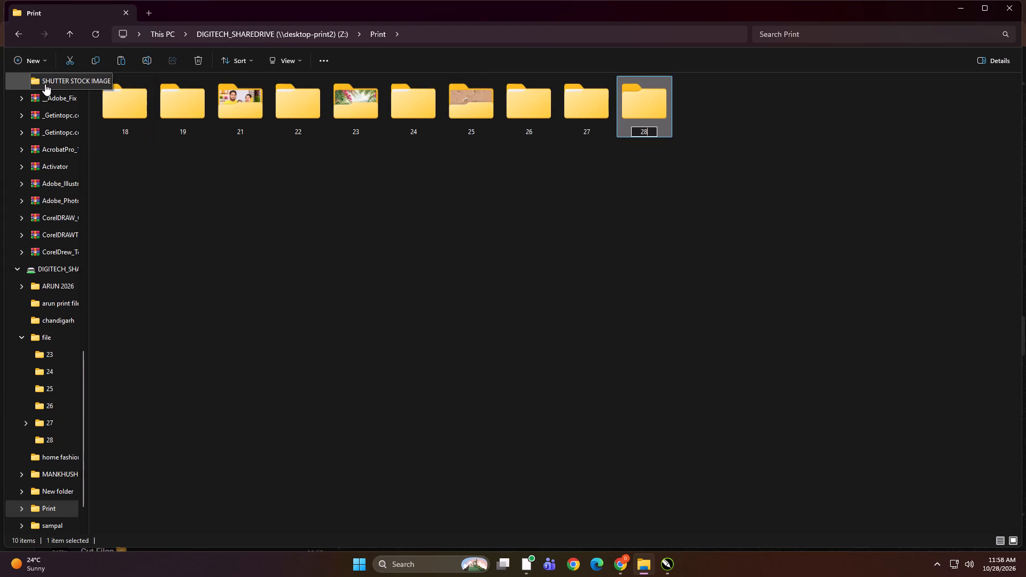
pyautogui.press('Return')
# Paste the copied sigma, INTERIOR SOLUTION and KAKA folders into the shared drive's Print folder 28.
pyautogui.doubleClick(635, 100)
pyautogui.rightClick(481, 214)
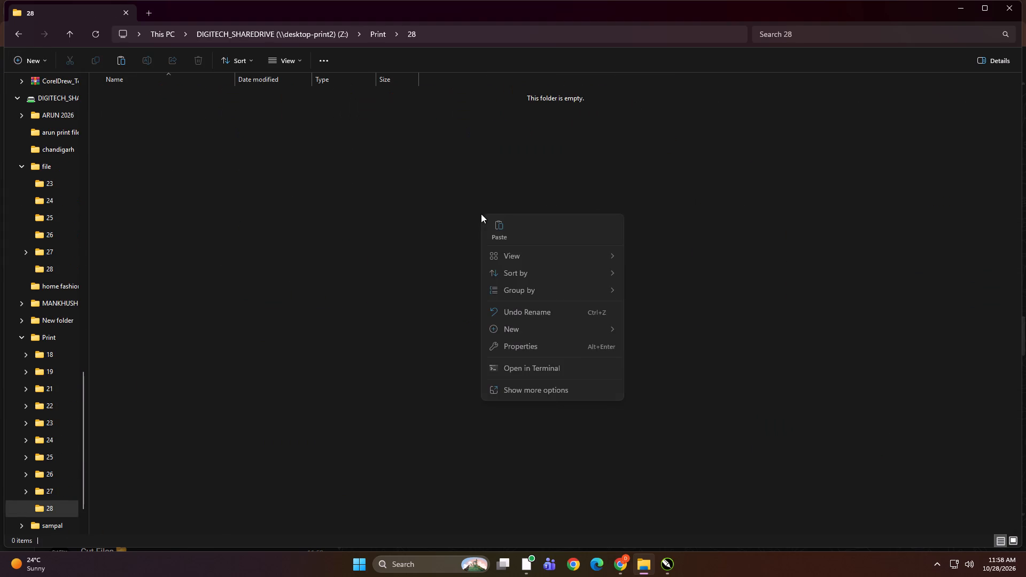
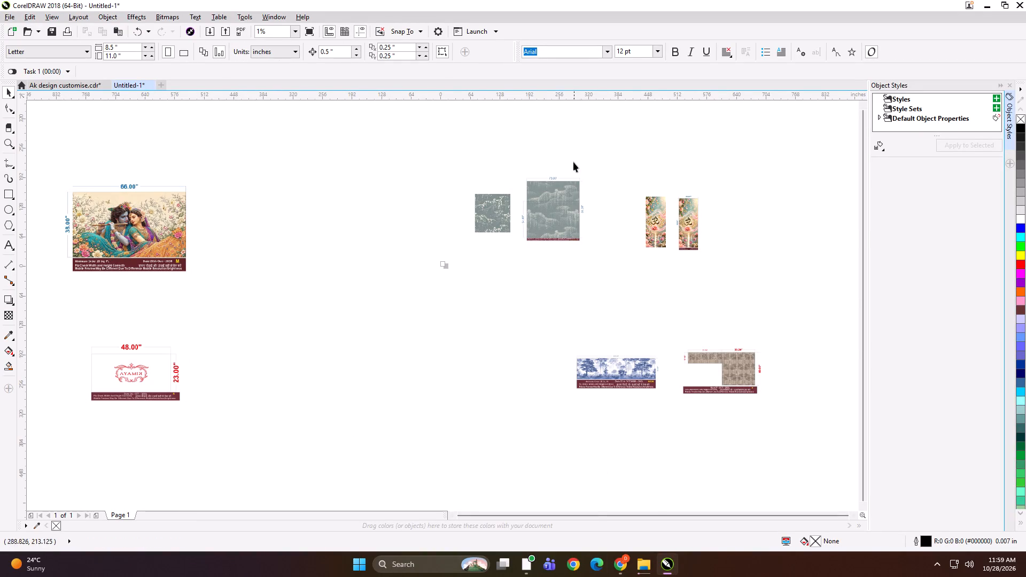
# Resize the grey-green pattern bitmap beside the 78 by 84 inch preview to 78 inches wide and 84 inches high.
pyautogui.scroll(1, 573, 161)
pyautogui.scroll(1, 551, 255)
pyautogui.scroll(-1, 553, 235)
pyautogui.click(411, 262)
pyautogui.scroll(1, 501, 248)
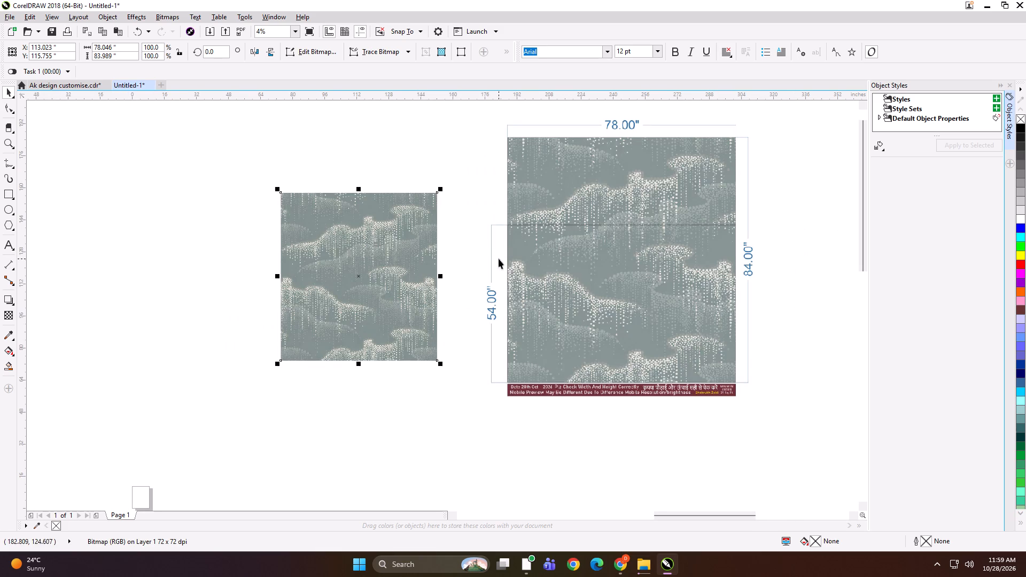
pyautogui.moveTo(128, 48); pyautogui.dragTo(82, 47)
pyautogui.write('78')
pyautogui.press('Tab')
pyautogui.press('6')
pyautogui.press('BackSpace')
pyautogui.press('8')
pyautogui.press('Return')
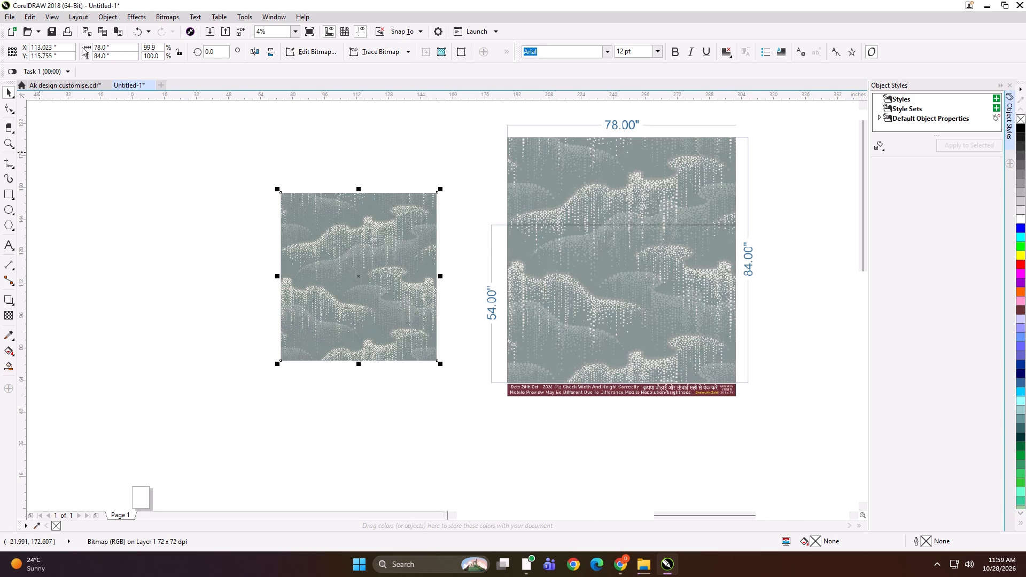
# Add a rectangle outline of 78 by 84 inches exactly around the resized pattern bitmap.
pyautogui.keyDown('shift'); pyautogui.doubleClick(9, 195); pyautogui.keyUp('shift')
pyautogui.hotkey('shift', 'space')
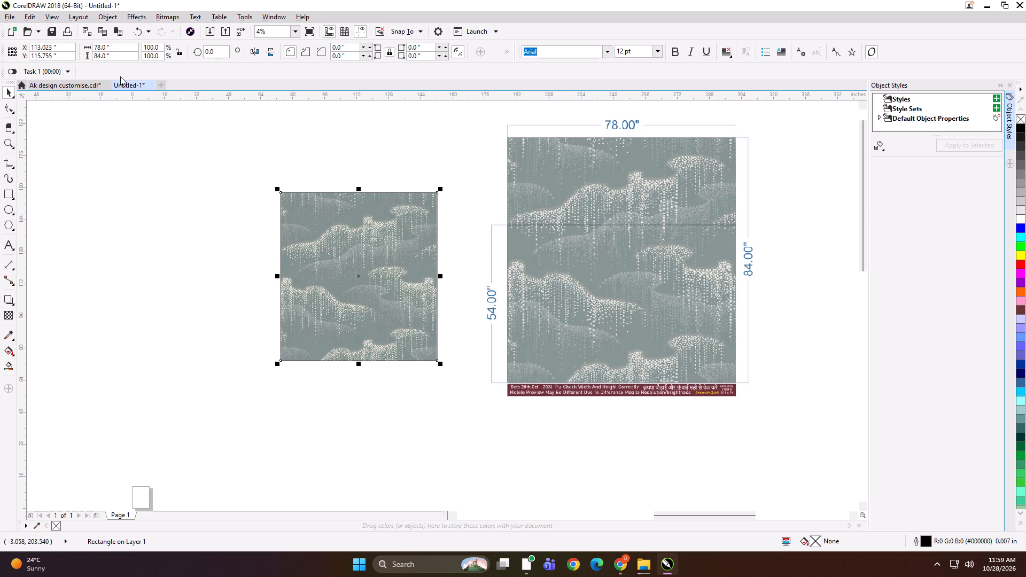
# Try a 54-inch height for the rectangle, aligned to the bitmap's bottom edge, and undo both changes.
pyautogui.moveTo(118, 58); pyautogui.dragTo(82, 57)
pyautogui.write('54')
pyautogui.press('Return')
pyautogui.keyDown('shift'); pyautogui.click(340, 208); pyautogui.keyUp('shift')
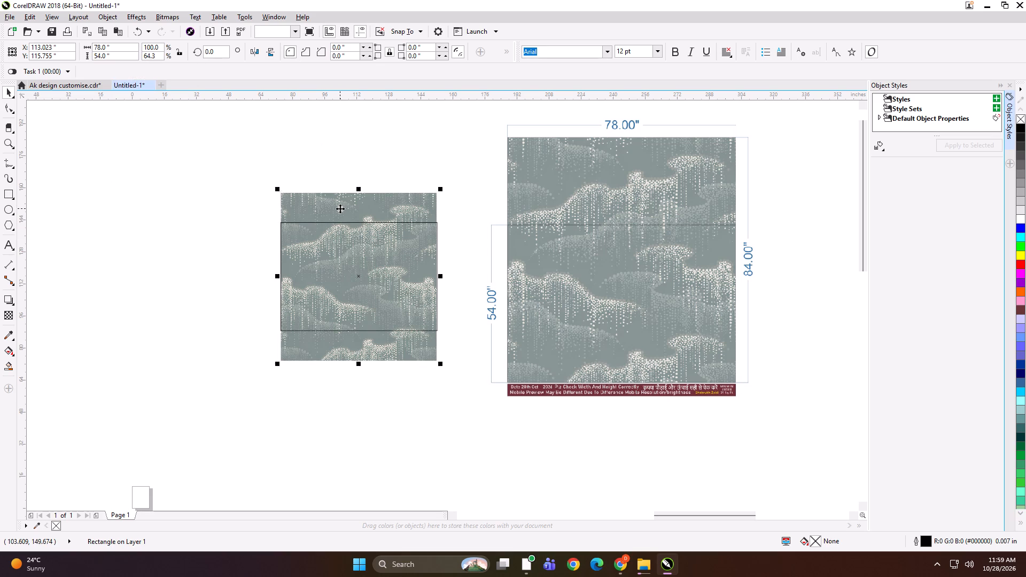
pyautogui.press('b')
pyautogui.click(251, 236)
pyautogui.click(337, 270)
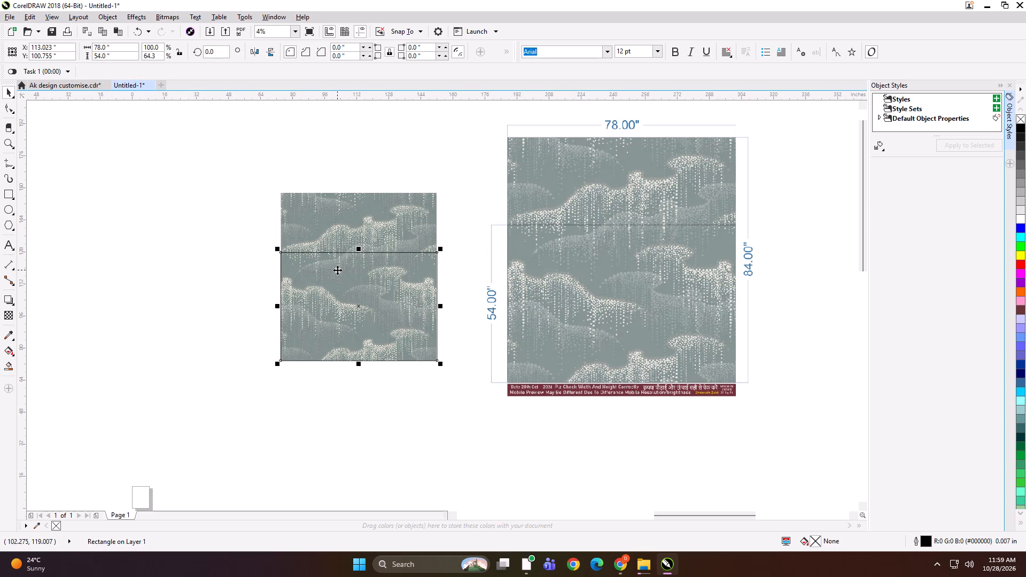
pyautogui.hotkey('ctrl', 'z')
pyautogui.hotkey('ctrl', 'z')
# Set the width of the rectangle over the pattern bitmap to 1 inch, making a full-height vertical strip.
pyautogui.click(179, 258)
pyautogui.click(387, 244)
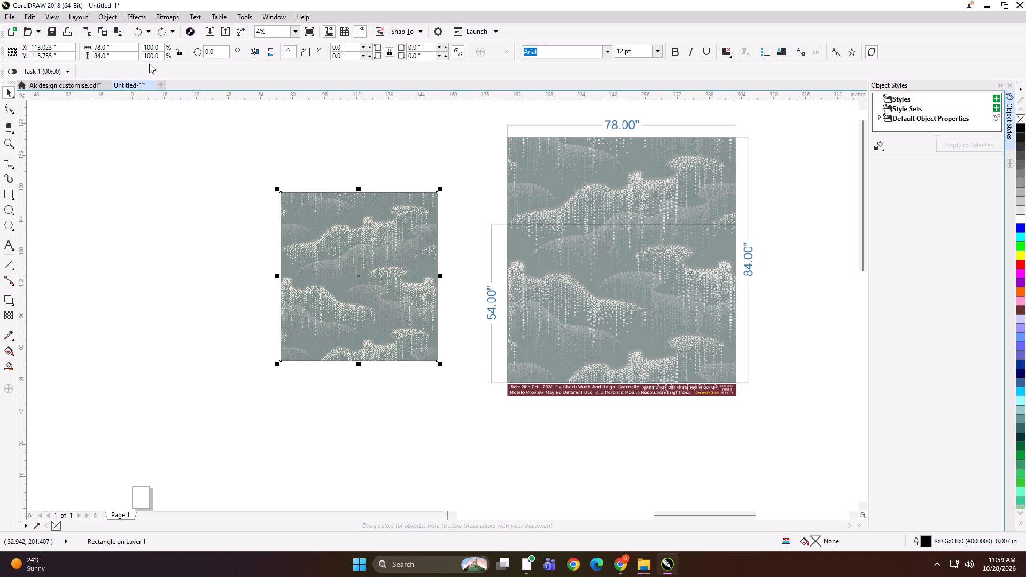
pyautogui.moveTo(128, 45); pyautogui.dragTo(100, 45)
pyautogui.hotkey('ctrl', 'a')
pyautogui.hotkey('ctrl', '4')
pyautogui.press('1')
pyautogui.press('Return')
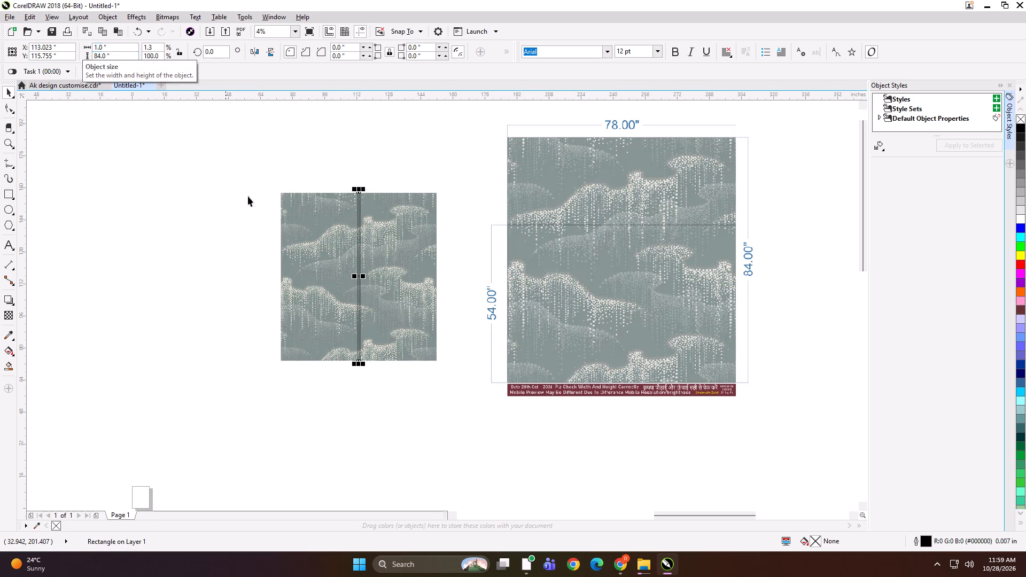
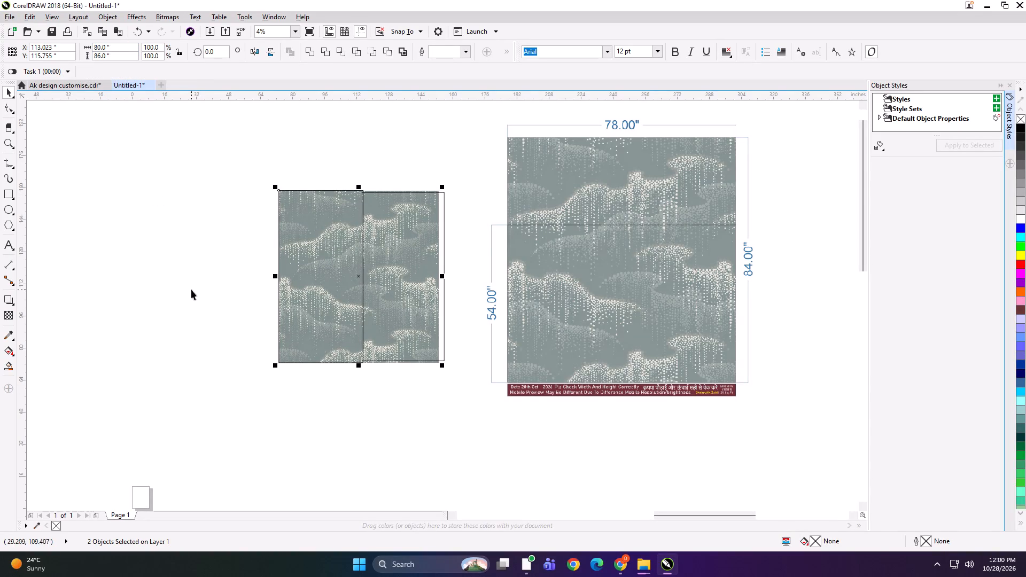
# Delete the right-hand of the two panel rectangles lying over the smaller pattern bitmap.
pyautogui.click(191, 290)
pyautogui.click(317, 278)
pyautogui.click(404, 274)
pyautogui.press('Delete')
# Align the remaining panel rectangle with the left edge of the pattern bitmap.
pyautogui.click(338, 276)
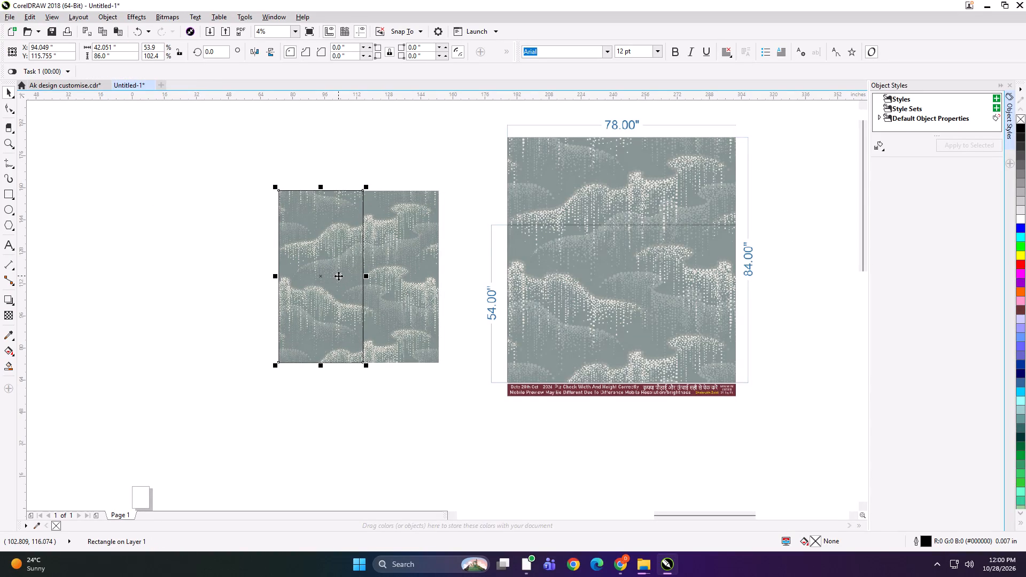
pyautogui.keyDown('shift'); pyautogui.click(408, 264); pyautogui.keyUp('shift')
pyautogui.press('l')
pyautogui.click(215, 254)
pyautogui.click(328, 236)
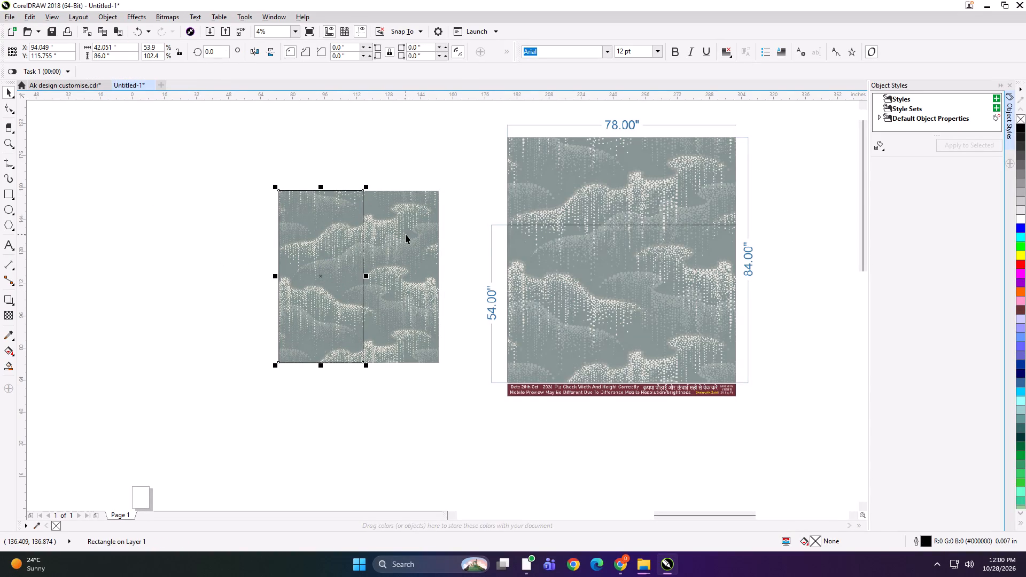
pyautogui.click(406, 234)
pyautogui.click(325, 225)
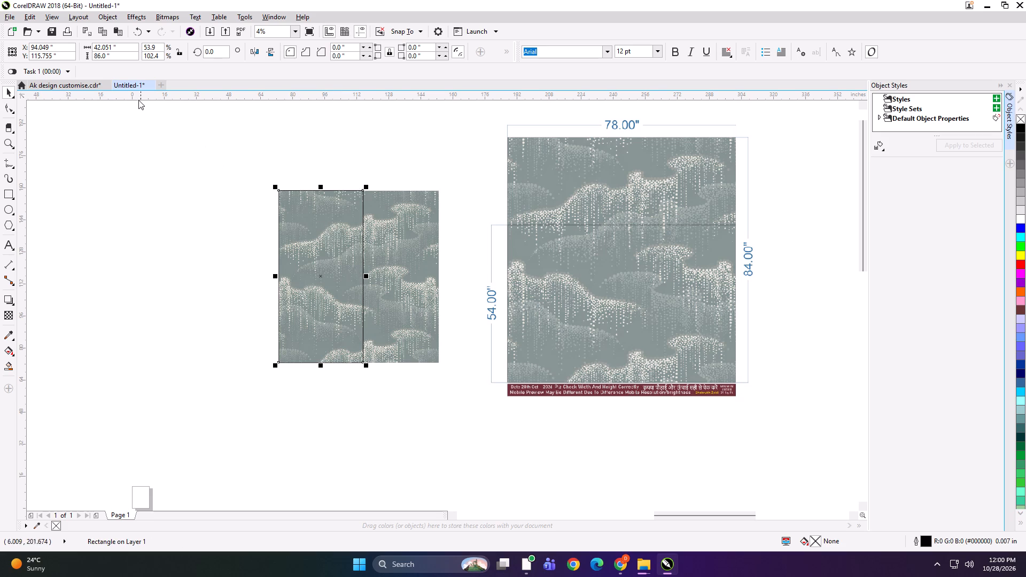
# Resize the smaller pattern bitmap to 79 inches wide and 85 inches high.
pyautogui.click(400, 214)
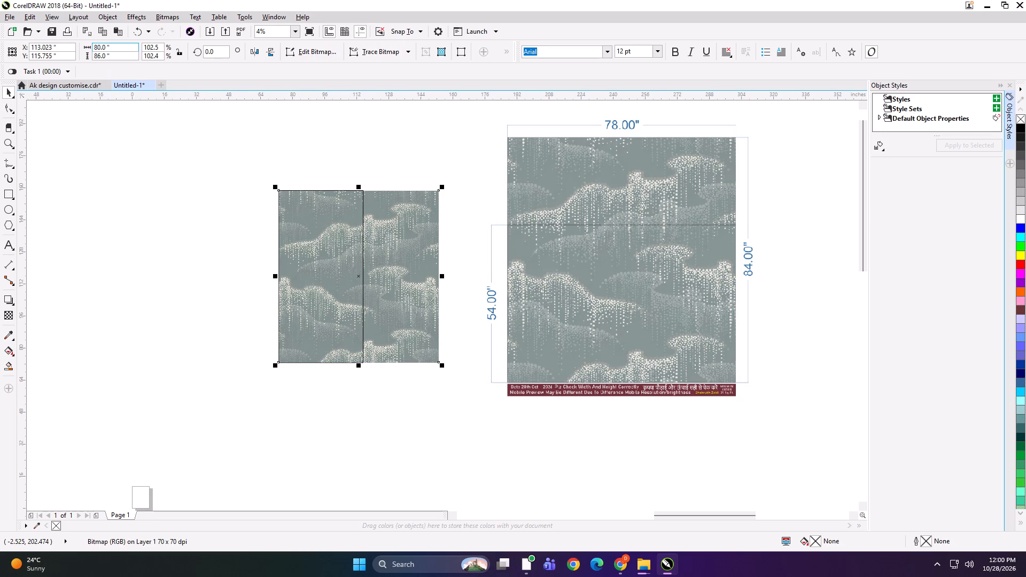
pyautogui.moveTo(119, 44); pyautogui.dragTo(80, 49)
pyautogui.press('7')
pyautogui.press('Tab')
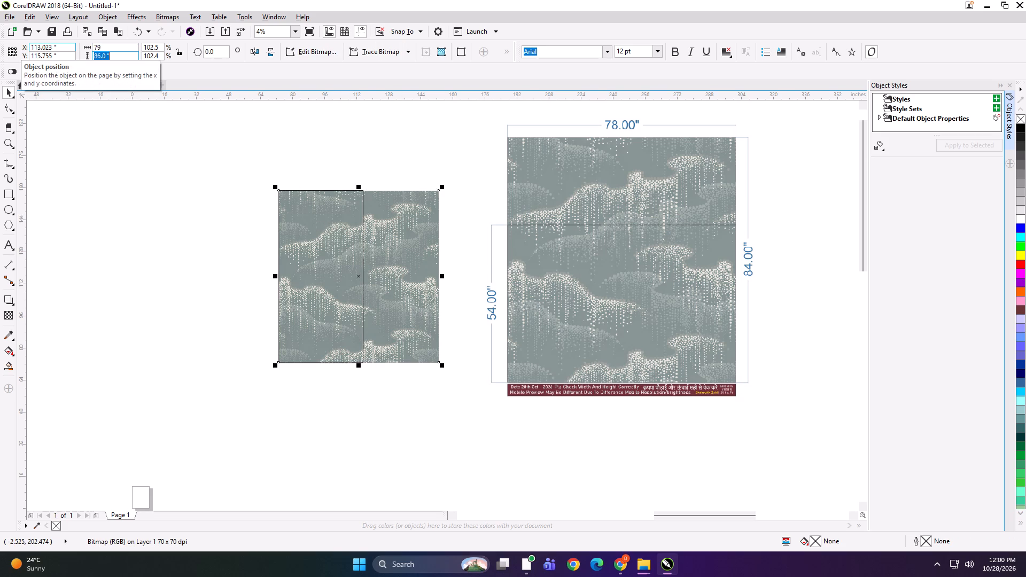
pyautogui.write('84')
pyautogui.press('Return')
pyautogui.click(180, 212)
pyautogui.click(393, 253)
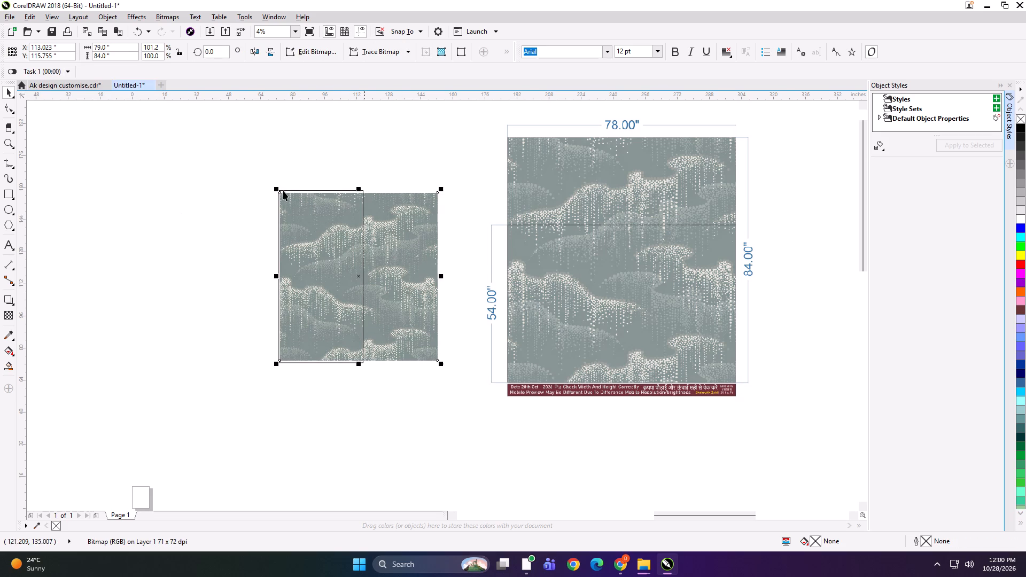
pyautogui.click(111, 46)
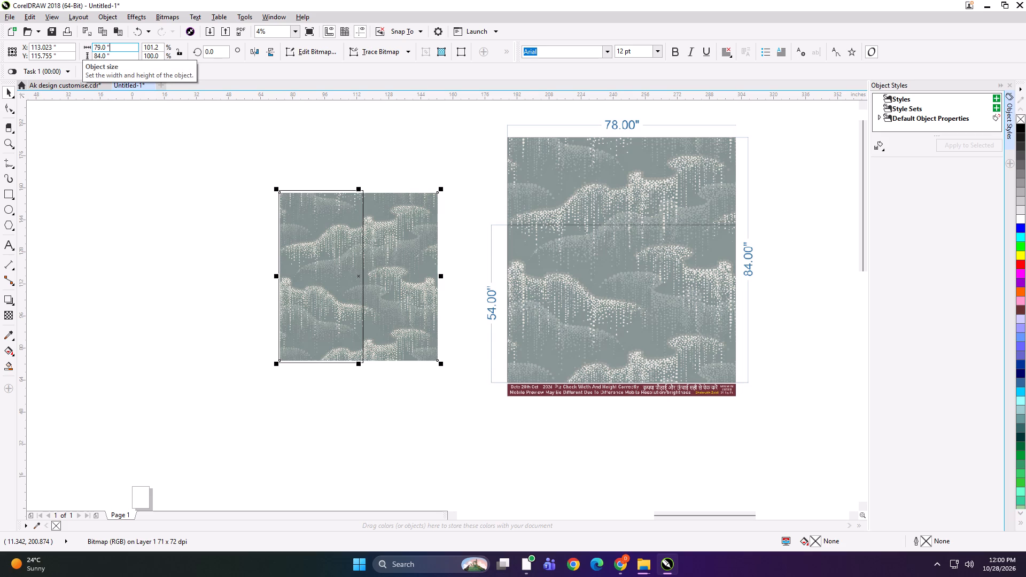
pyautogui.press('Tab')
pyautogui.press('Right')
pyautogui.press('1')
pyautogui.press('Return')
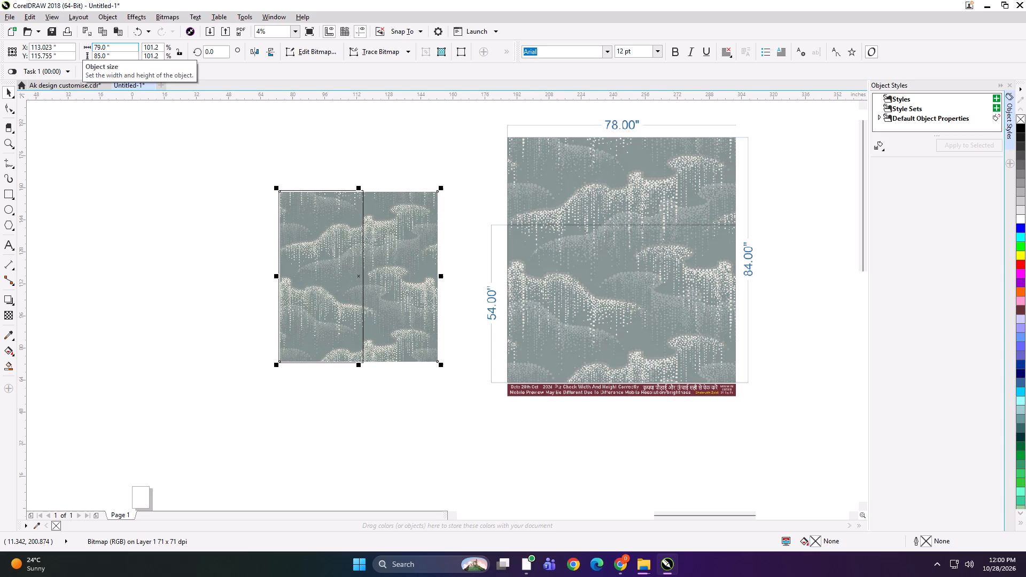
# Delete the leftover panel rectangle over the left part of the pattern bitmap.
pyautogui.moveTo(185, 232); pyautogui.dragTo(212, 234)
pyautogui.click(338, 231)
pyautogui.press('Delete')
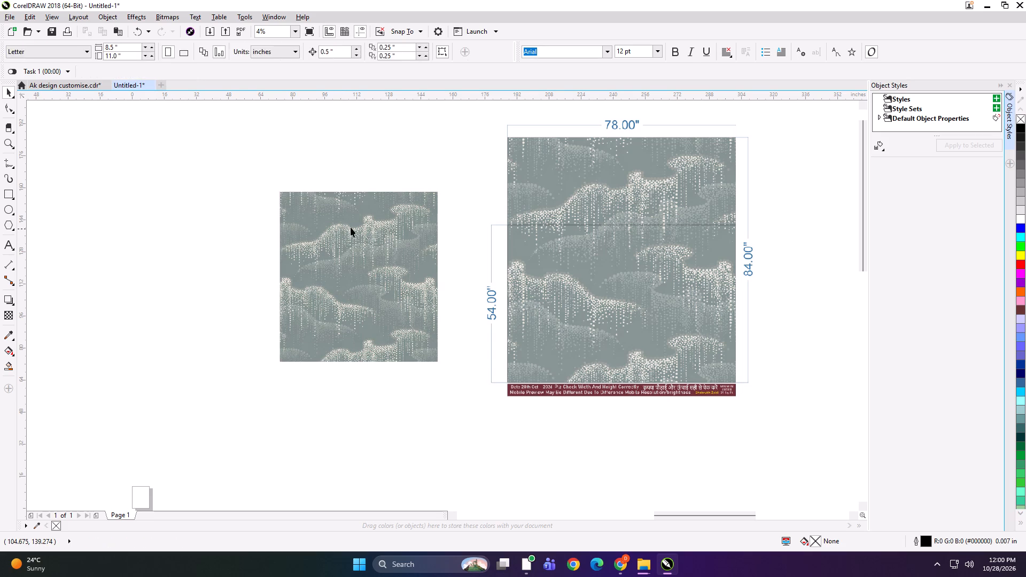
# Add a rectangle outline of 79 by 85 inches exactly around the pattern bitmap.
pyautogui.click(363, 227)
pyautogui.keyDown('shift'); pyautogui.doubleClick(2, 190); pyautogui.keyUp('shift')
pyautogui.press('space')
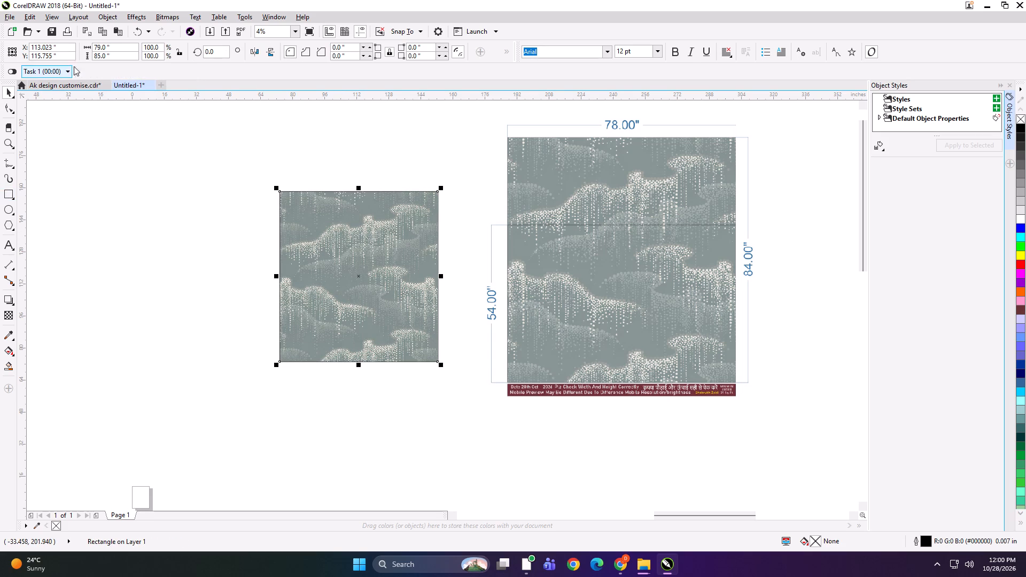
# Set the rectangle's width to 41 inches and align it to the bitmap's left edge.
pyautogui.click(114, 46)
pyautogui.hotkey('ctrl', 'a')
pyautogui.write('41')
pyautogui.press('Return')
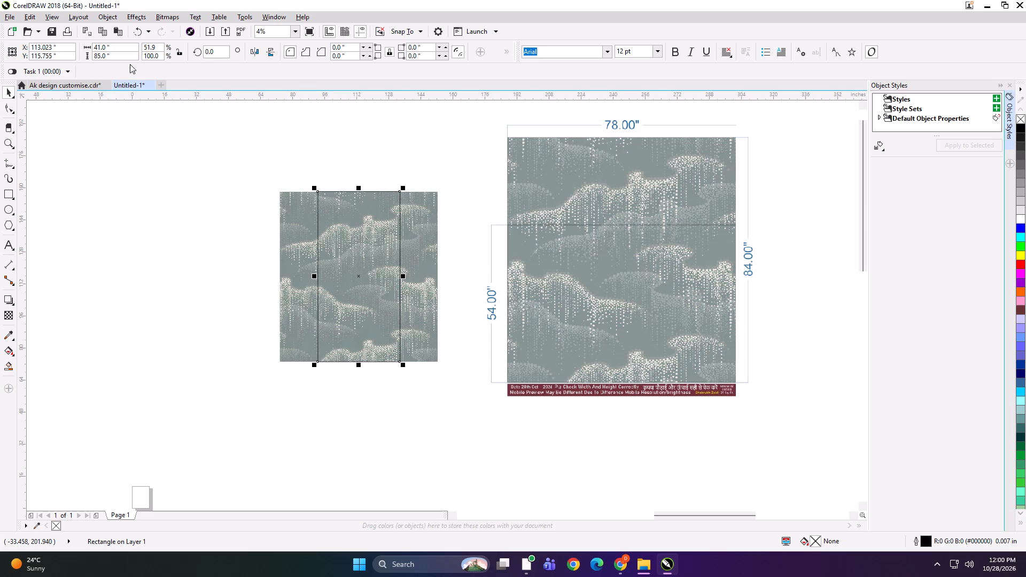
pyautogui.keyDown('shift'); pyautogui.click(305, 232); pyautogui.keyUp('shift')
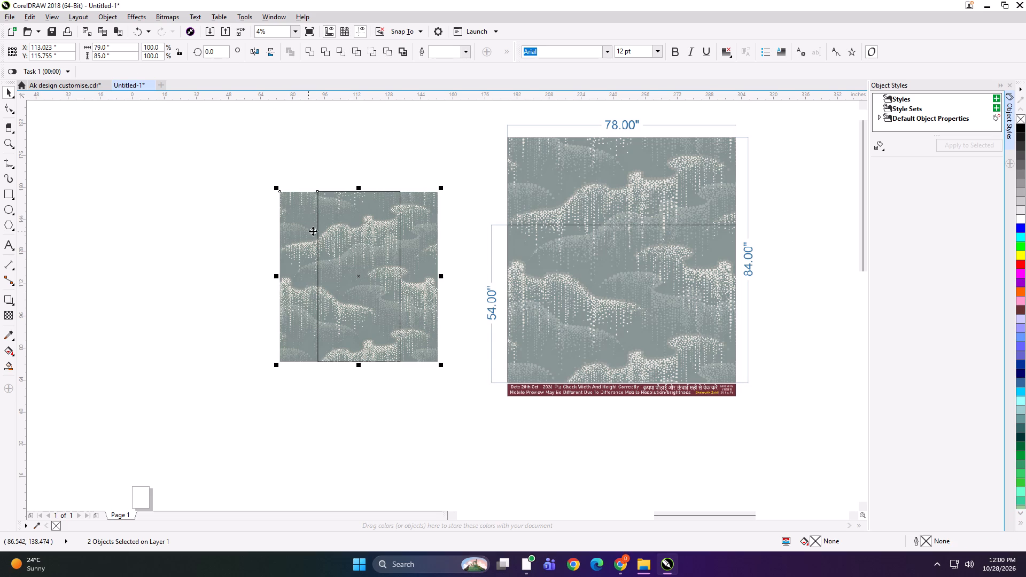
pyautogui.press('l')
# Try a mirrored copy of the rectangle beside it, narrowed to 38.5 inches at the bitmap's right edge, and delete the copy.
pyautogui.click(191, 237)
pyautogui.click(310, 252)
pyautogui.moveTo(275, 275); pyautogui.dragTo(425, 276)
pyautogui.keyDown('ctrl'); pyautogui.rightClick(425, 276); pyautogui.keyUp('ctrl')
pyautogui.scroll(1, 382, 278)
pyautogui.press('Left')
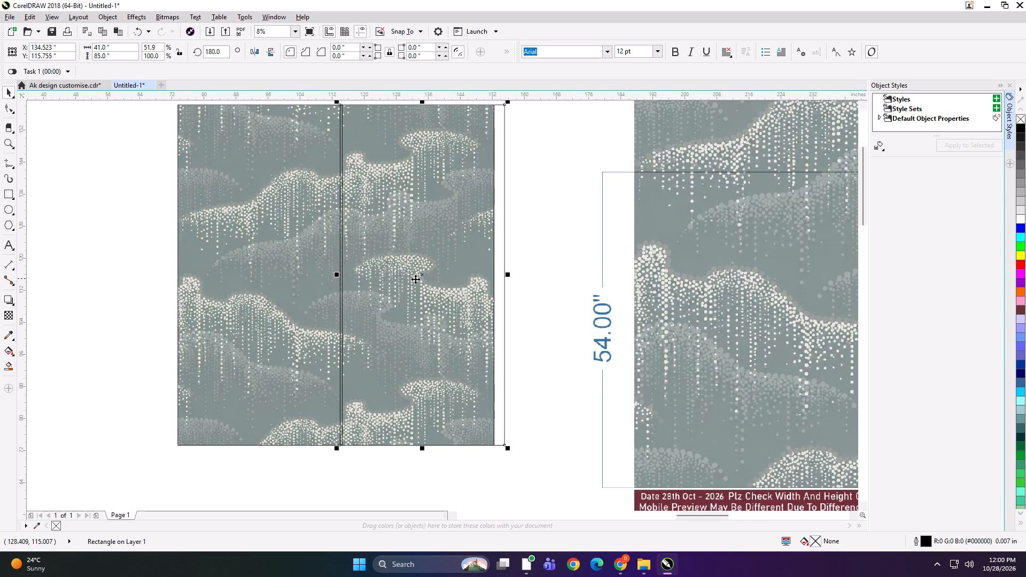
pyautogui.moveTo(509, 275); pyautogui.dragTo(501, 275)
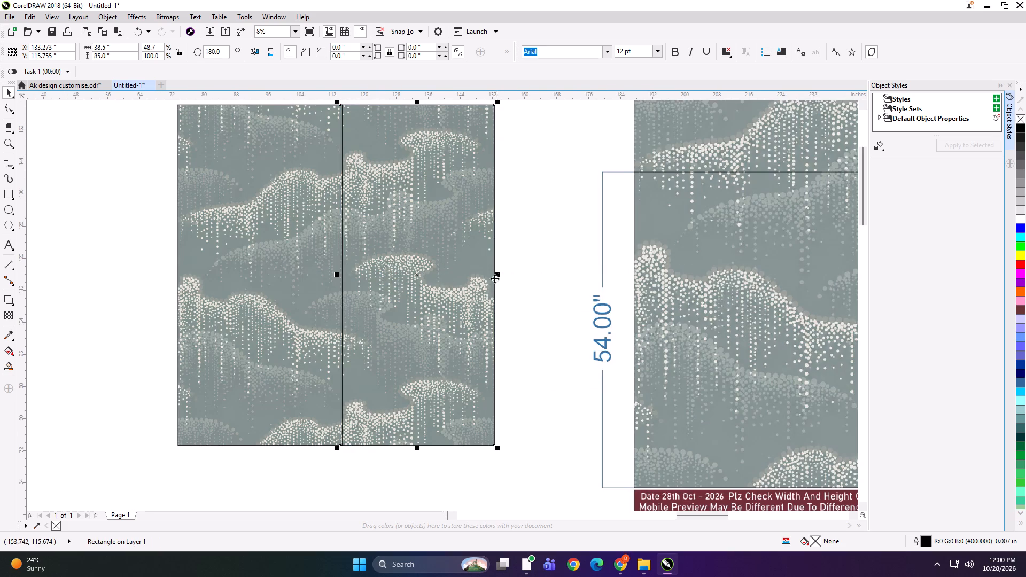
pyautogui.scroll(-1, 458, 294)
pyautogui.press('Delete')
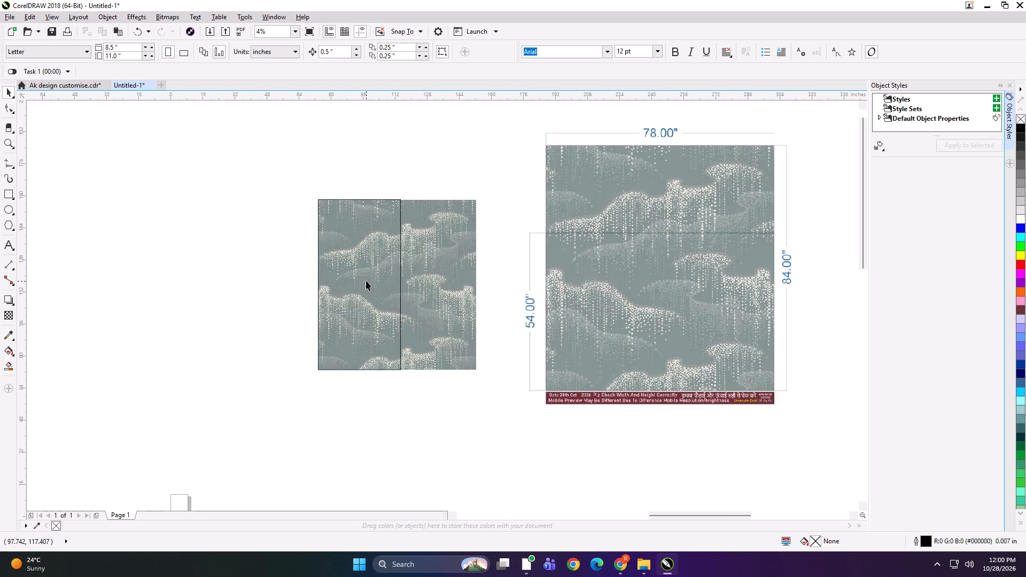
# Set the panel rectangle's width to 49 inches and align it to the bitmap's left edge.
pyautogui.click(366, 280)
pyautogui.moveTo(114, 49); pyautogui.dragTo(81, 49)
pyautogui.write('49')
pyautogui.press('Return')
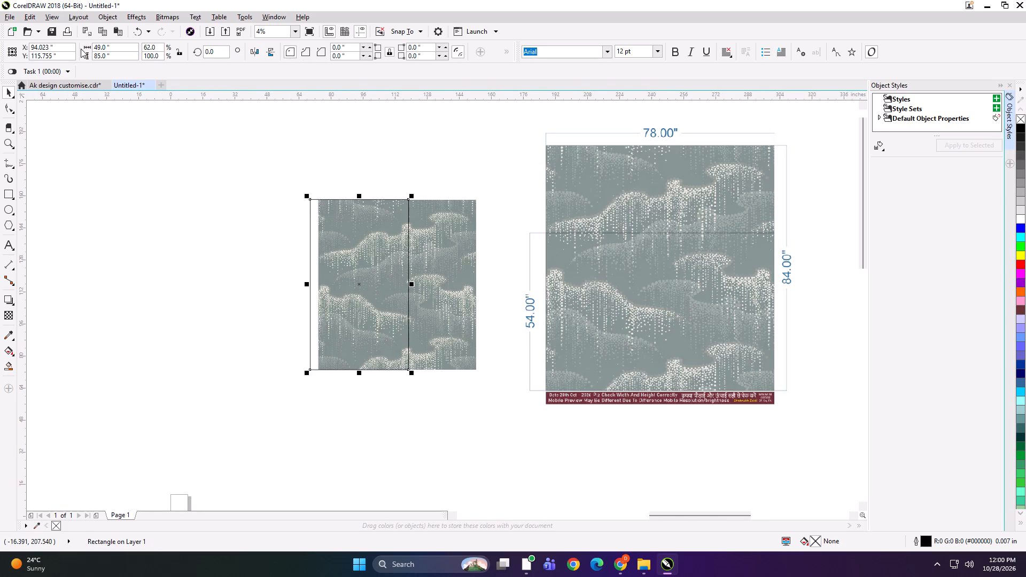
pyautogui.keyDown('shift'); pyautogui.click(447, 262); pyautogui.keyUp('shift')
pyautogui.press('l')
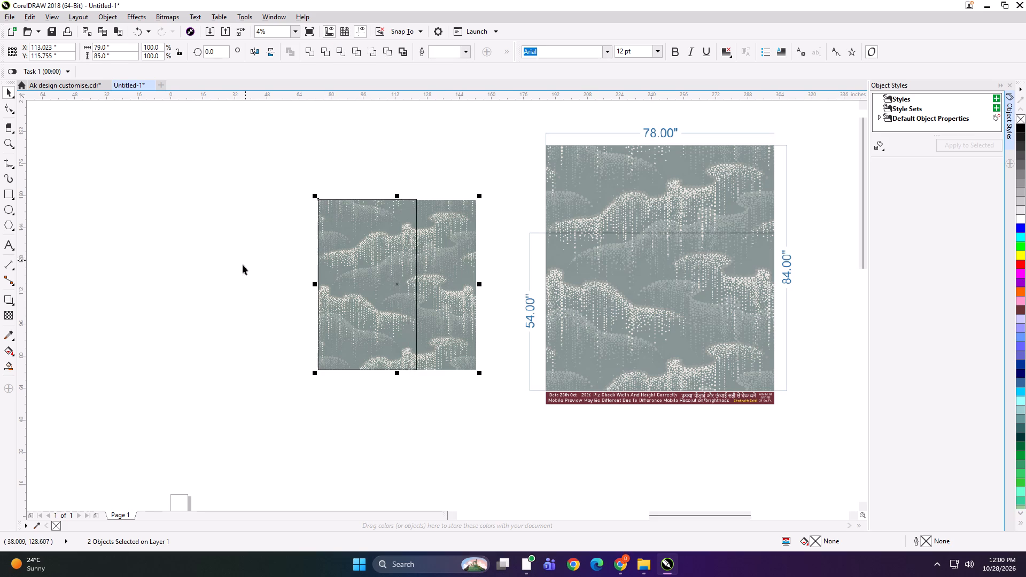
# Mirror a copy of the panel rectangle to its right and narrow it to about 30.5 inches, ending near the bitmap's right edge.
pyautogui.click(242, 265)
pyautogui.click(368, 292)
pyautogui.moveTo(314, 284); pyautogui.dragTo(469, 280)
pyautogui.keyDown('ctrl'); pyautogui.rightClick(469, 280); pyautogui.keyUp('ctrl')
pyautogui.press('Left')
pyautogui.moveTo(518, 285); pyautogui.dragTo(488, 280)
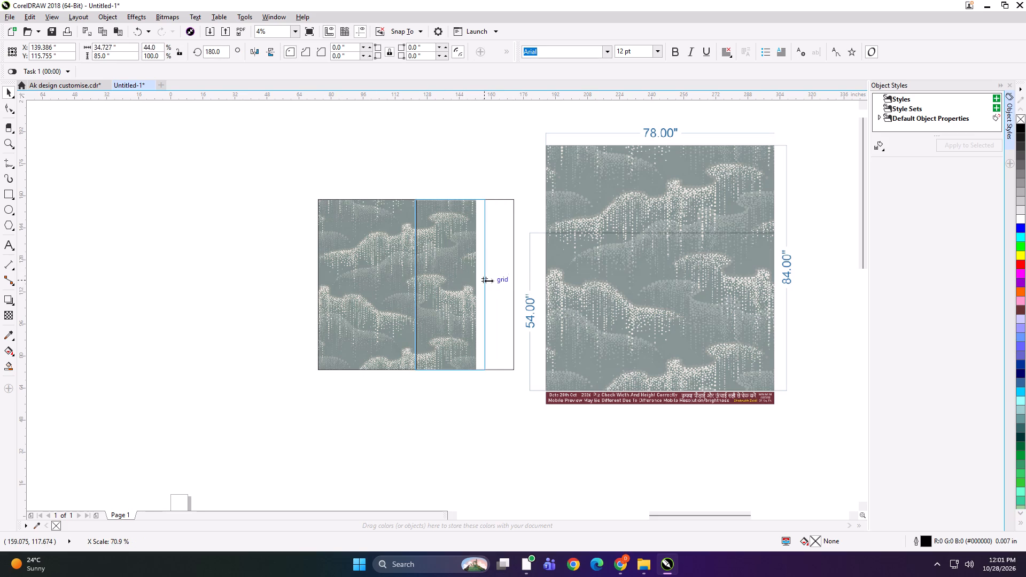
pyautogui.moveTo(488, 280); pyautogui.dragTo(481, 280)
# Group the two panel rectangles, PowerClip the pattern bitmap into the group, and ungroup it into separate panels.
pyautogui.keyDown('shift'); pyautogui.click(376, 265); pyautogui.keyUp('shift')
pyautogui.hotkey('ctrl', 'g')
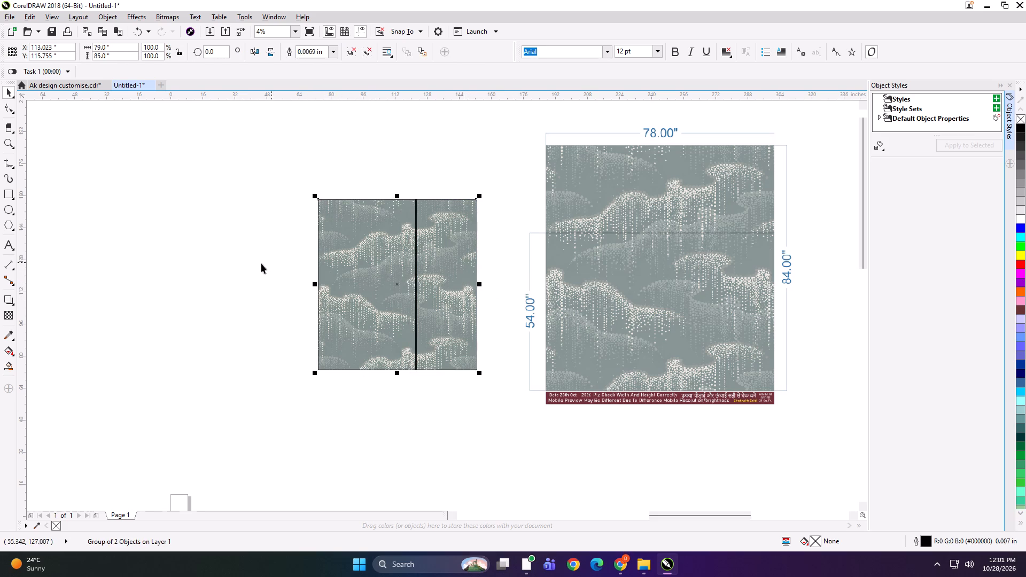
pyautogui.click(259, 263)
pyautogui.keyDown('alt'); pyautogui.click(374, 269); pyautogui.keyUp('alt')
pyautogui.hotkey('shift', 'Return')
pyautogui.click(374, 269)
pyautogui.hotkey('ctrl', 'u')
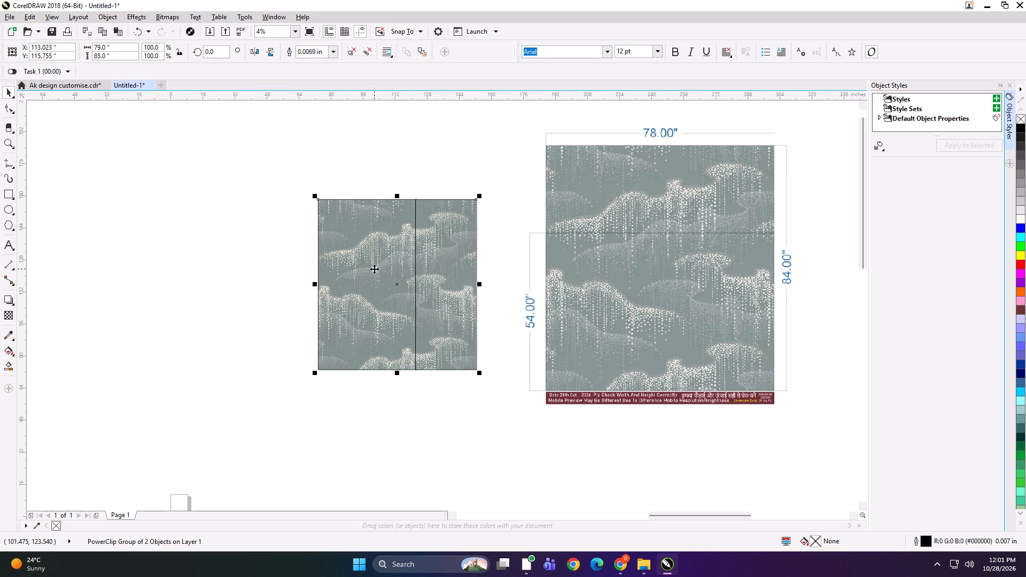
# Add the text label "78*84 PANEL 1" at the top edge of the left panel and copy it.
pyautogui.click(241, 266)
pyautogui.click(6, 243)
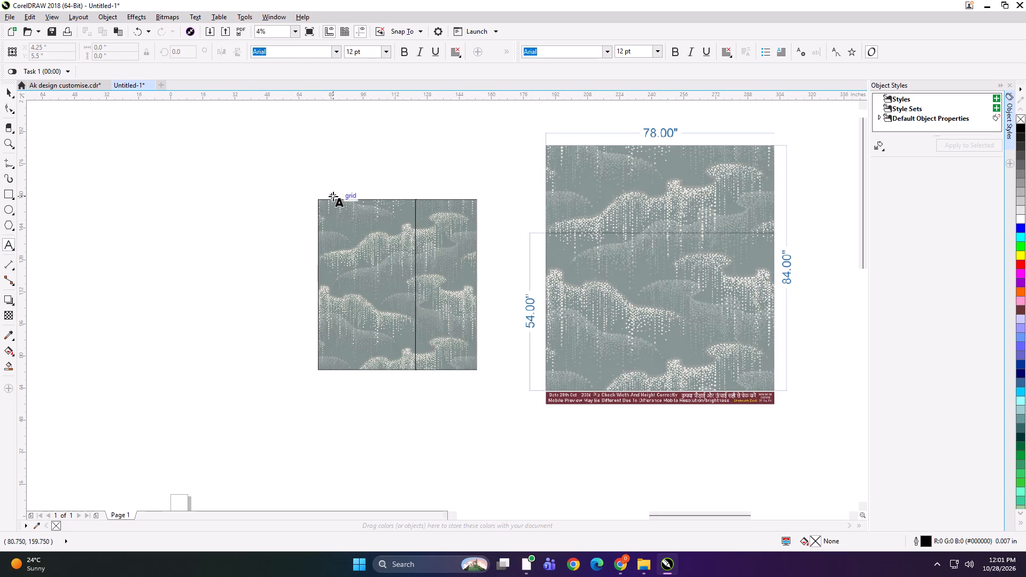
pyautogui.click(336, 197)
pyautogui.write('78*')
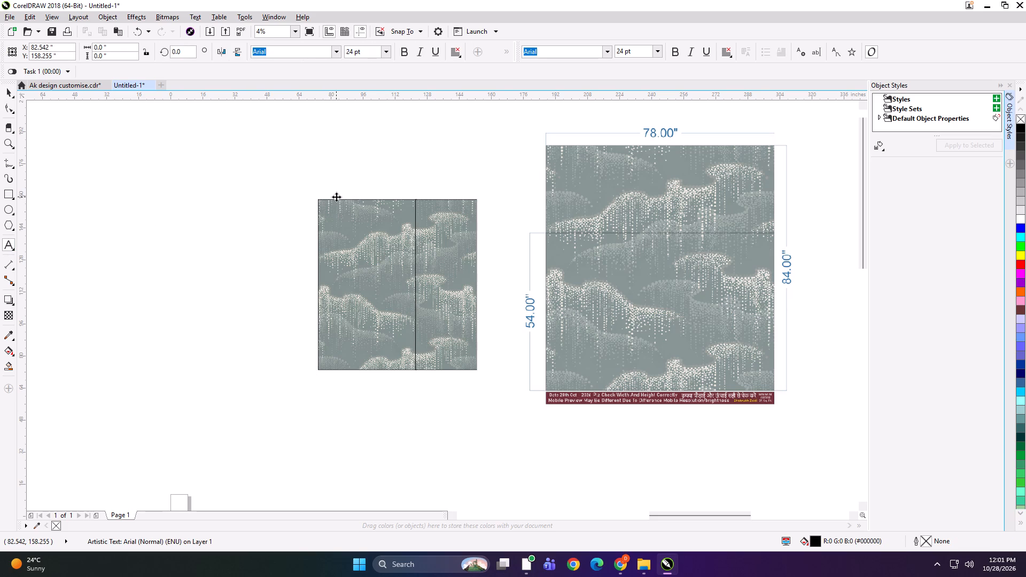
pyautogui.write('84 PANEL 1')
pyautogui.hotkey('ctrl', 'a')
pyautogui.hotkey('ctrl', 'c')
# Paste the label at the top edge of the right panel and change it to "78*84 PANEL 2".
pyautogui.scroll(3, 330, 194)
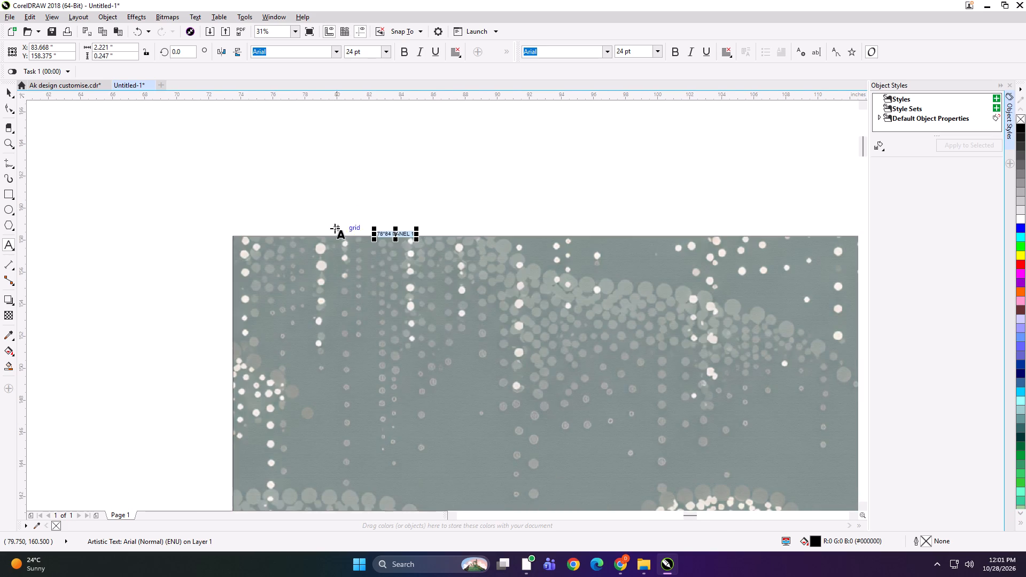
pyautogui.scroll(1, 384, 238)
pyautogui.scroll(-3, 315, 207)
pyautogui.scroll(-1, 269, 215)
pyautogui.scroll(1, 498, 216)
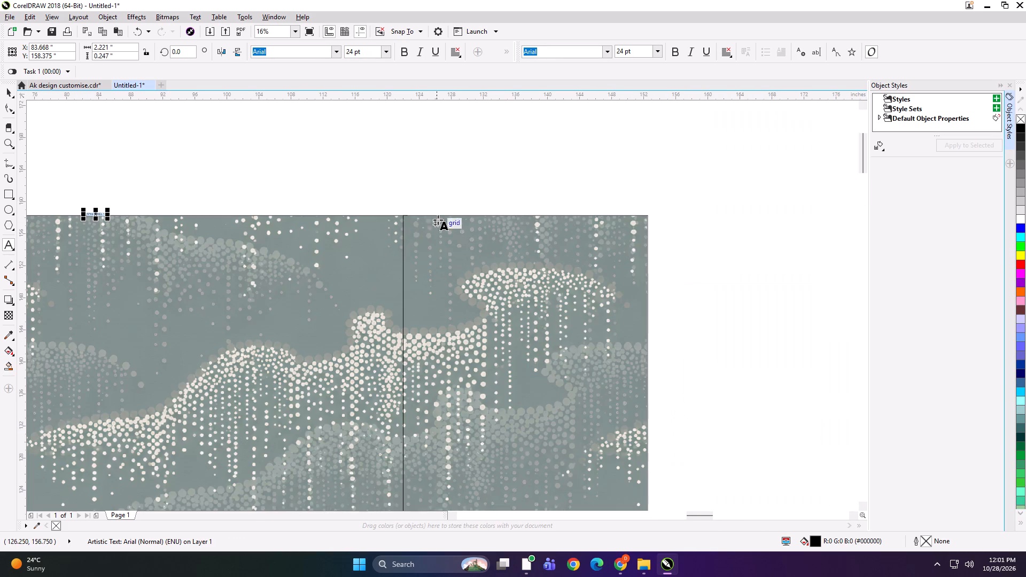
pyautogui.click(448, 214)
pyautogui.hotkey('ctrl', 'v')
pyautogui.press('BackSpace')
pyautogui.press('2')
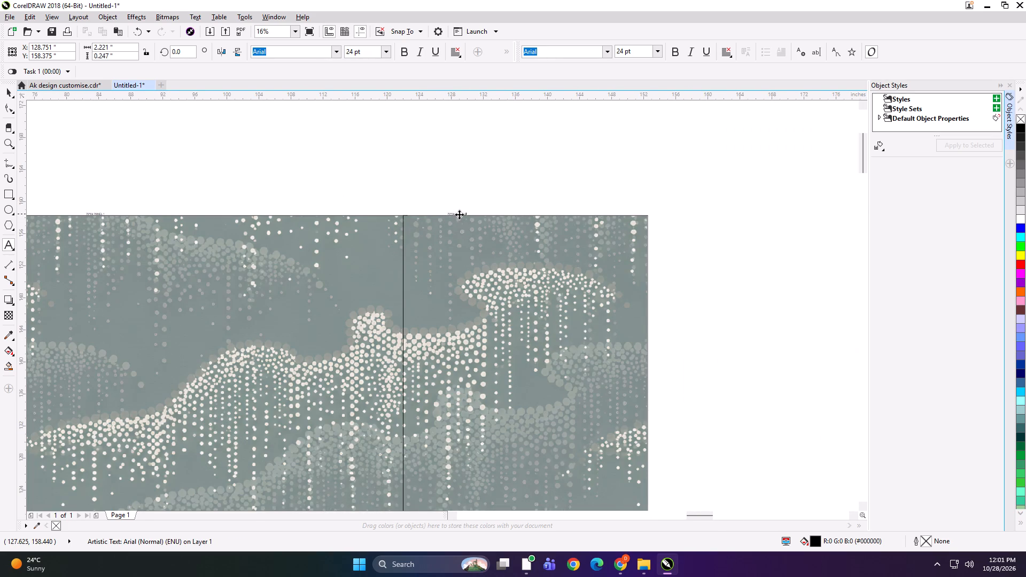
# Group the right panel with its label, and group the left panel with its label.
pyautogui.scroll(-1, 462, 214)
pyautogui.click(9, 92)
pyautogui.keyDown('shift'); pyautogui.click(479, 294); pyautogui.keyUp('shift')
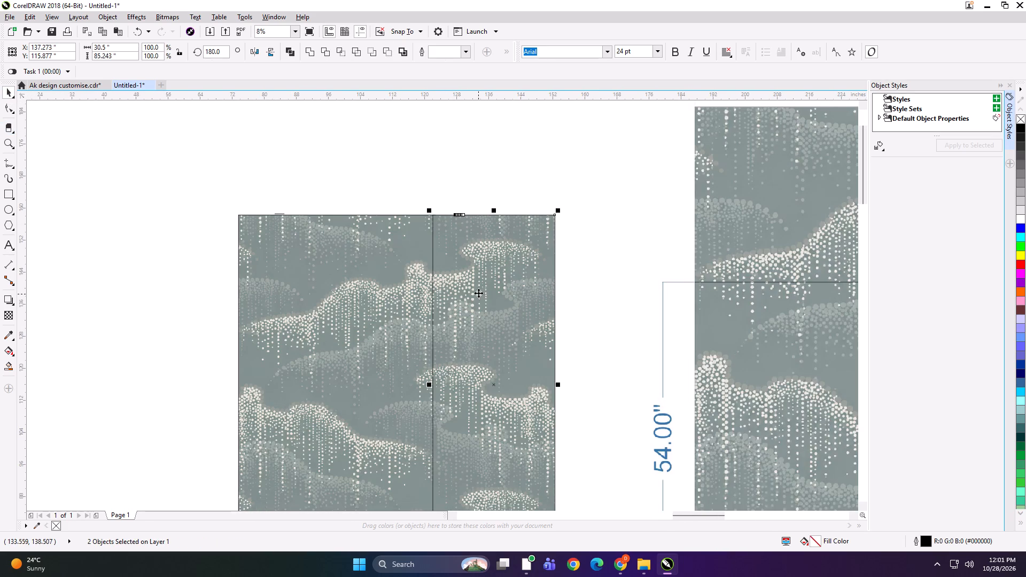
pyautogui.hotkey('ctrl', 'g')
pyautogui.scroll(-1, 491, 222)
pyautogui.moveTo(411, 189); pyautogui.dragTo(338, 285)
pyautogui.keyDown('shift'); pyautogui.click(383, 272); pyautogui.keyUp('shift')
pyautogui.hotkey('ctrl', 'g')
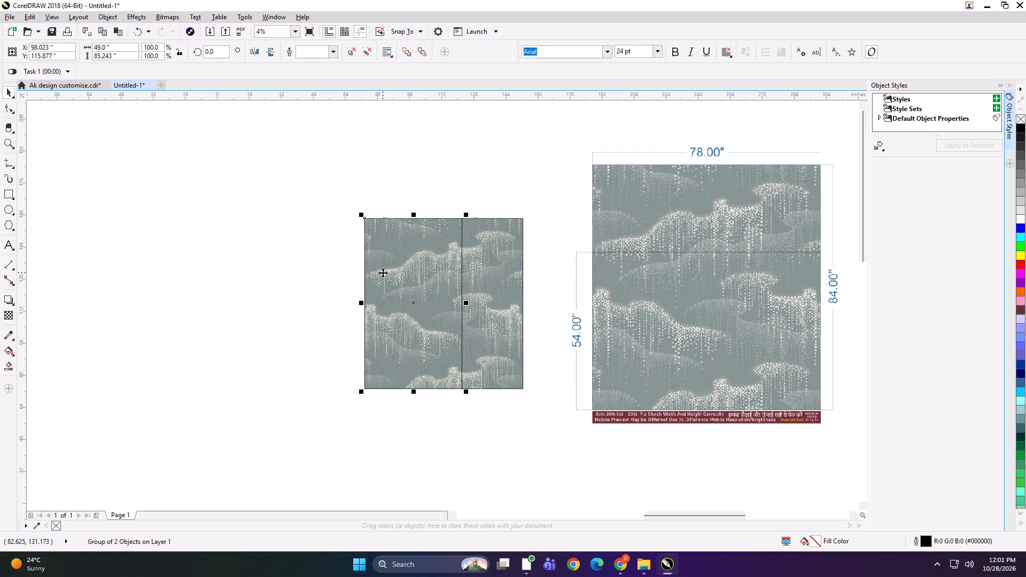
# Start exporting the left panel group and browse to the KD > PRINT FILE > 28 folder on the work (D:) drive.
pyautogui.hotkey('ctrl', 'e')
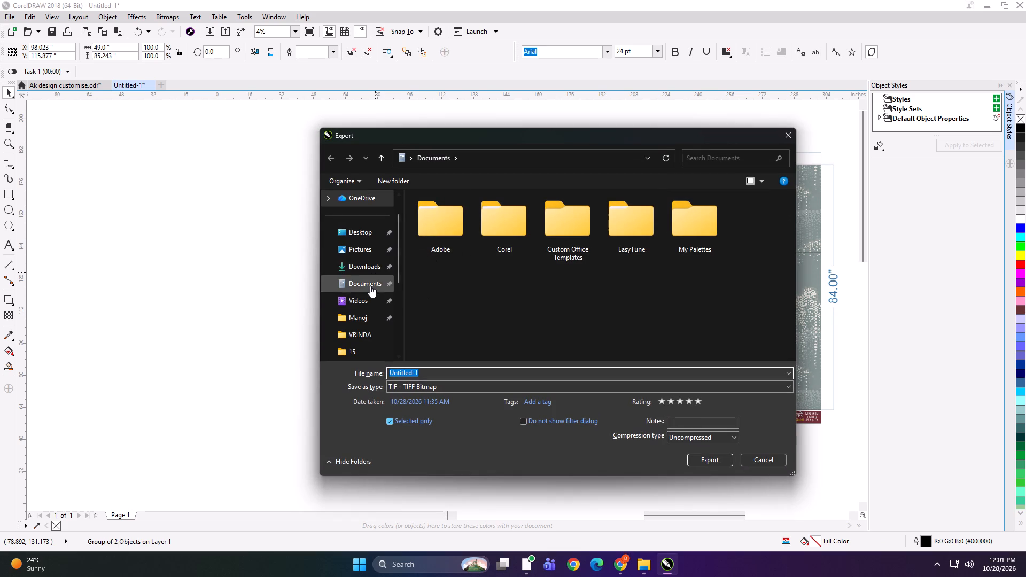
pyautogui.scroll(1, 370, 300)
pyautogui.scroll(-2, 370, 300)
pyautogui.click(363, 267)
pyautogui.doubleClick(588, 226)
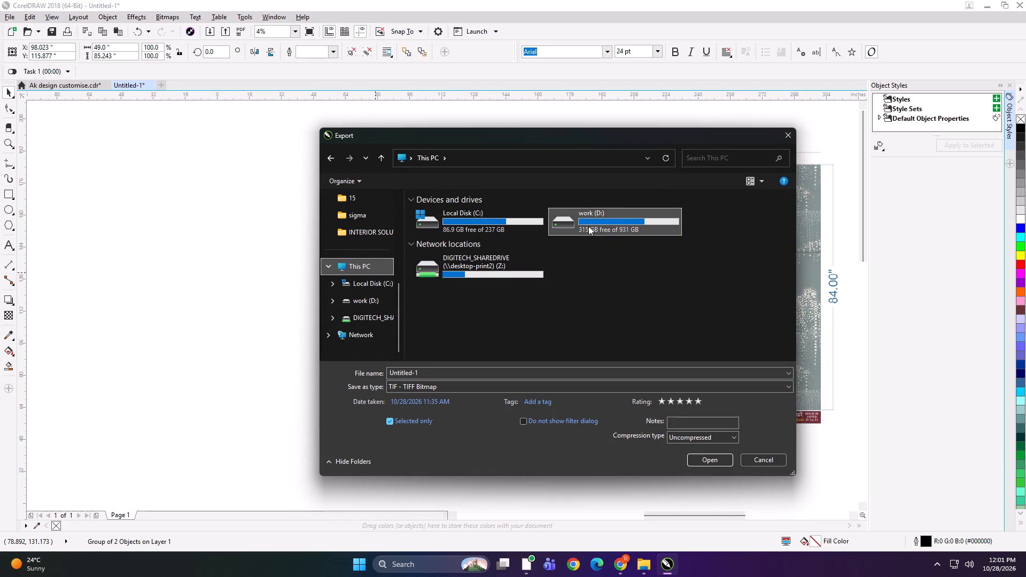
pyautogui.doubleClick(631, 266)
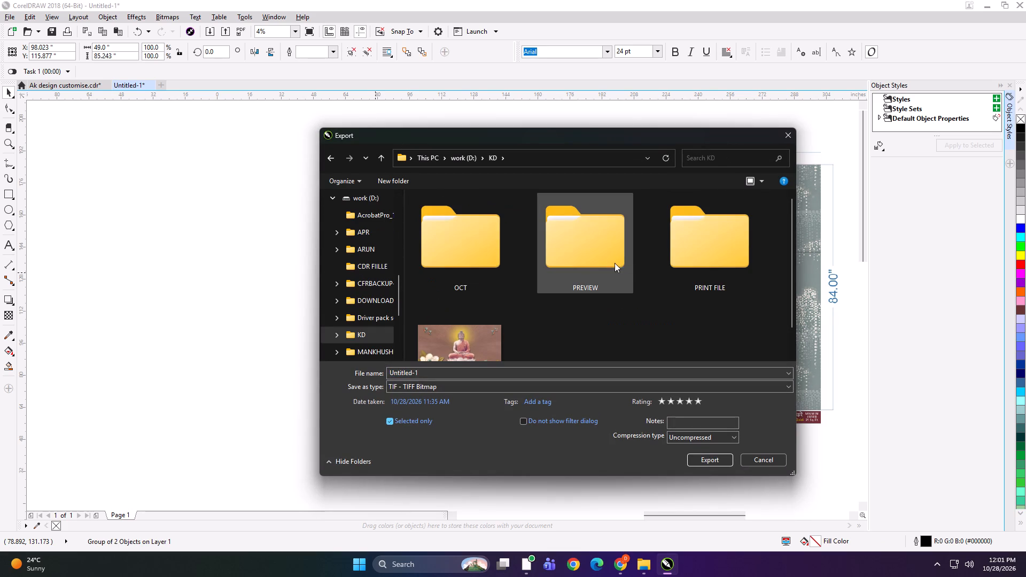
pyautogui.doubleClick(700, 249)
pyautogui.doubleClick(635, 274)
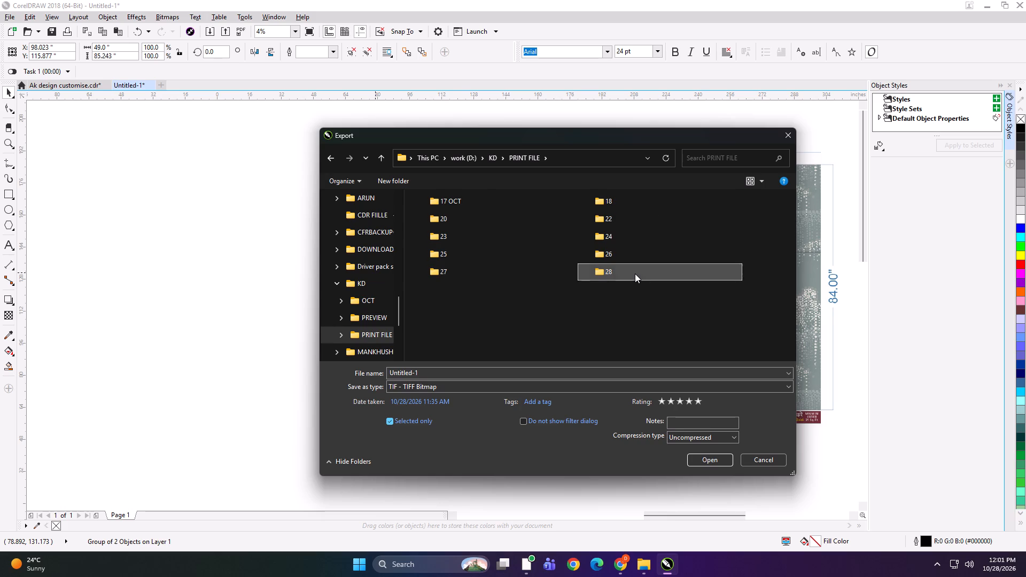
pyautogui.click(532, 274)
# Create a new folder named 78x84 inside the 28 folder.
pyautogui.click(395, 186)
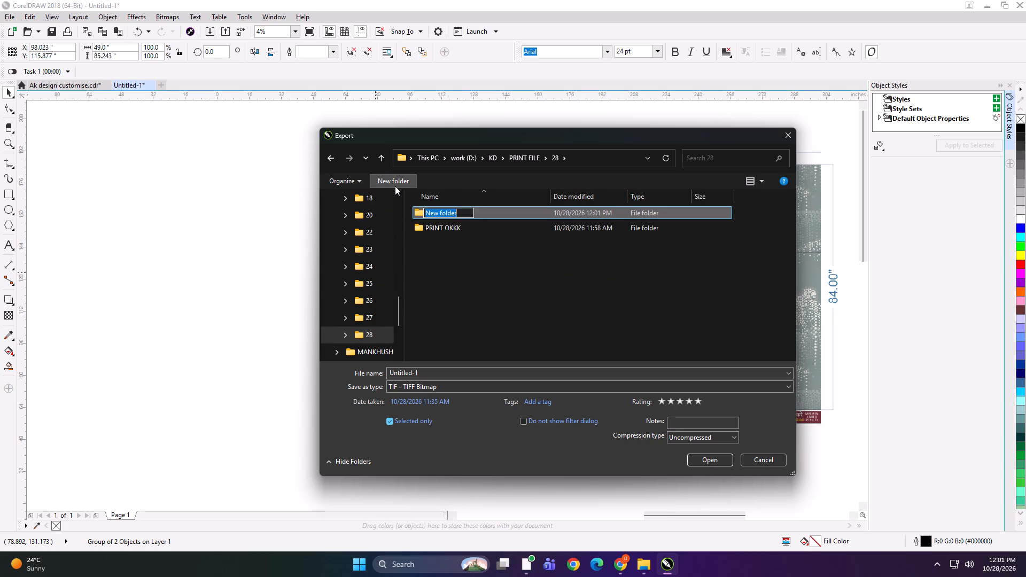
pyautogui.write('78x84')
pyautogui.press('space')
pyautogui.press('Return')
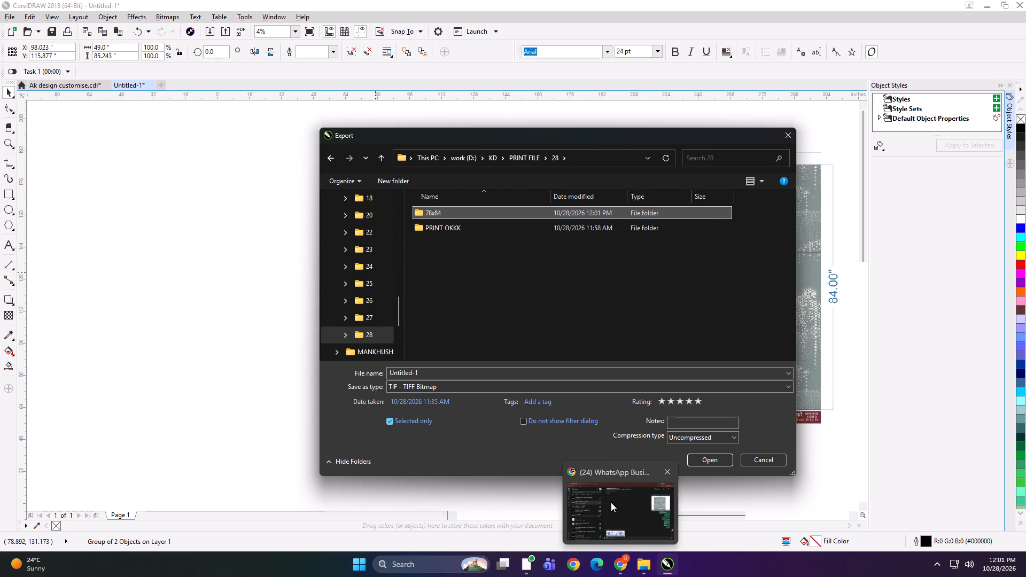
# Rename the 78x84 folder as MANTRA.
pyautogui.click(476, 213)
pyautogui.rightClick(476, 213)
pyautogui.click(529, 469)
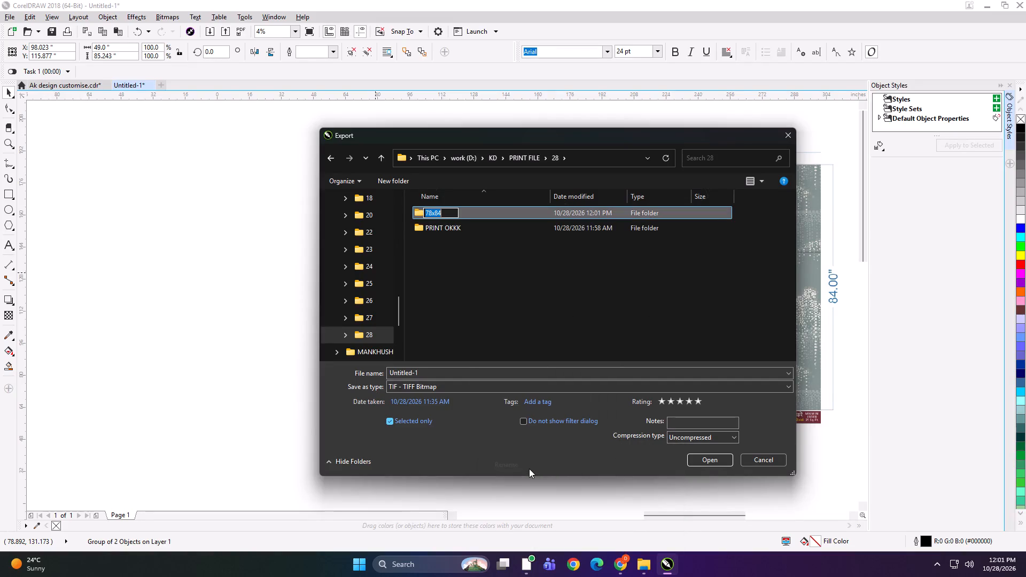
pyautogui.write('MANTRA')
pyautogui.press('Return')
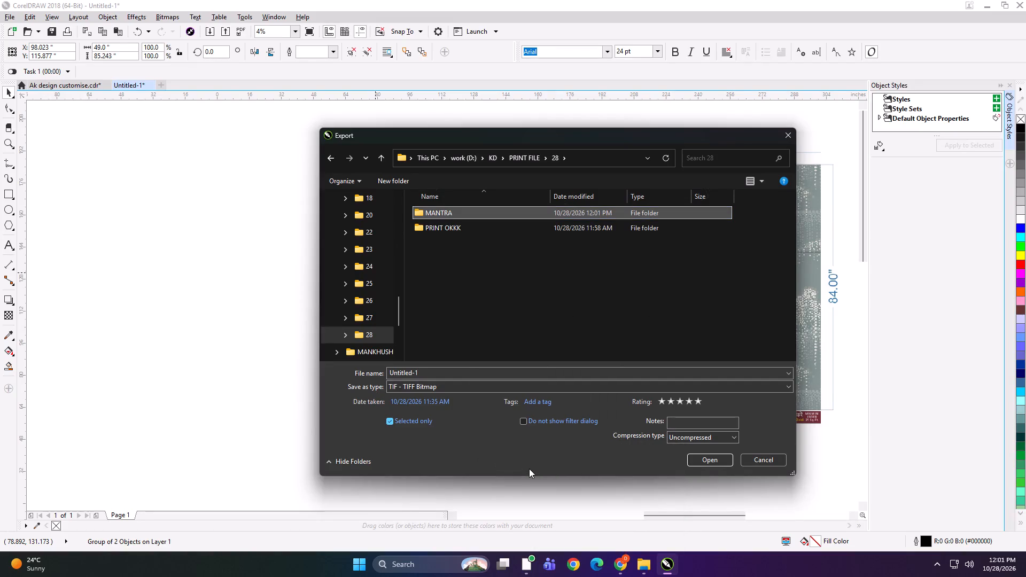
# Export the left panel group into the MANTRA folder as an uncompressed TIFF named 49x85 A CANAVS FINISH.
pyautogui.doubleClick(475, 209)
pyautogui.click(463, 370)
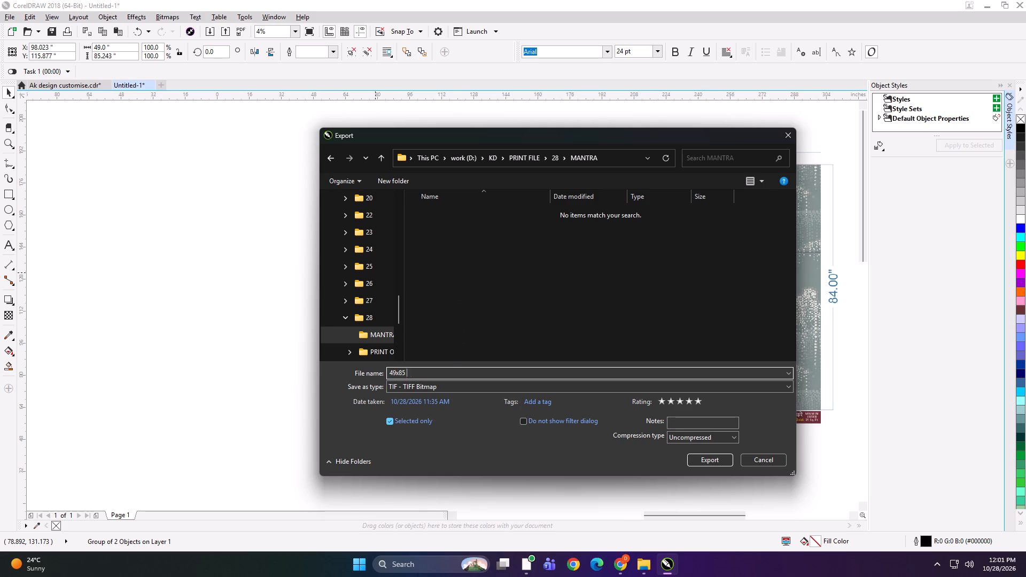
pyautogui.write('CANAVS')
pyautogui.press('space')
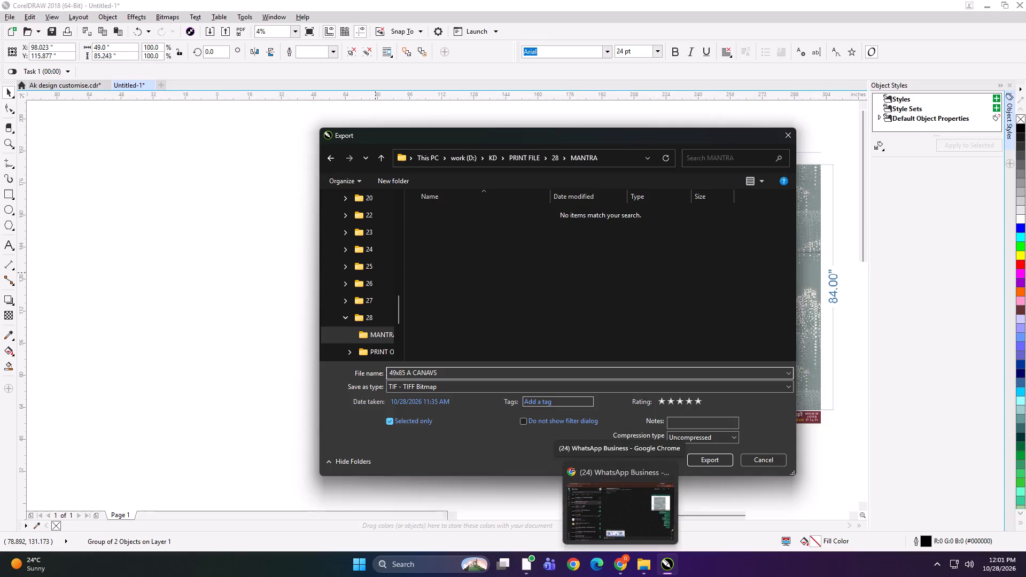
pyautogui.write('FINISH')
pyautogui.press('Return')
pyautogui.press('Return')
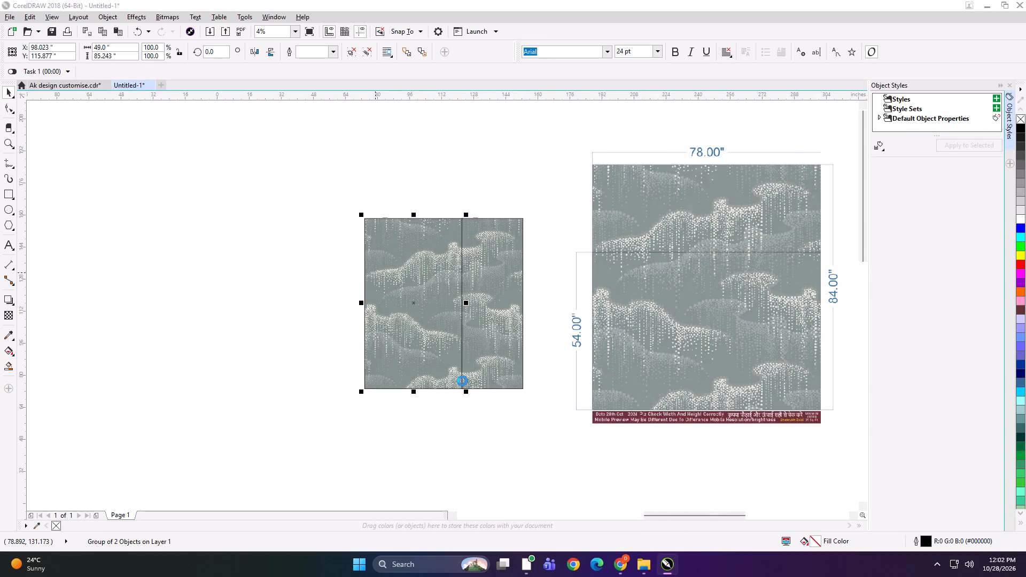
# Export the right panel group into the MANTRA folder as an uncompressed TIFF named 30.5x85 B CANAVS FINISH.
pyautogui.click(484, 348)
pyautogui.hotkey('ctrl', 'e')
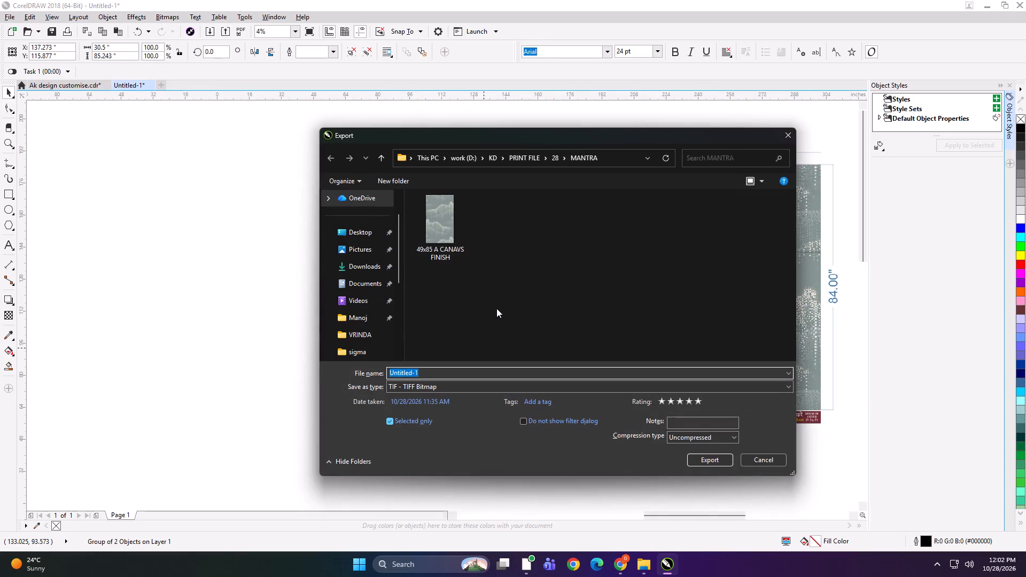
pyautogui.write('30.5x8 B CANAVS')
pyautogui.press('space')
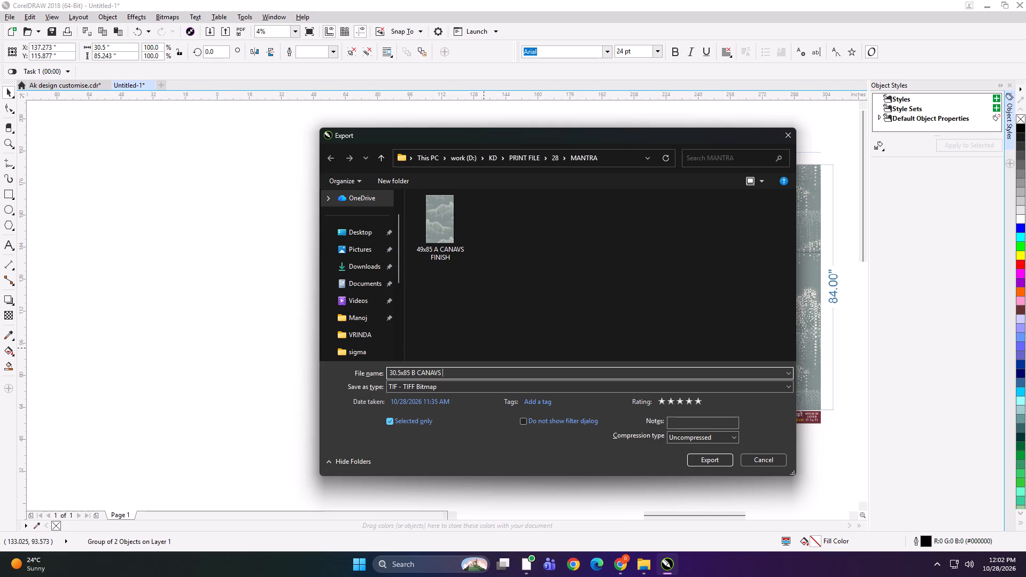
pyautogui.write('FINISH')
pyautogui.press('Return')
pyautogui.press('Return')
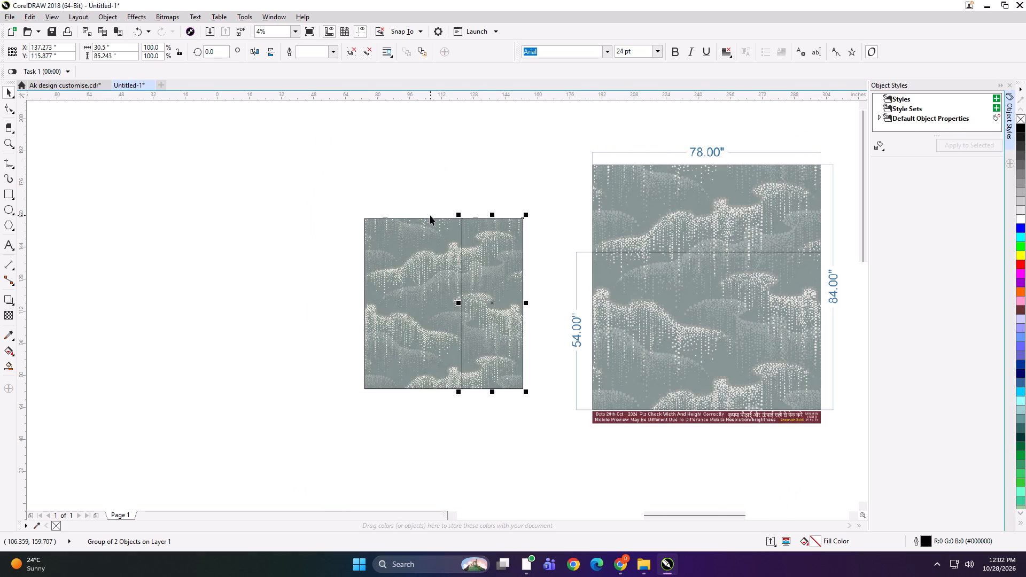
# Space the right panel away from the left one, then enlarge both panels to about 150% and place them beside the 78x84 preview.
pyautogui.press('Right')
pyautogui.press('Right')
pyautogui.press('Right')
pyautogui.press('Right')
pyautogui.press('Right')
pyautogui.press('Right')
pyautogui.press('Right')
pyautogui.press('Right')
pyautogui.press('Right')
pyautogui.keyDown('shift'); pyautogui.click(405, 261); pyautogui.keyUp('shift')
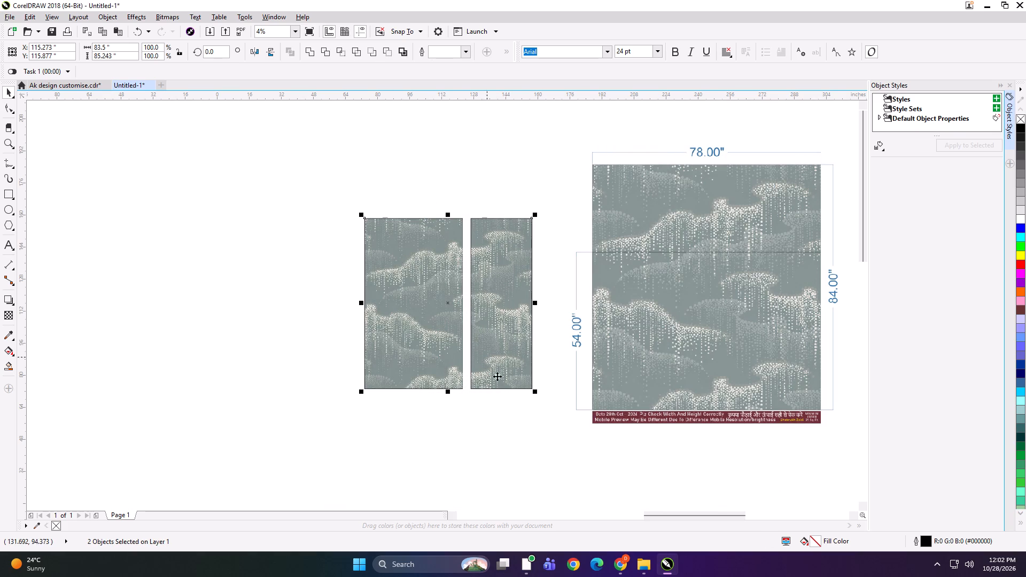
pyautogui.keyDown('shift'); pyautogui.moveTo(538, 393); pyautogui.dragTo(578, 440); pyautogui.keyUp('shift')
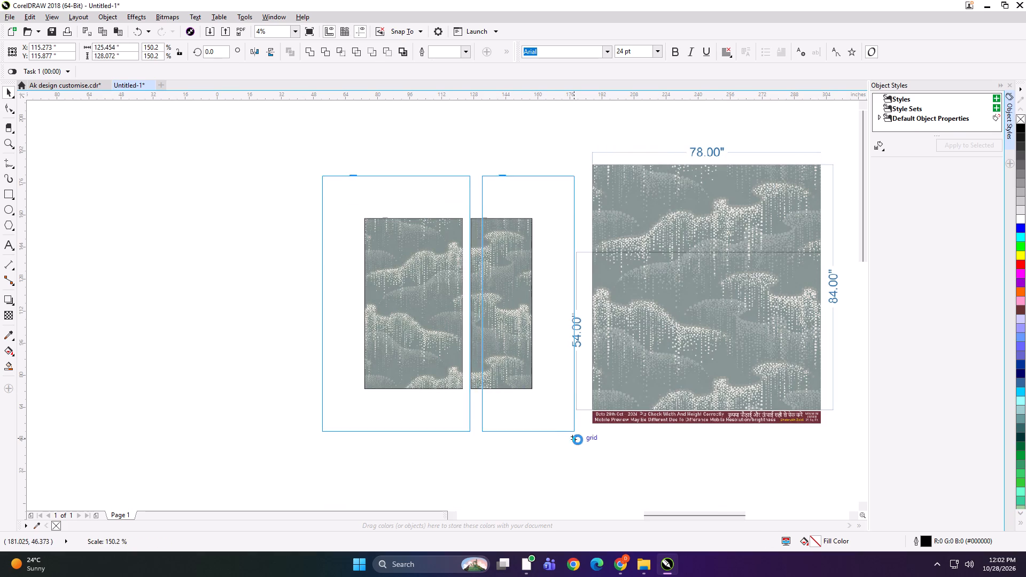
pyautogui.moveTo(541, 353); pyautogui.dragTo(511, 335)
# Group the two panels with the dimensioned preview and scale the group down to about 4 inches wide.
pyautogui.keyDown('shift'); pyautogui.click(602, 328); pyautogui.keyUp('shift')
pyautogui.hotkey('ctrl', 'g')
pyautogui.moveTo(620, 320); pyautogui.dragTo(494, 317)
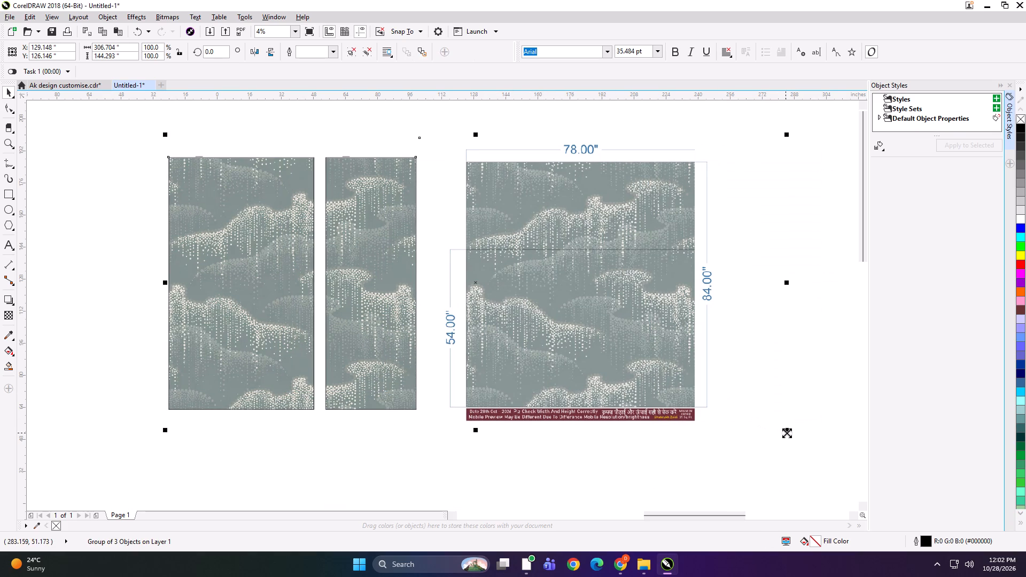
pyautogui.keyDown('shift'); pyautogui.moveTo(787, 433); pyautogui.dragTo(491, 294); pyautogui.keyUp('shift')
pyautogui.scroll(2, 485, 290)
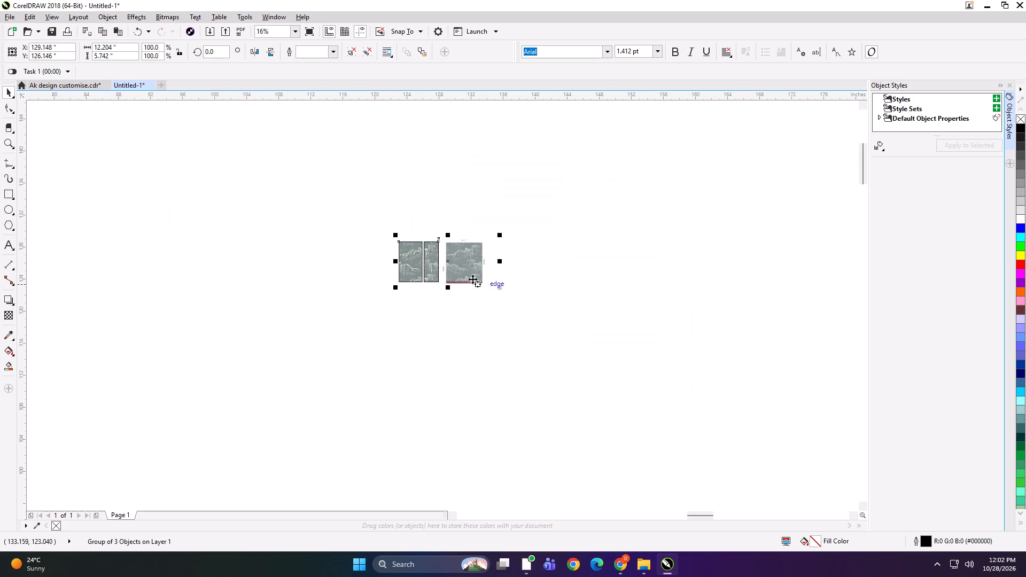
pyautogui.scroll(3, 467, 275)
pyautogui.keyDown('shift'); pyautogui.moveTo(759, 472); pyautogui.dragTo(617, 422); pyautogui.keyUp('shift')
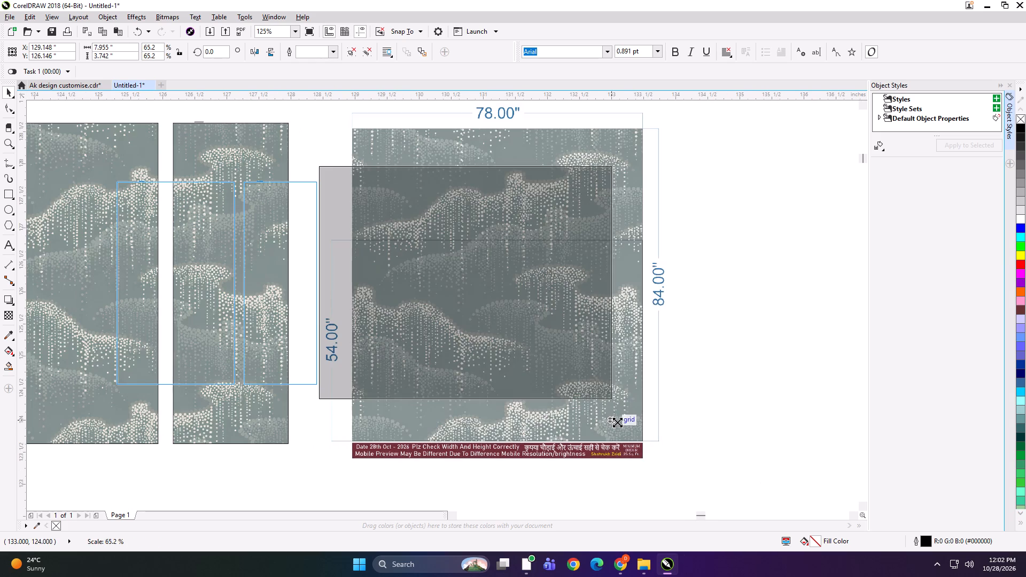
pyautogui.keyDown('shift'); pyautogui.moveTo(617, 422); pyautogui.dragTo(496, 360); pyautogui.keyUp('shift')
# Export the reduced group of panels and preview under the file name FSGDG.
pyautogui.hotkey('ctrl', 'e')
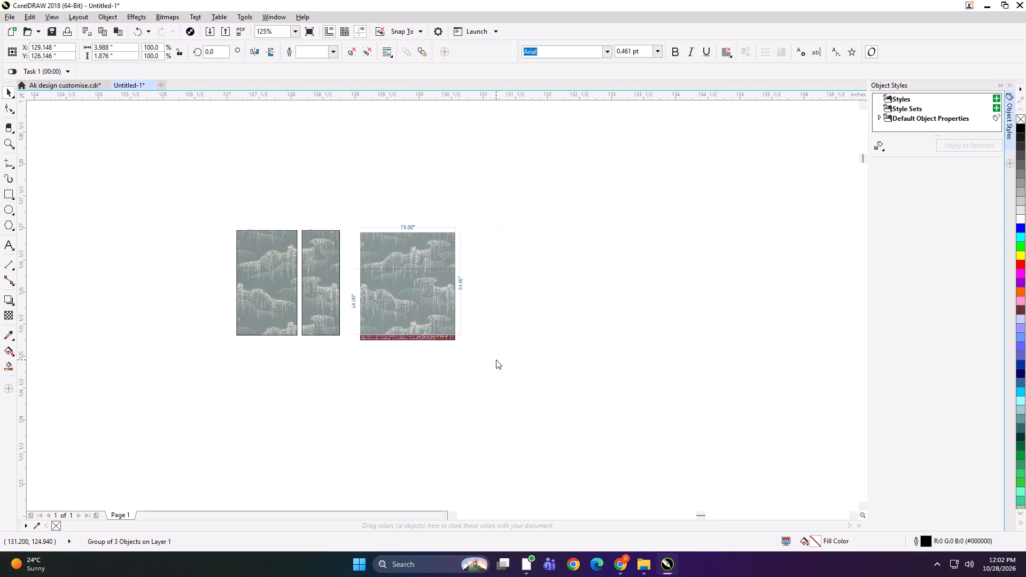
pyautogui.write('FSGDG')
pyautogui.press('Return')
pyautogui.press('Return')
pyautogui.press('Return')
pyautogui.press('Return')
# Delete the exported group of panels and preview from the drawing.
pyautogui.press('Delete')
pyautogui.press('F4')
pyautogui.click(486, 365)
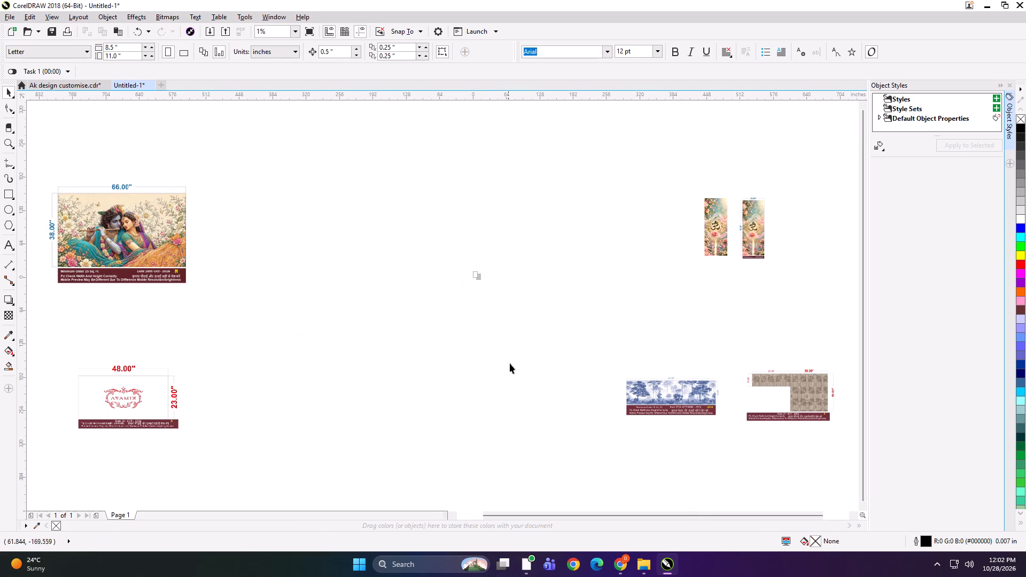
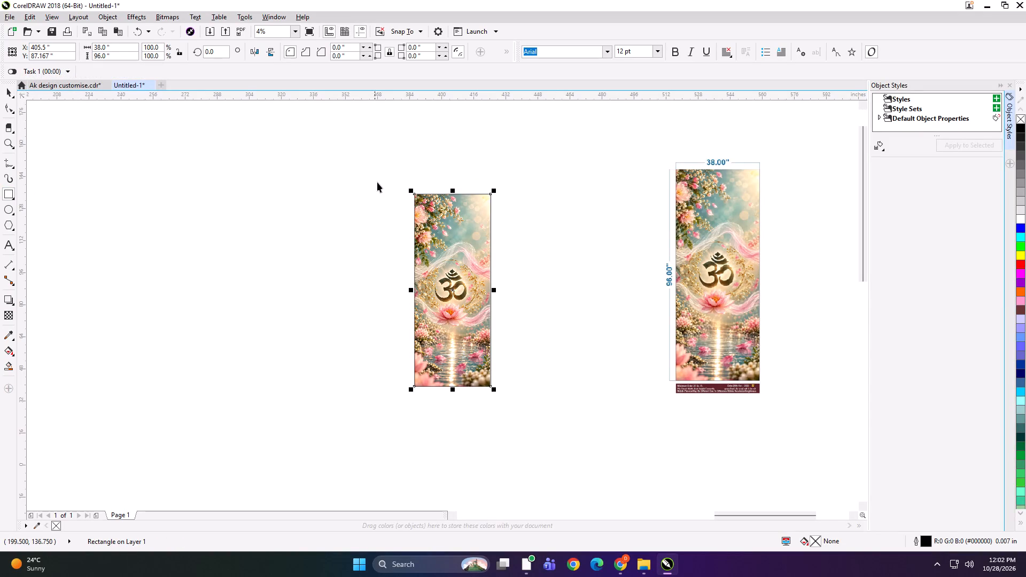
# Group the 38 x 96 inch Om panel with its outline rectangle.
pyautogui.moveTo(375, 169); pyautogui.dragTo(527, 426)
pyautogui.hotkey('ctrl', 'g')
# Start exporting the grouped Om panel and create a folder named GANESH INTERIOR inside print folder 28 as its destination.
pyautogui.hotkey('ctrl', 'e')
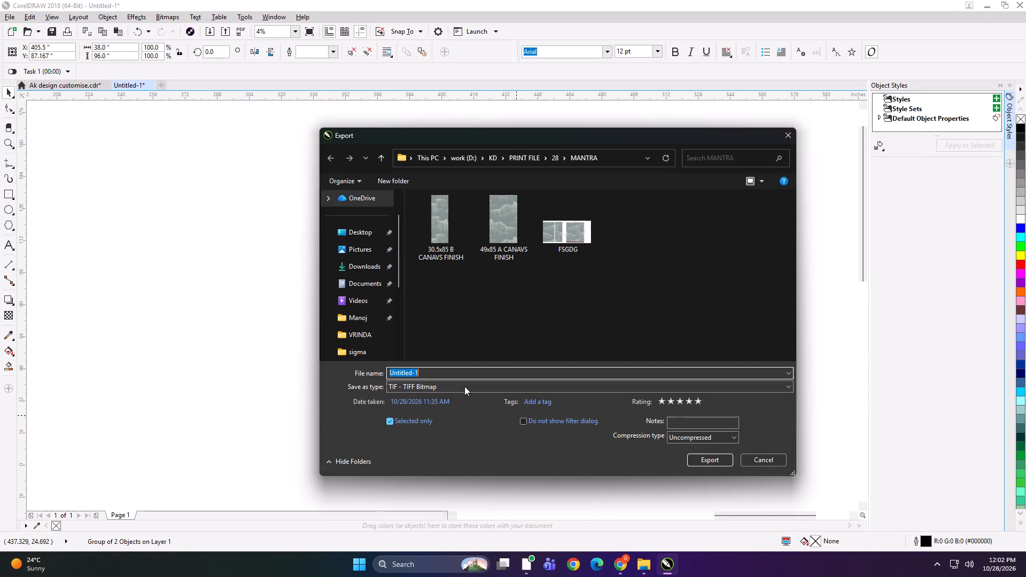
pyautogui.click(377, 155)
pyautogui.click(392, 183)
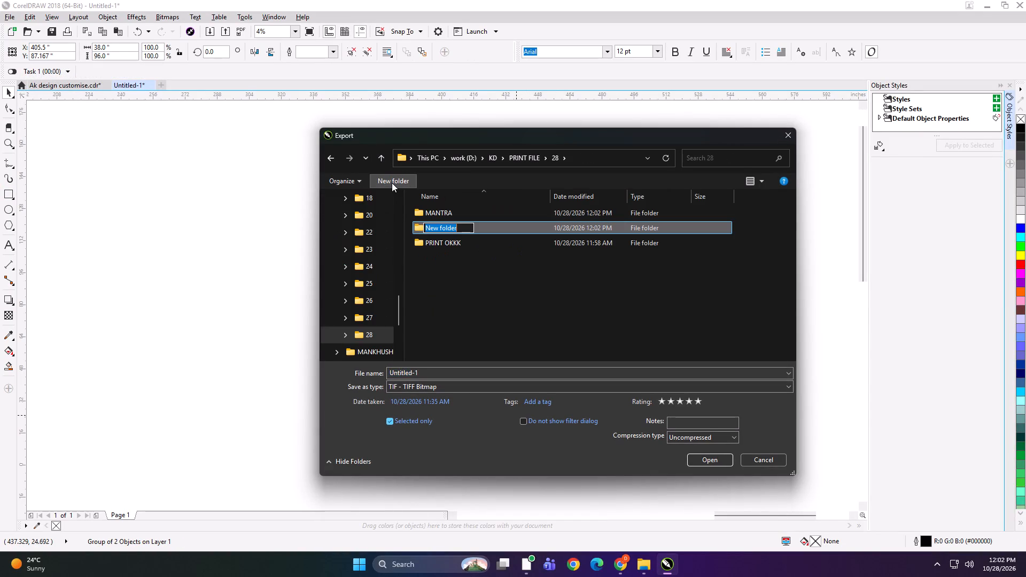
pyautogui.write('39x6')
pyautogui.press('space')
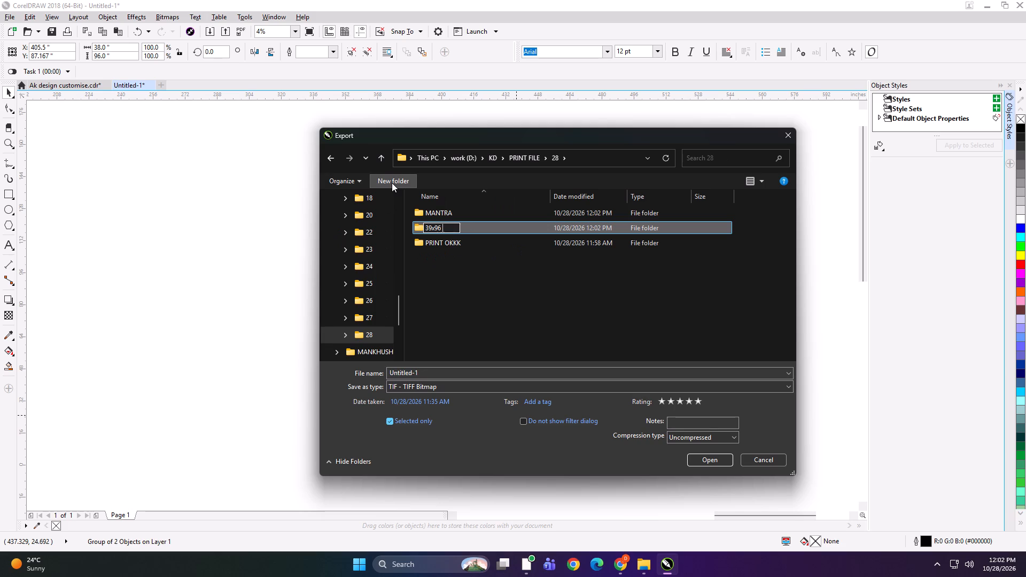
pyautogui.hotkey('ctrl', 'a')
pyautogui.write('GANESH INTERIOR')
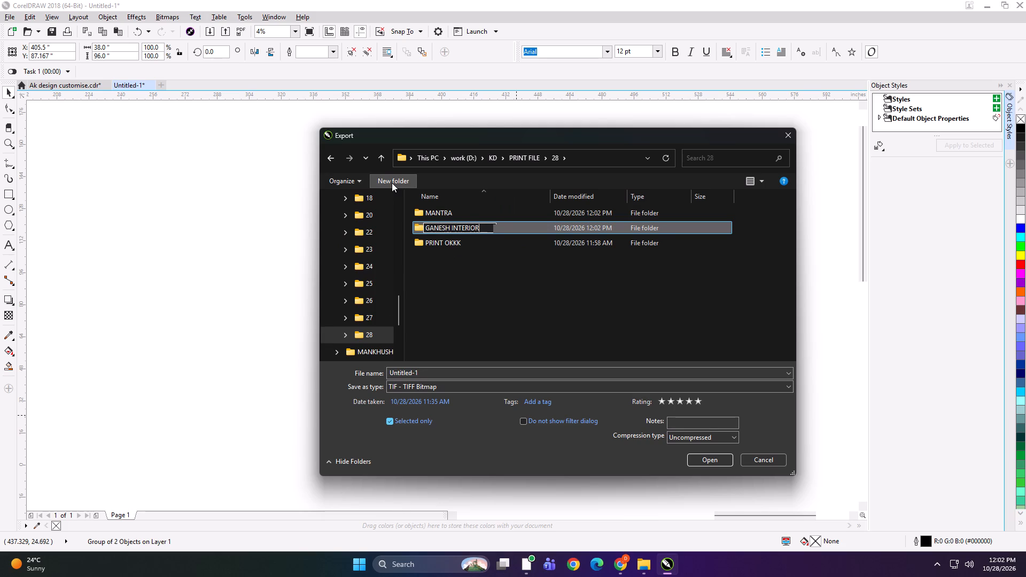
pyautogui.press('Return')
pyautogui.doubleClick(478, 211)
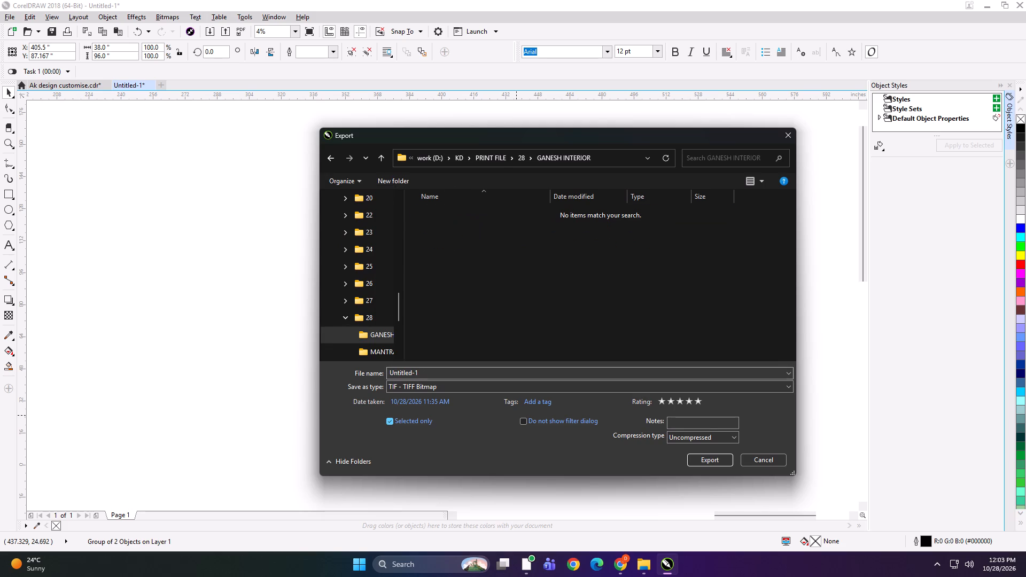
# Export the grouped Om panel as a TIFF bitmap named 38x96 NW in the GANESH INTERIOR folder.
pyautogui.click(461, 375)
pyautogui.write('38x96 NW')
pyautogui.press('Return')
pyautogui.press('Return')
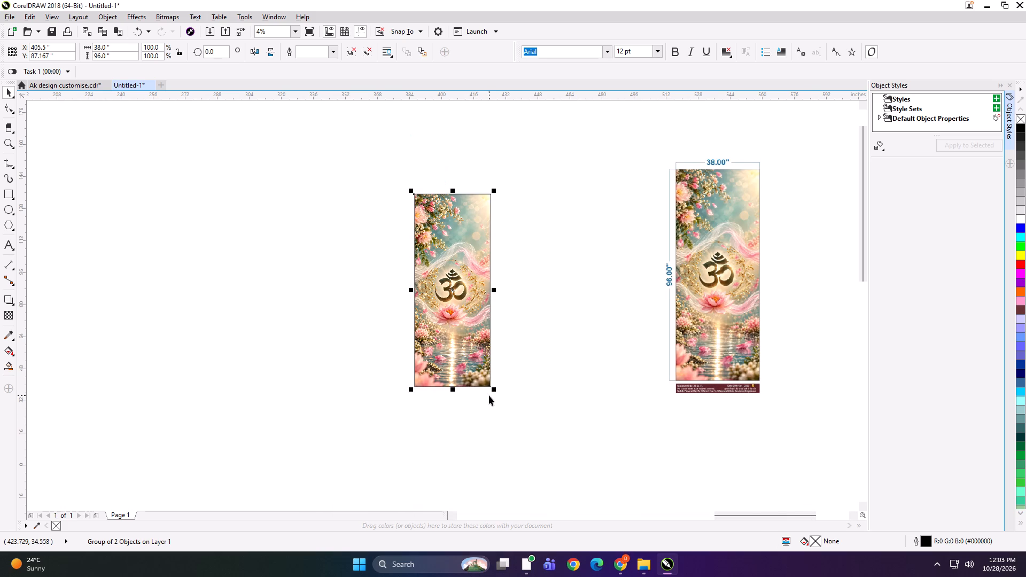
# Enlarge the Om panel to about 125 inches high and place it beside the dimensioned 38 x 96 preview.
pyautogui.keyDown('shift'); pyautogui.moveTo(495, 389); pyautogui.dragTo(519, 418); pyautogui.keyUp('shift')
pyautogui.moveTo(476, 290); pyautogui.dragTo(620, 278)
# Group the Om panel with the dimensioned preview and scale the group down to about 1.7 inches wide.
pyautogui.keyDown('shift'); pyautogui.click(688, 298); pyautogui.keyUp('shift')
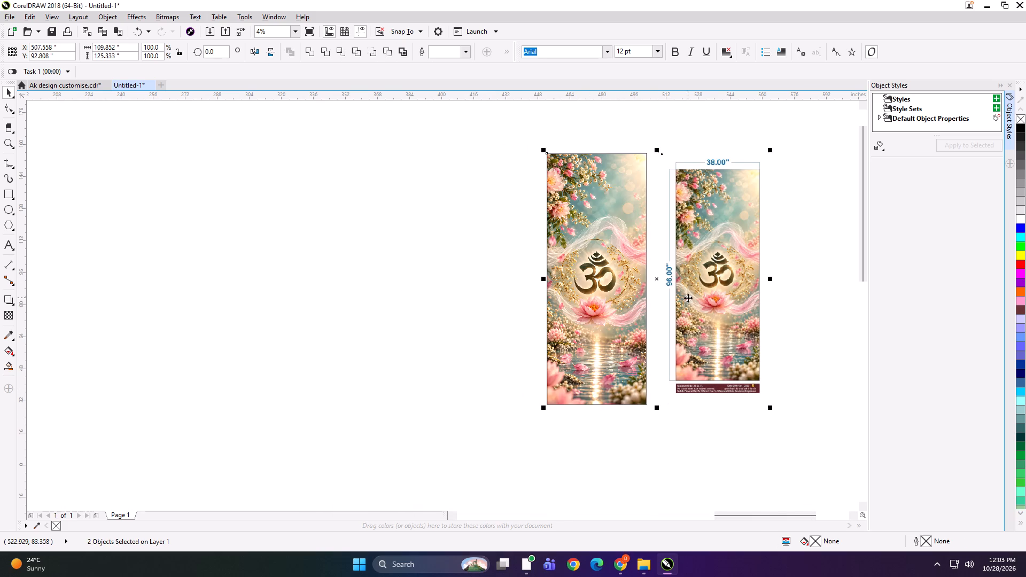
pyautogui.hotkey('ctrl', 'g')
pyautogui.moveTo(699, 311); pyautogui.dragTo(477, 315)
pyautogui.keyDown('shift'); pyautogui.moveTo(549, 410); pyautogui.dragTo(490, 337); pyautogui.keyUp('shift')
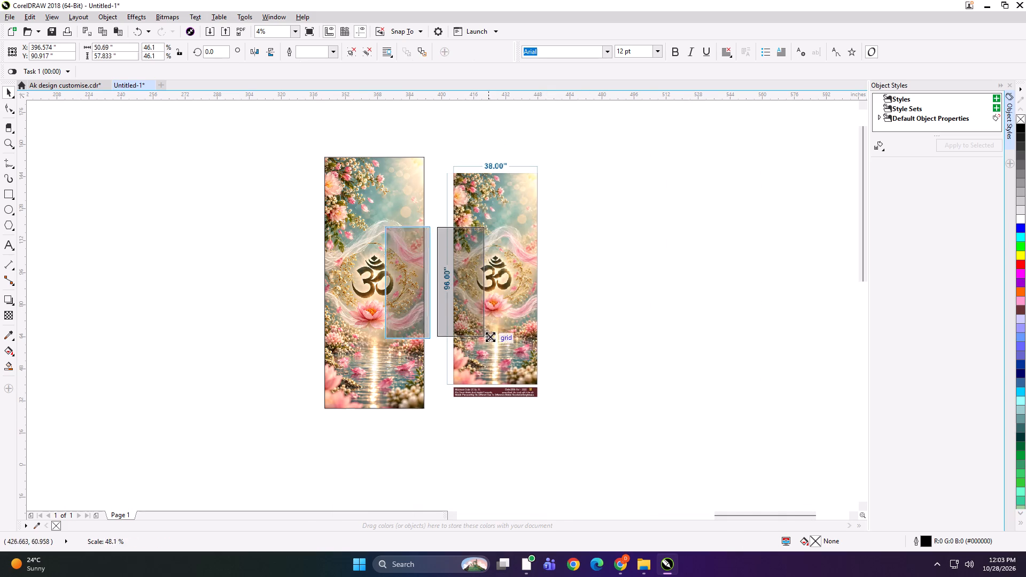
pyautogui.keyDown('shift'); pyautogui.moveTo(490, 337); pyautogui.dragTo(446, 299); pyautogui.keyUp('shift')
pyautogui.scroll(4, 441, 287)
pyautogui.moveTo(406, 222); pyautogui.dragTo(465, 275)
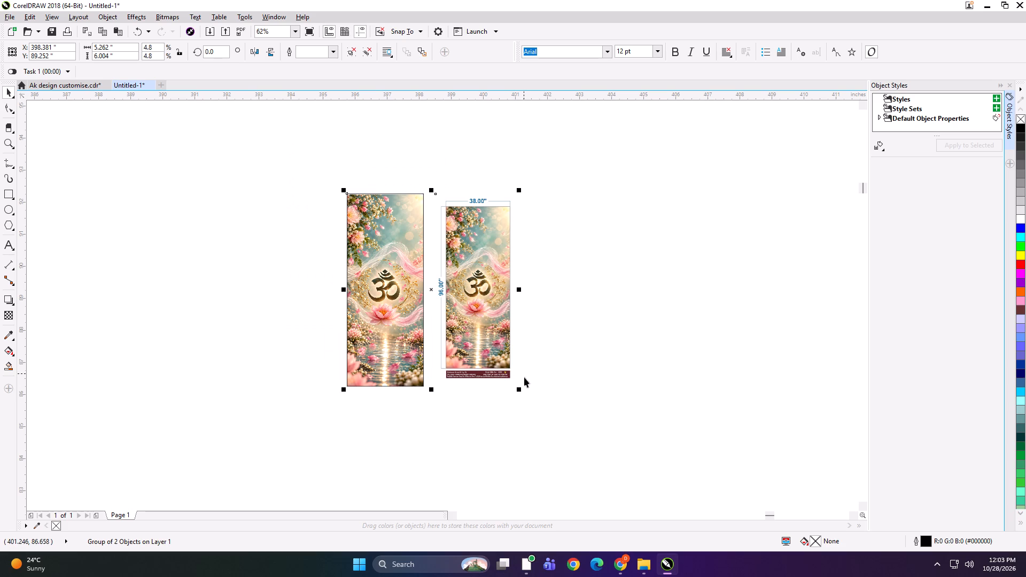
pyautogui.keyDown('shift'); pyautogui.moveTo(521, 391); pyautogui.dragTo(462, 332); pyautogui.keyUp('shift')
# Start exporting the reduced group of Om panel and preview.
pyautogui.hotkey('ctrl', 'e')
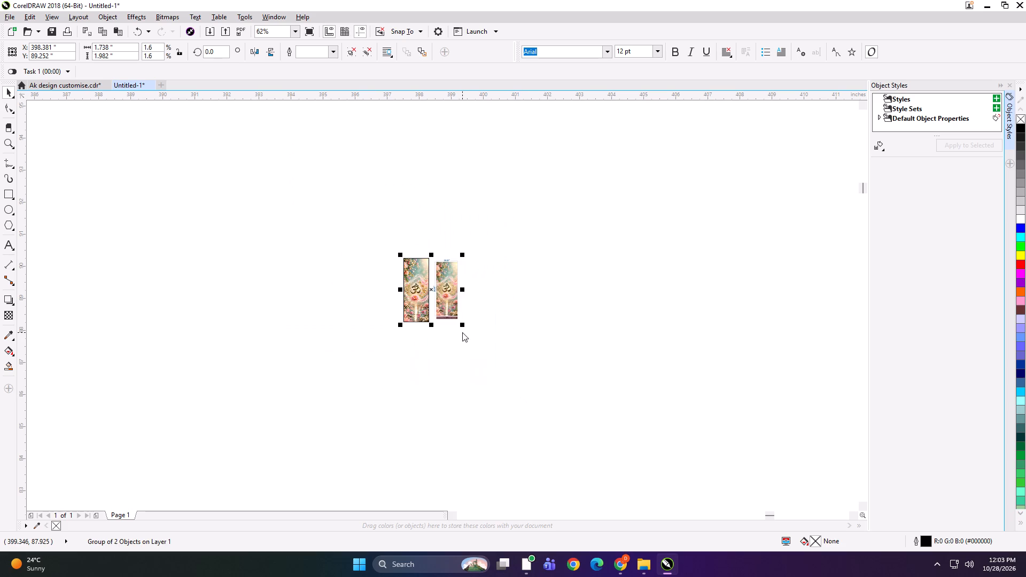
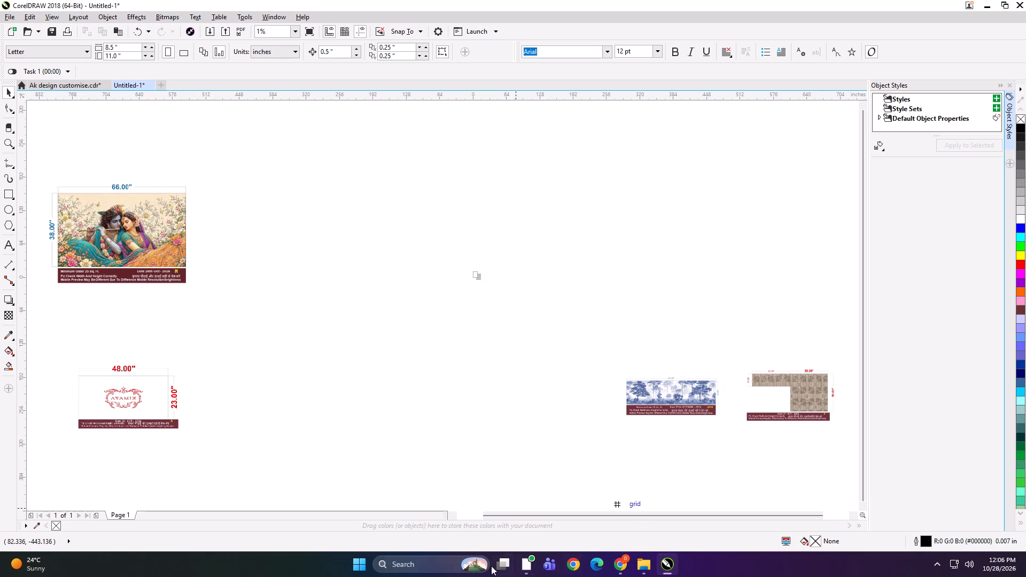
# Search for PHOTO and launch Photoshop.
pyautogui.click(462, 565)
pyautogui.click(444, 563)
pyautogui.write('PHOTO')
pyautogui.press('Return')
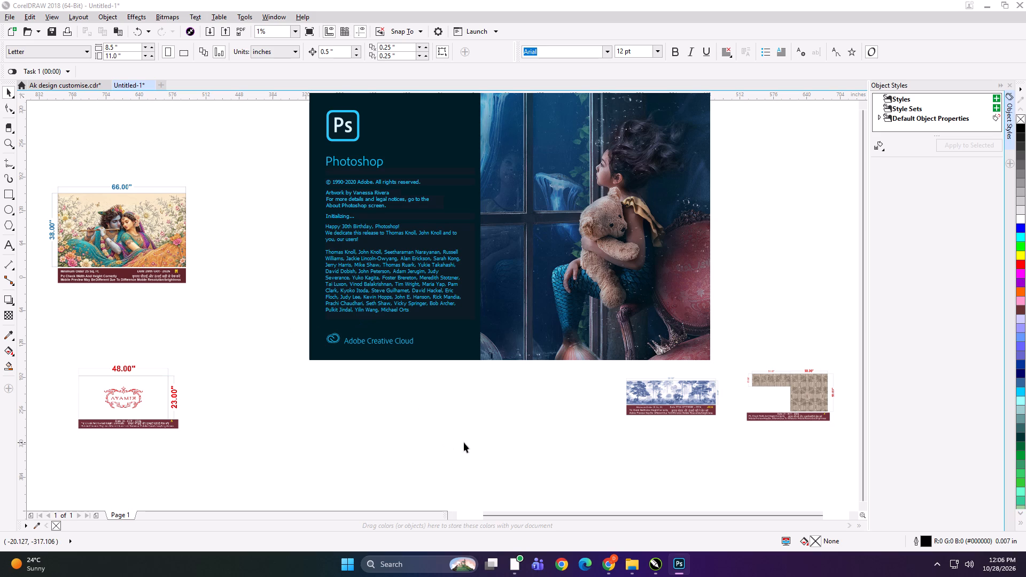
# In File Explorer, move the GANESH INTERIOR and MANTRA folders from D: KD > PRINT FILE > 28 into its PRINT OKKK folder.
pyautogui.click(629, 570)
pyautogui.scroll(3, 27, 323)
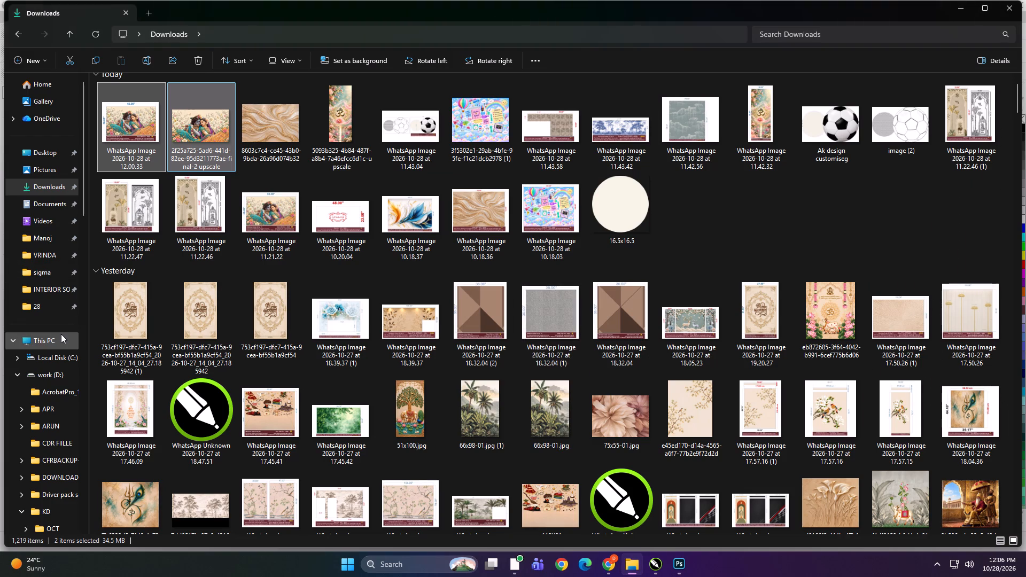
pyautogui.click(61, 334)
pyautogui.doubleClick(323, 168)
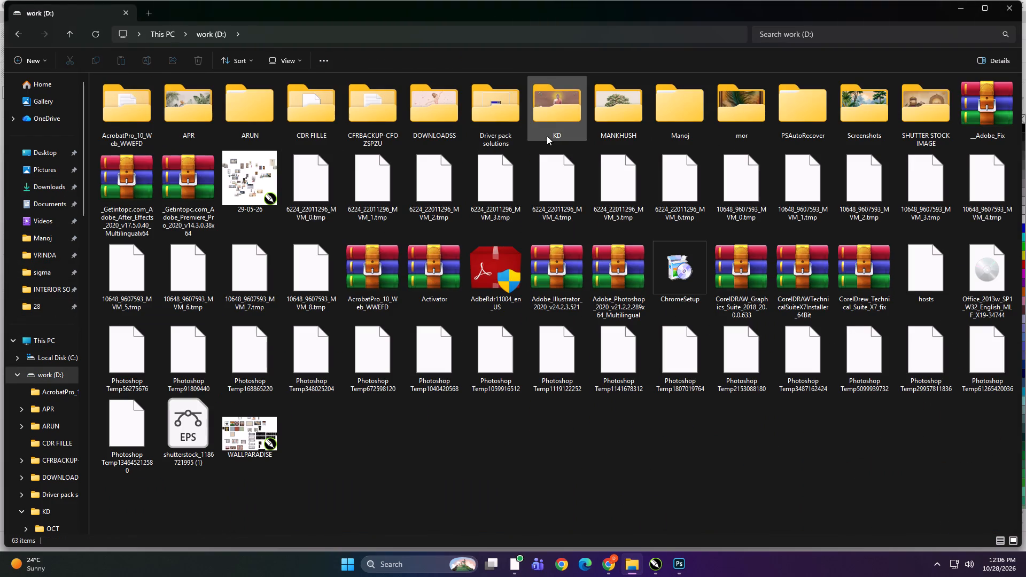
pyautogui.doubleClick(553, 122)
pyautogui.doubleClick(447, 137)
pyautogui.doubleClick(593, 268)
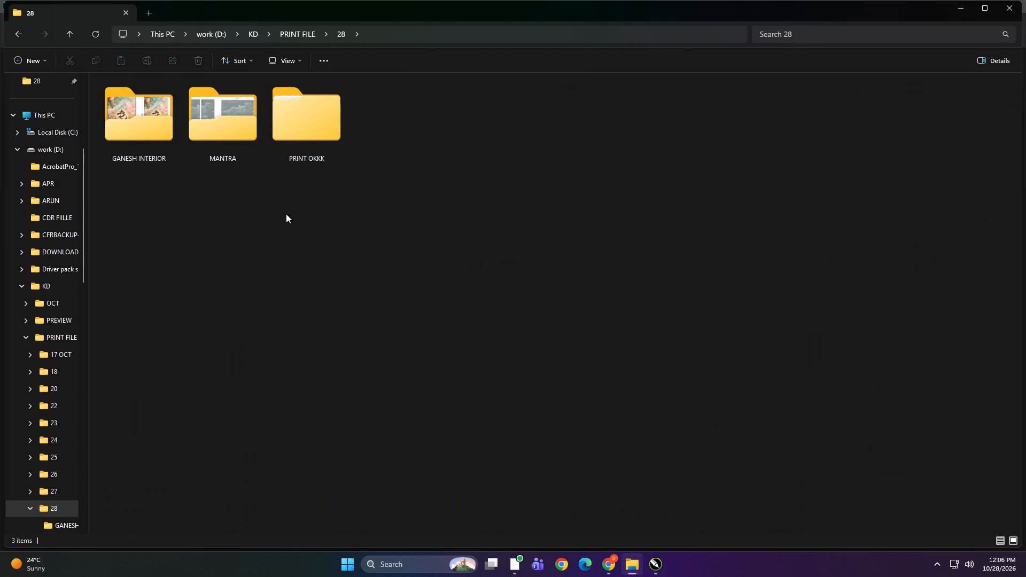
pyautogui.click(166, 121)
pyautogui.keyDown('ctrl'); pyautogui.click(235, 126); pyautogui.keyUp('ctrl')
pyautogui.hotkey('ctrl', 'x')
pyautogui.doubleClick(297, 127)
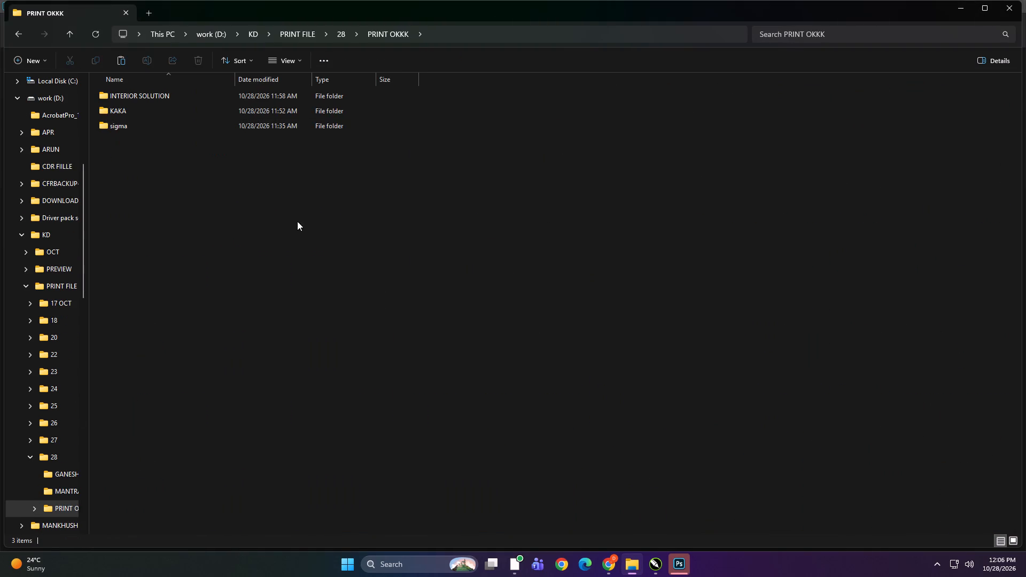
pyautogui.rightClick(302, 226)
pyautogui.click(314, 236)
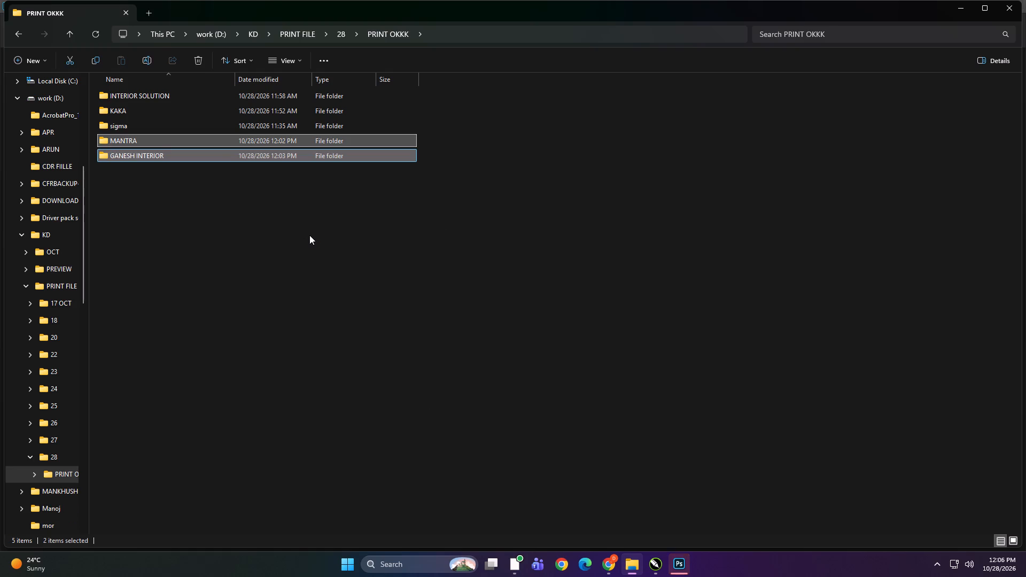
# Copy the MANTRA and GANESH INTERIOR folders from PRINT OKKK into Print > 28 on the DIGITECH_SHAREDRIVE drive.
pyautogui.hotkey('ctrl', 'c')
pyautogui.hotkey('ctrl', 'c')
pyautogui.hotkey('ctrl', 'c')
pyautogui.hotkey('ctrl', 'c')
pyautogui.scroll(5, 70, 322)
pyautogui.click(63, 334)
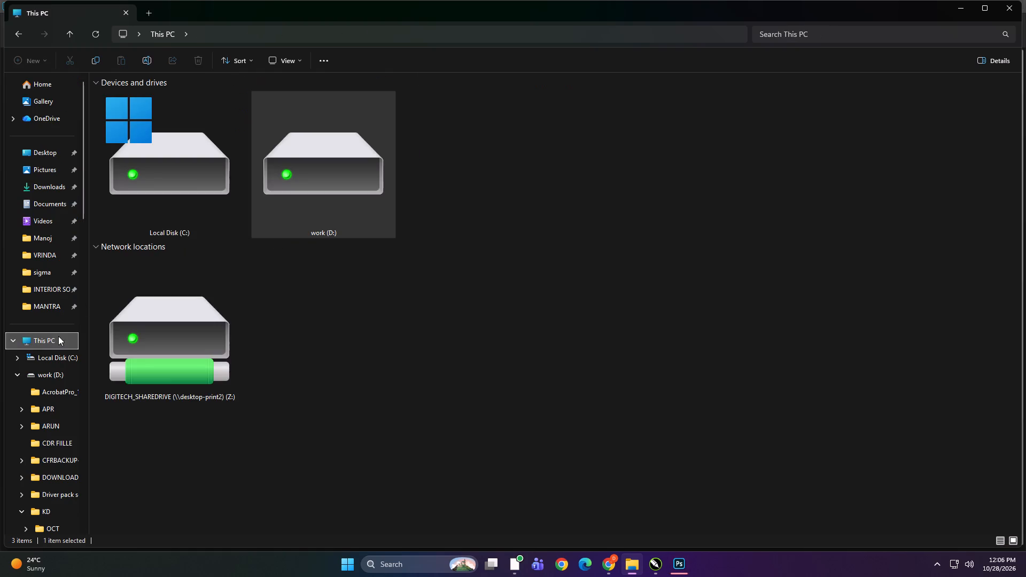
pyautogui.doubleClick(169, 338)
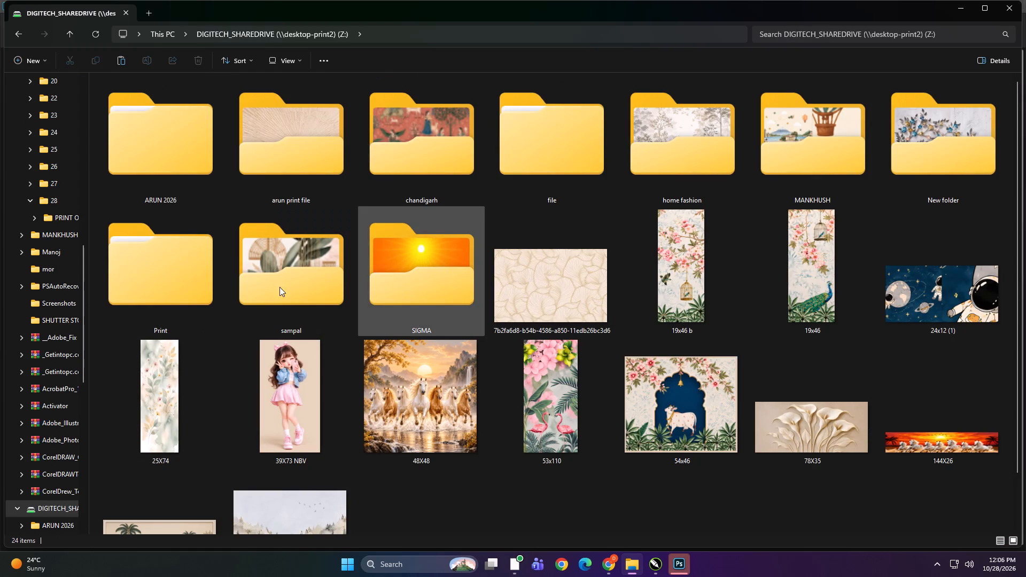
pyautogui.doubleClick(182, 267)
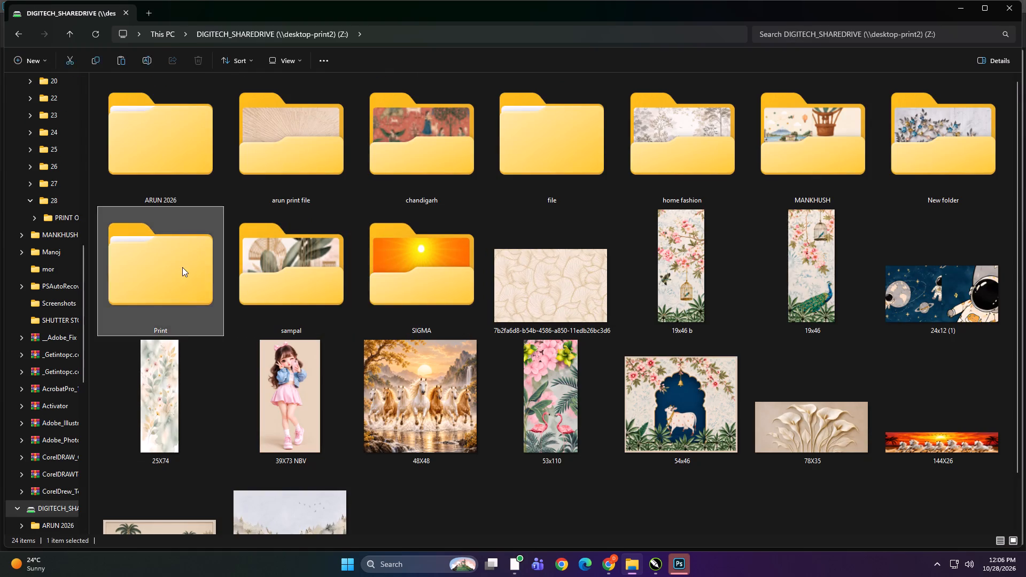
pyautogui.doubleClick(651, 126)
pyautogui.rightClick(362, 226)
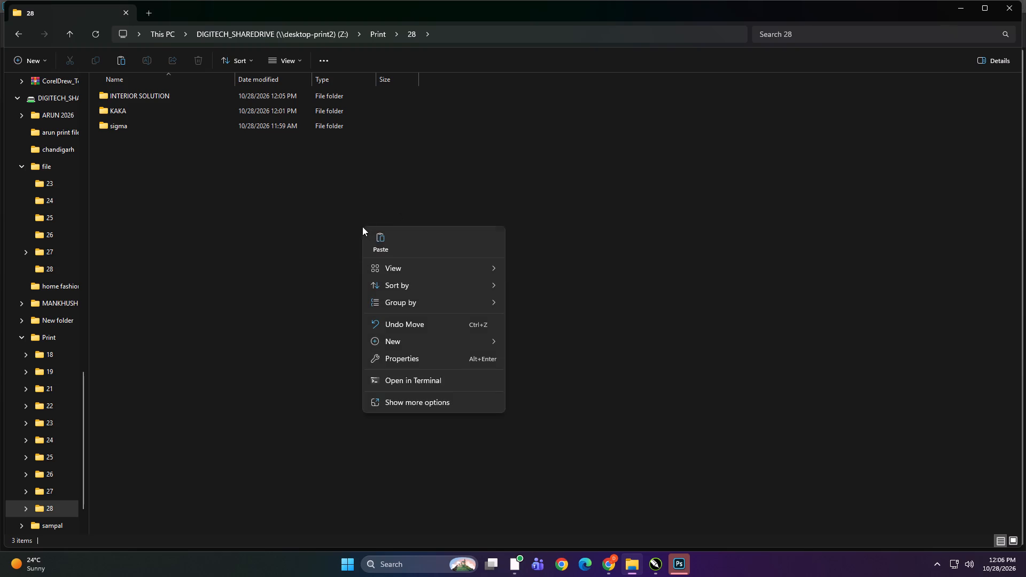
pyautogui.click(378, 239)
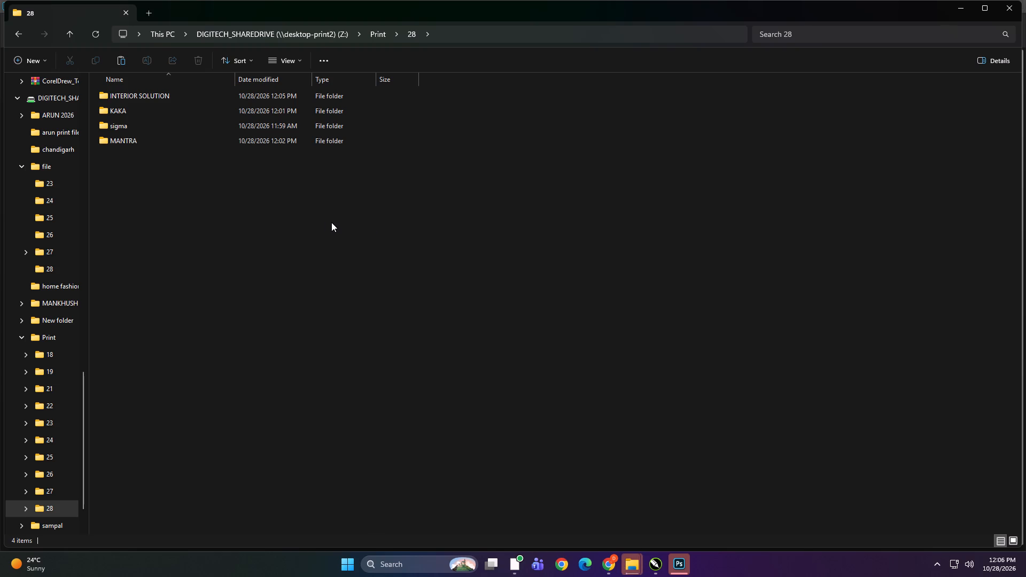
# Examine the copied files in the MANTRA folder under Print > 28 on the shared drive.
pyautogui.doubleClick(160, 141)
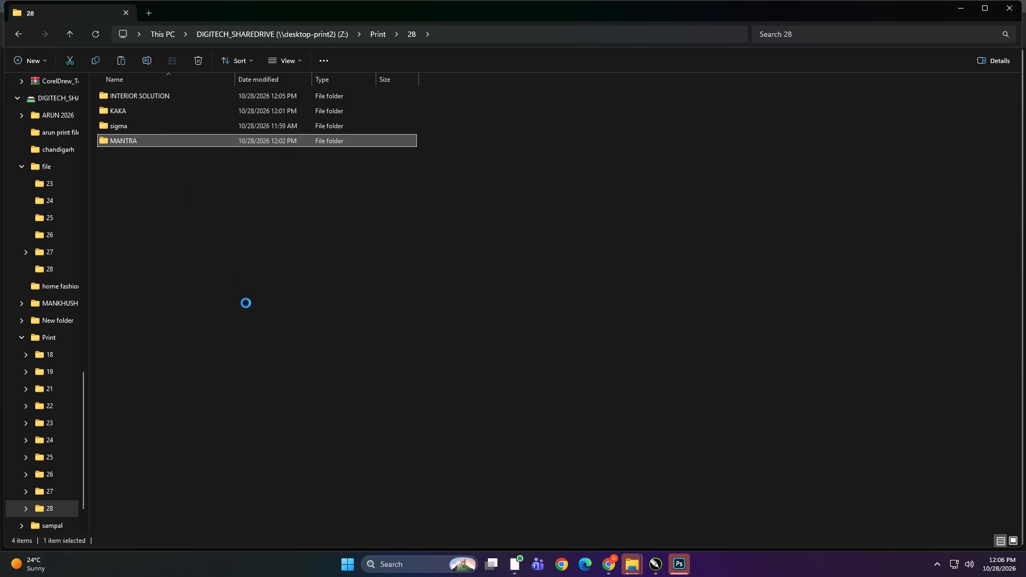
pyautogui.keyDown('ctrl'); pyautogui.scroll(15, 246, 303); pyautogui.keyUp('ctrl')
pyautogui.keyDown('ctrl'); pyautogui.scroll(8, 246, 303); pyautogui.keyUp('ctrl')
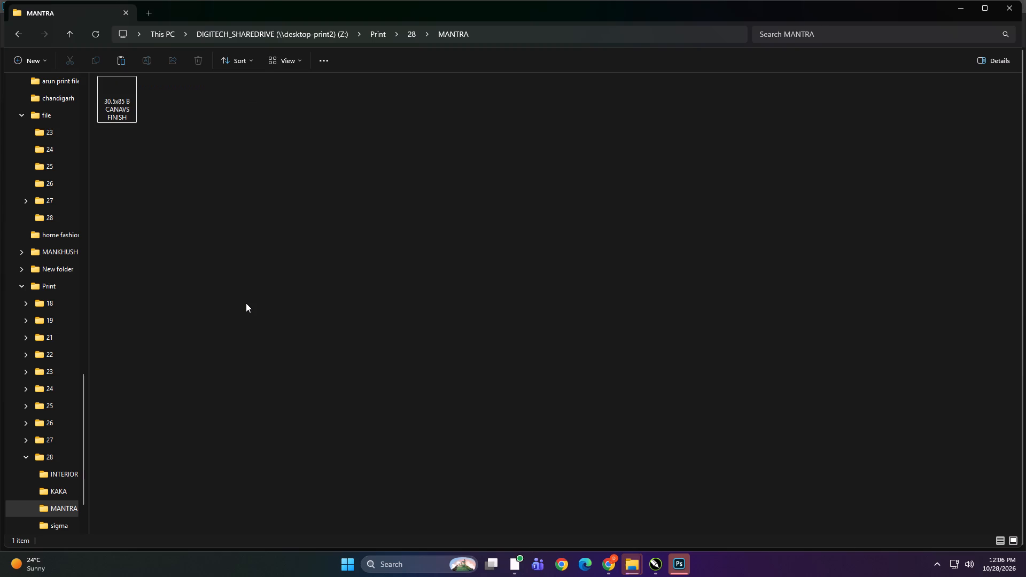
pyautogui.keyDown('ctrl'); pyautogui.scroll(15, 246, 303); pyautogui.keyUp('ctrl')
pyautogui.click(246, 303)
pyautogui.press('BackSpace')
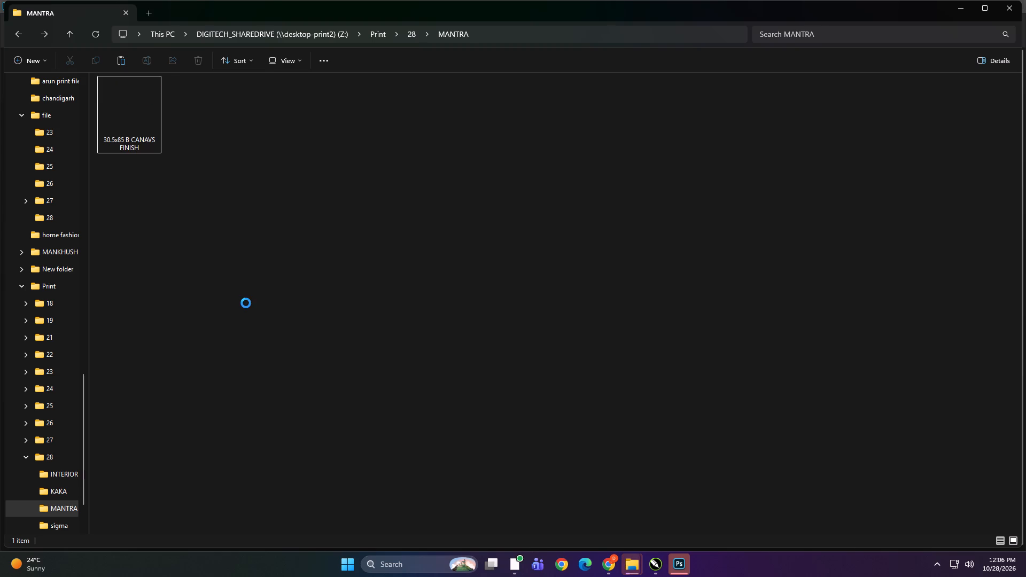
pyautogui.click(246, 303)
pyautogui.click(628, 571)
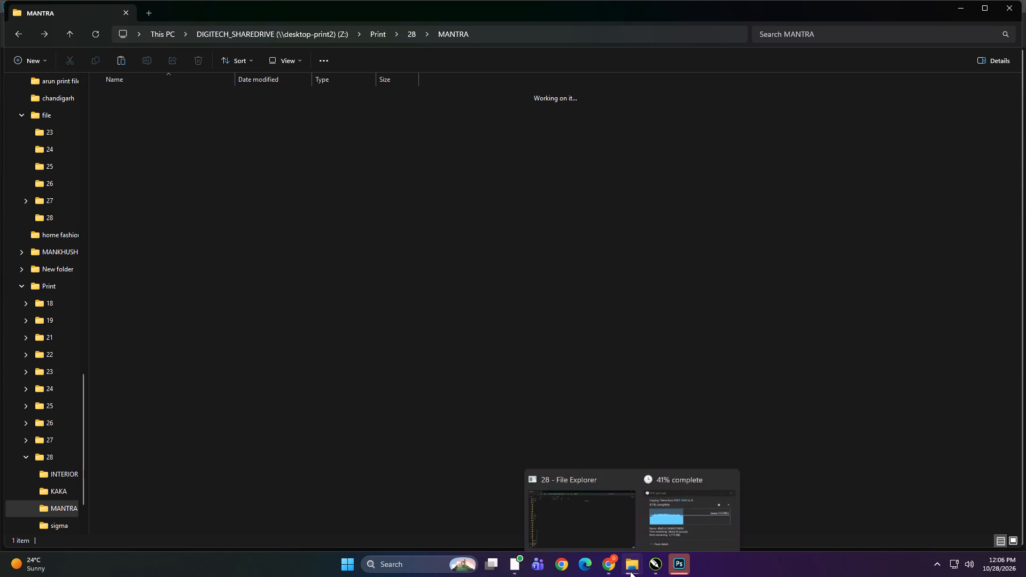
pyautogui.click(571, 519)
pyautogui.click(394, 361)
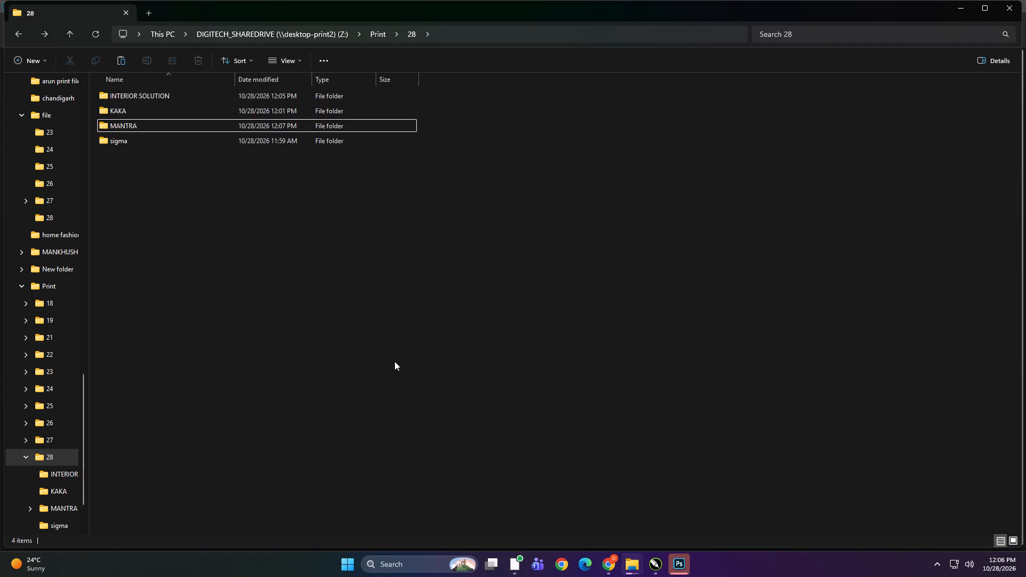
pyautogui.rightClick(332, 338)
pyautogui.click(293, 346)
pyautogui.doubleClick(171, 124)
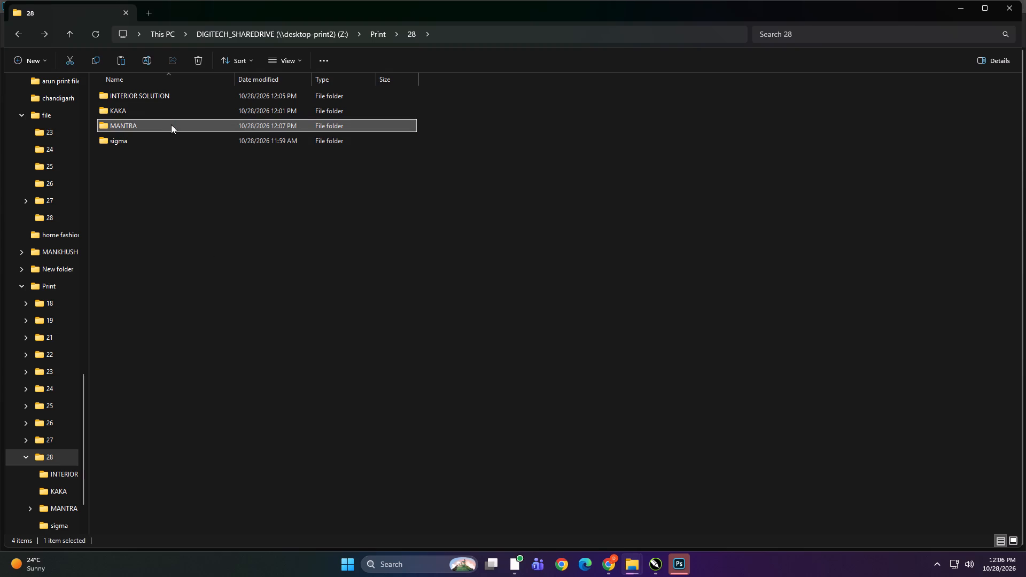
pyautogui.click(221, 242)
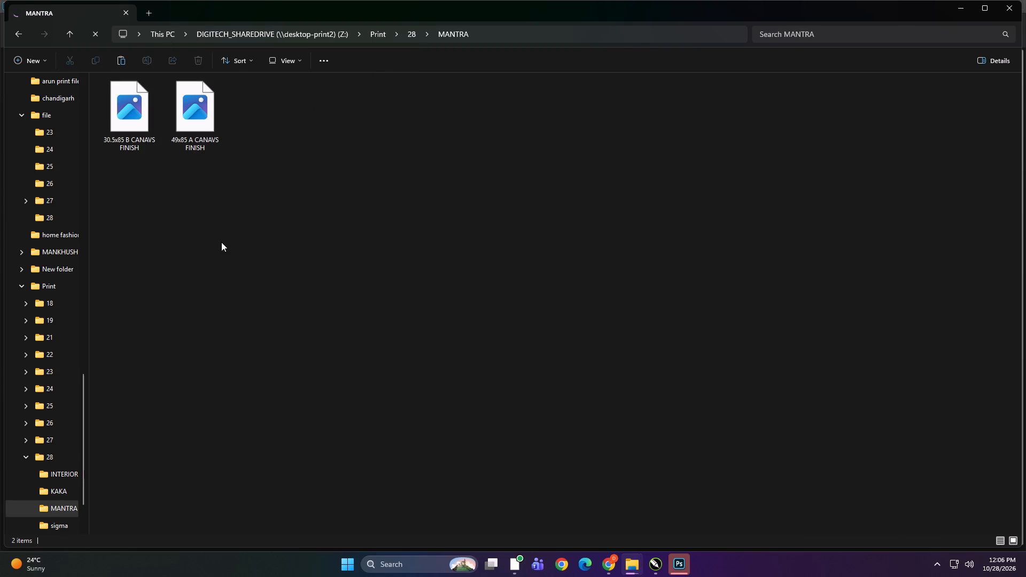
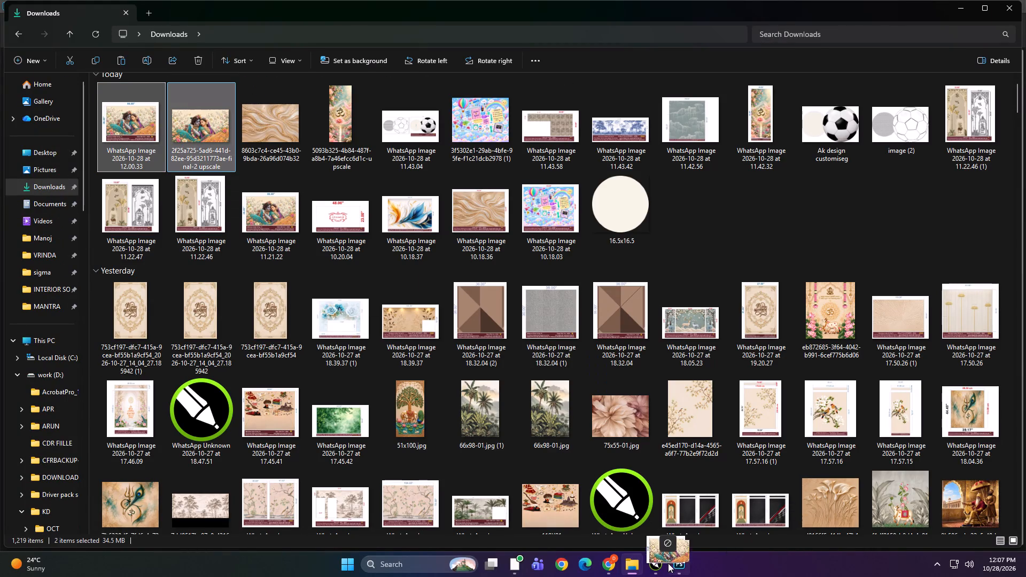
# Open the WhatsApp 12.00.33 order preview and the 2f25a725 final-2 upscale image together in Photoshop.
pyautogui.moveTo(668, 563); pyautogui.dragTo(659, 460)
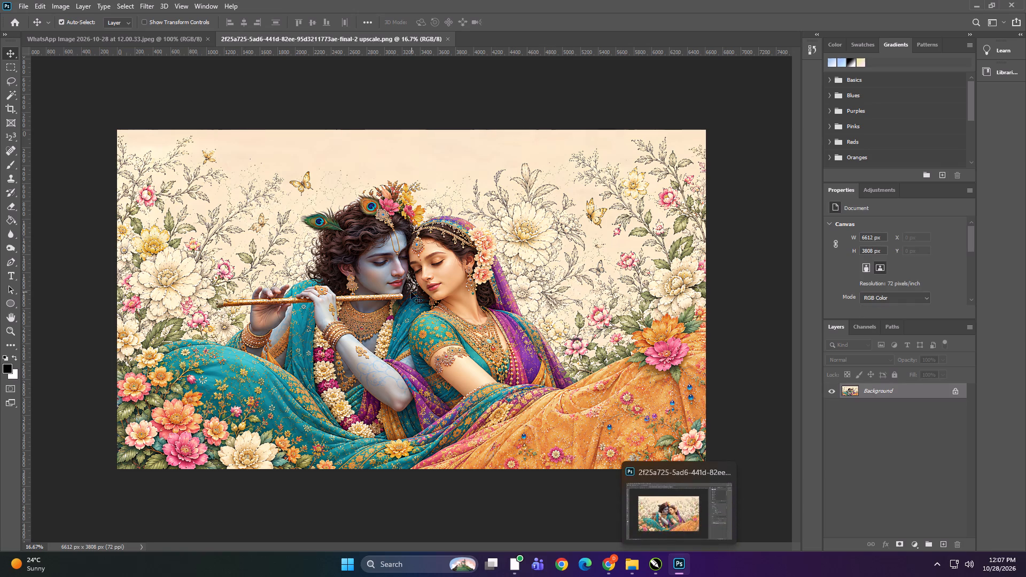
# Crop the WhatsApp 12.00.33 preview to the Krishna artwork, about 991 by 573 px, removing the dimension labels and footer.
pyautogui.click(158, 35)
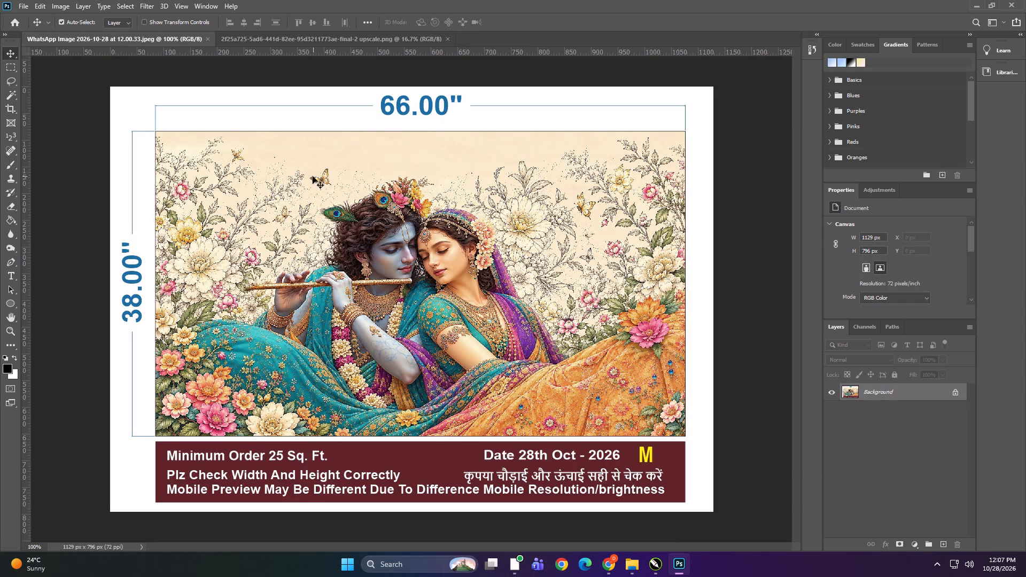
pyautogui.click(8, 66)
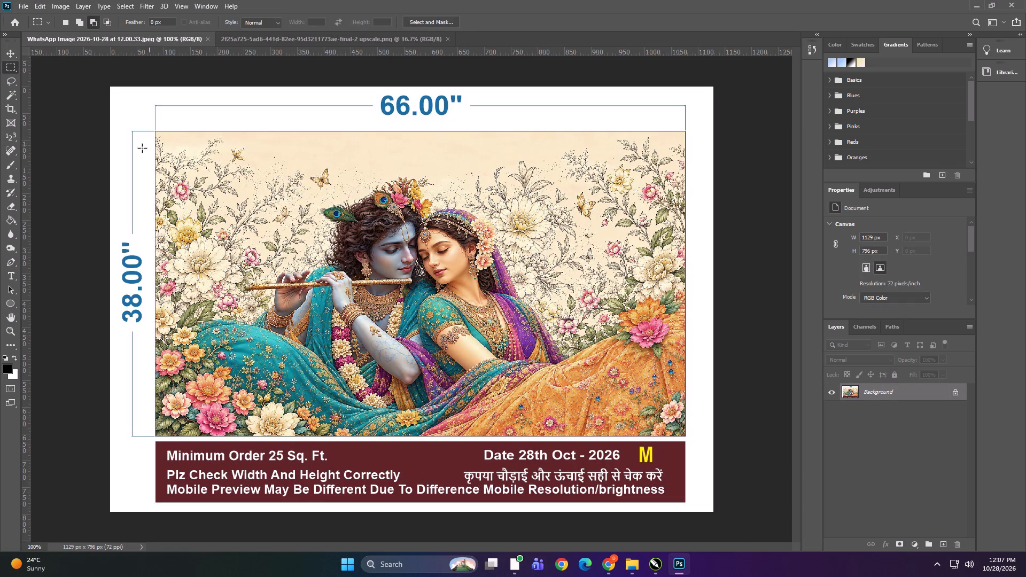
pyautogui.click(12, 109)
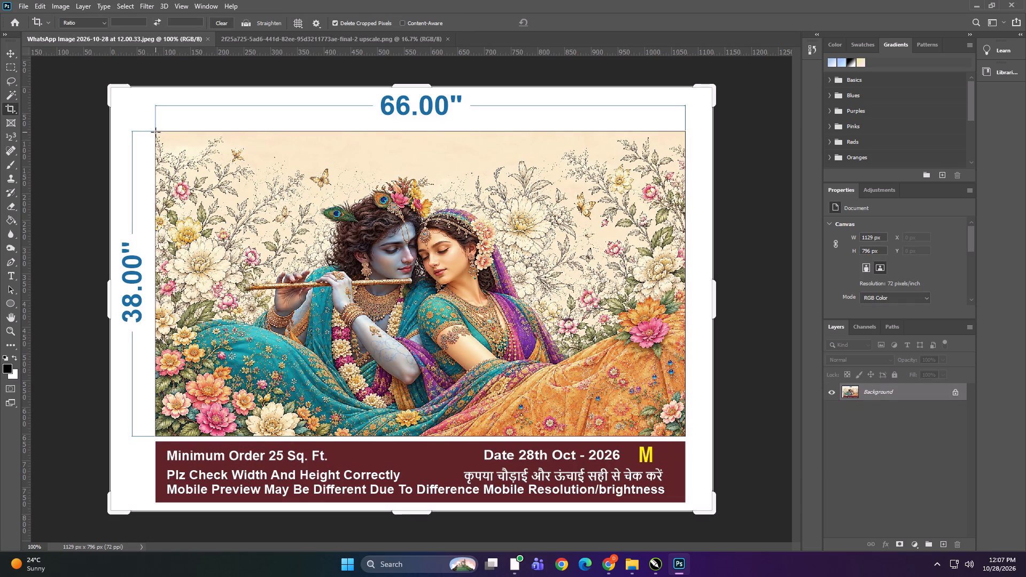
pyautogui.moveTo(156, 132); pyautogui.dragTo(680, 434)
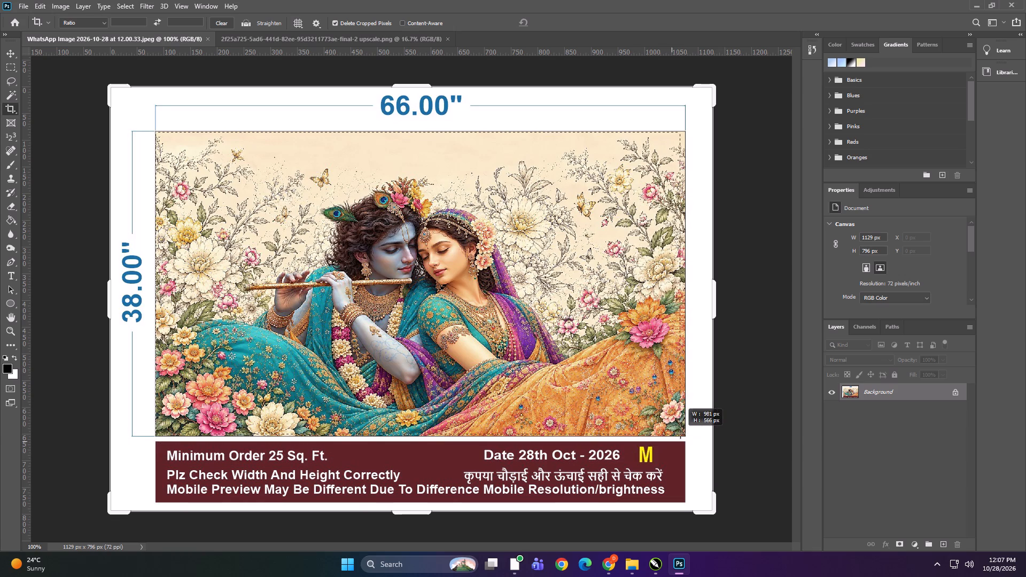
pyautogui.moveTo(680, 434); pyautogui.dragTo(685, 438)
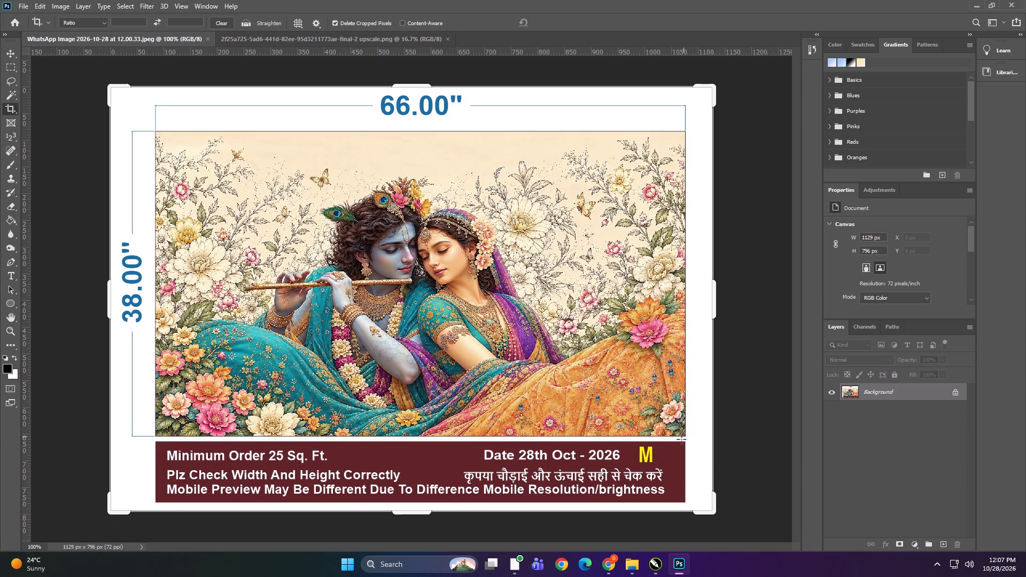
pyautogui.press('Return')
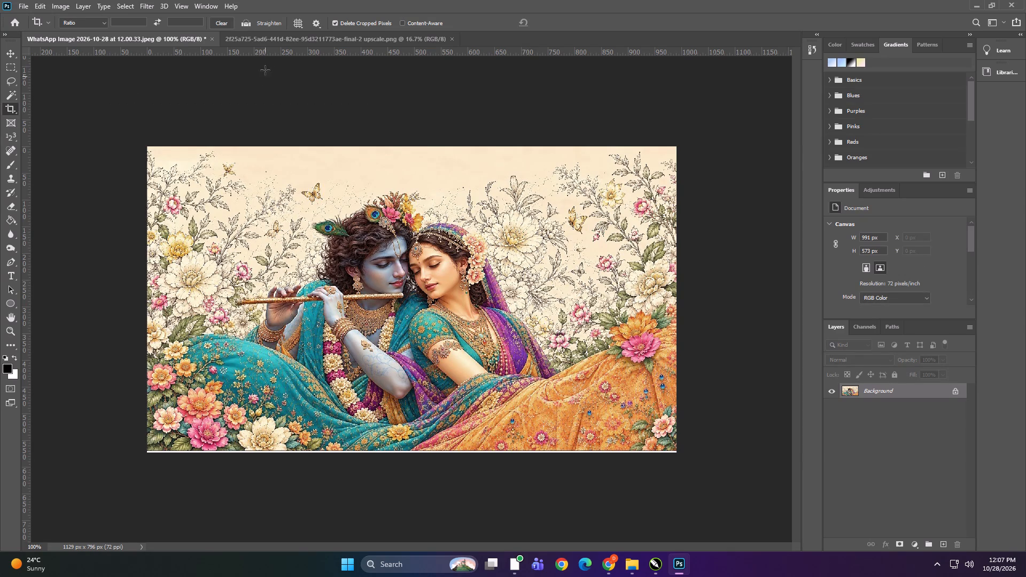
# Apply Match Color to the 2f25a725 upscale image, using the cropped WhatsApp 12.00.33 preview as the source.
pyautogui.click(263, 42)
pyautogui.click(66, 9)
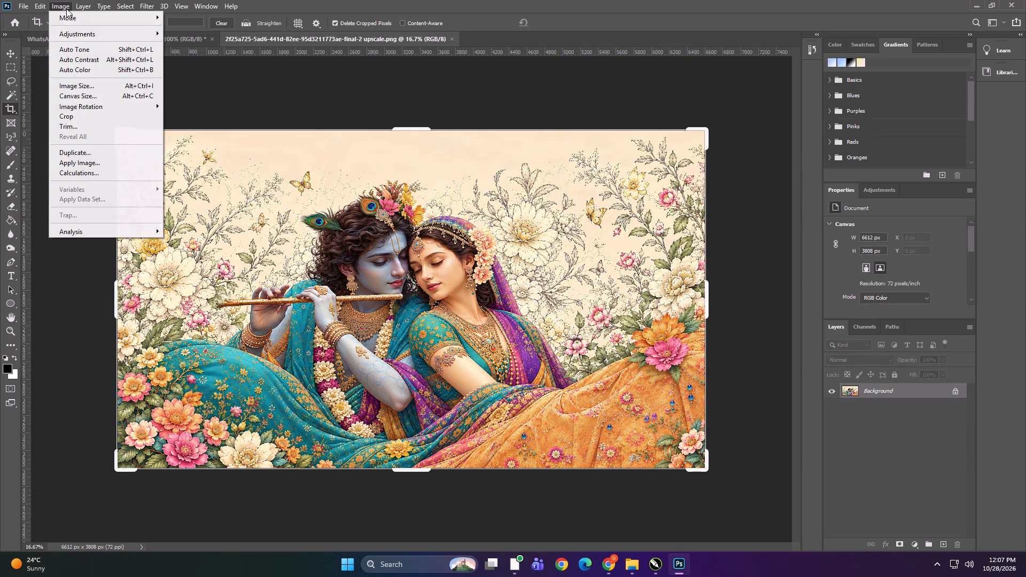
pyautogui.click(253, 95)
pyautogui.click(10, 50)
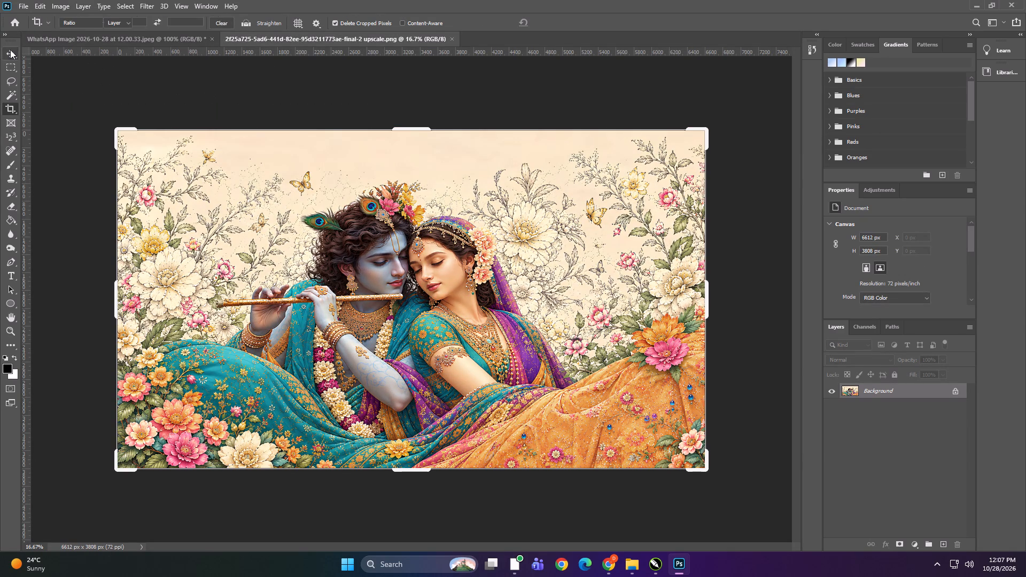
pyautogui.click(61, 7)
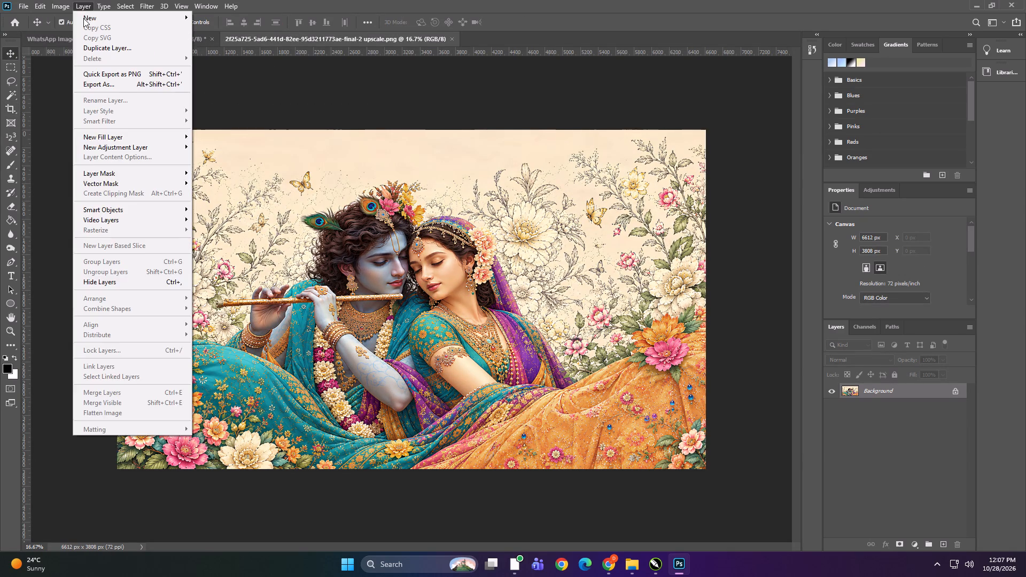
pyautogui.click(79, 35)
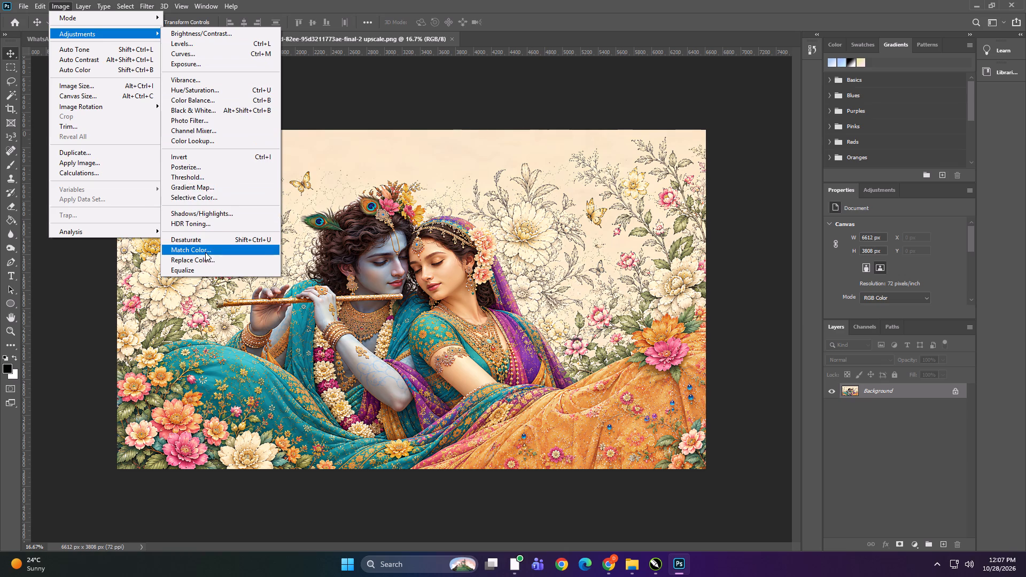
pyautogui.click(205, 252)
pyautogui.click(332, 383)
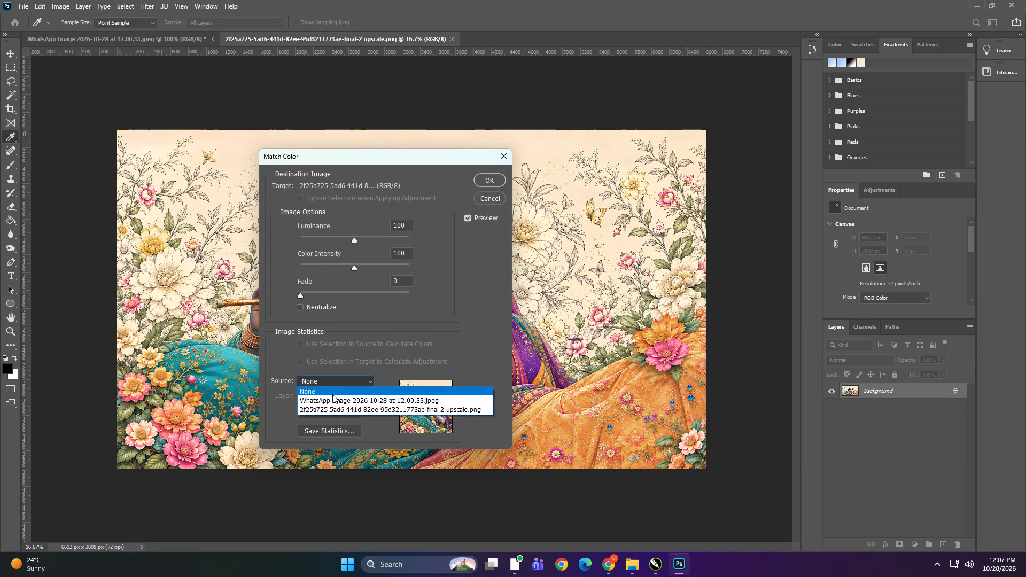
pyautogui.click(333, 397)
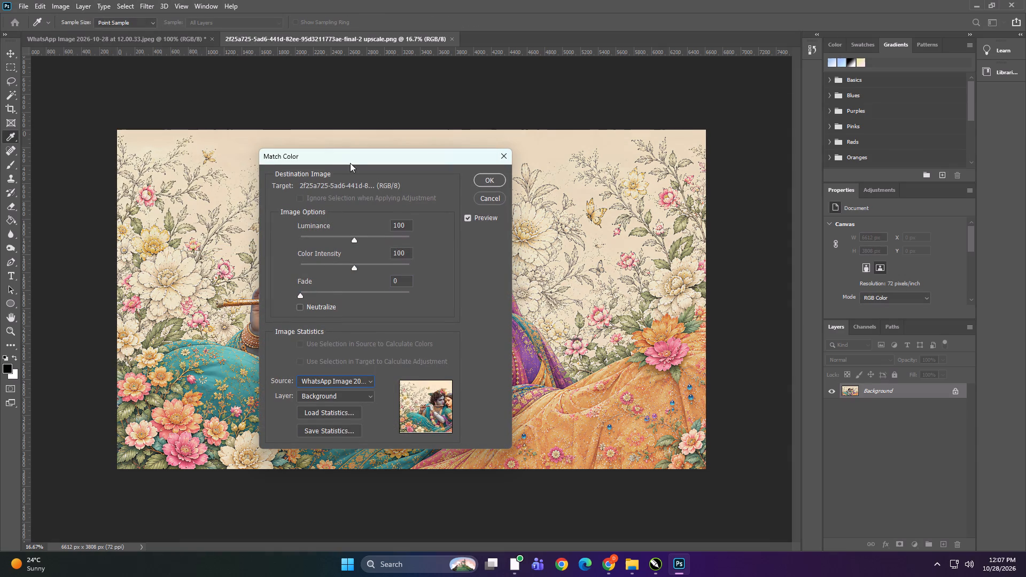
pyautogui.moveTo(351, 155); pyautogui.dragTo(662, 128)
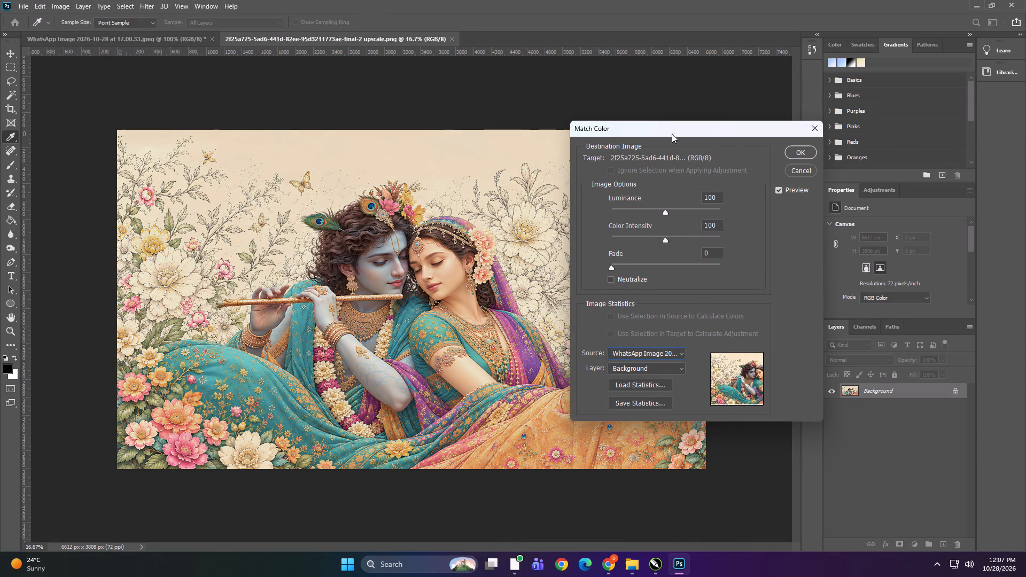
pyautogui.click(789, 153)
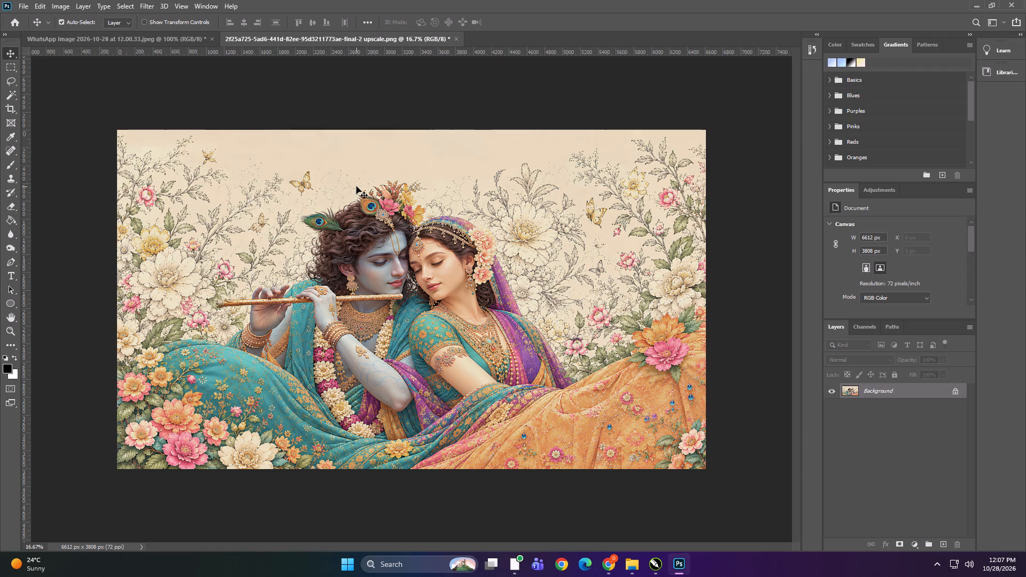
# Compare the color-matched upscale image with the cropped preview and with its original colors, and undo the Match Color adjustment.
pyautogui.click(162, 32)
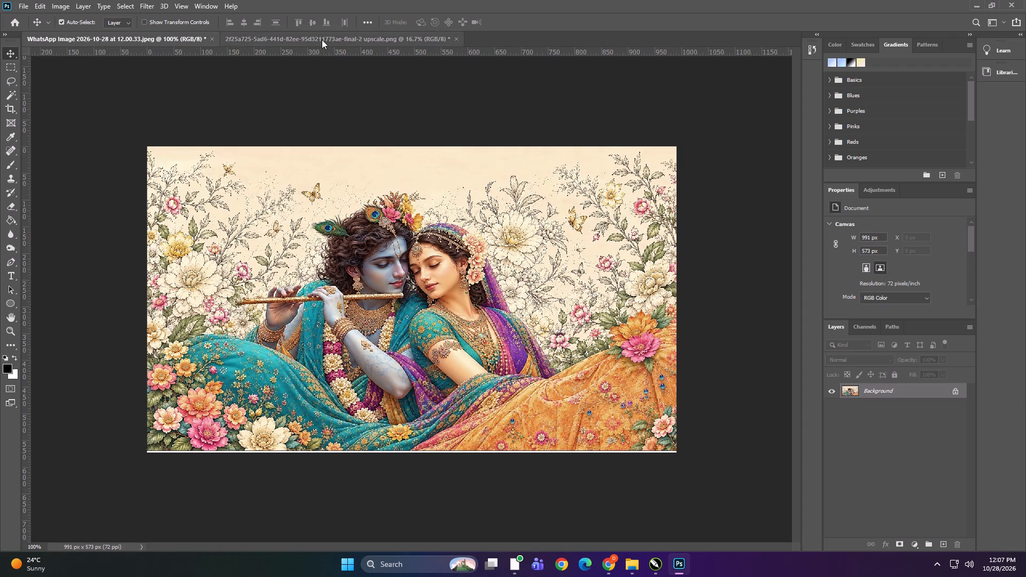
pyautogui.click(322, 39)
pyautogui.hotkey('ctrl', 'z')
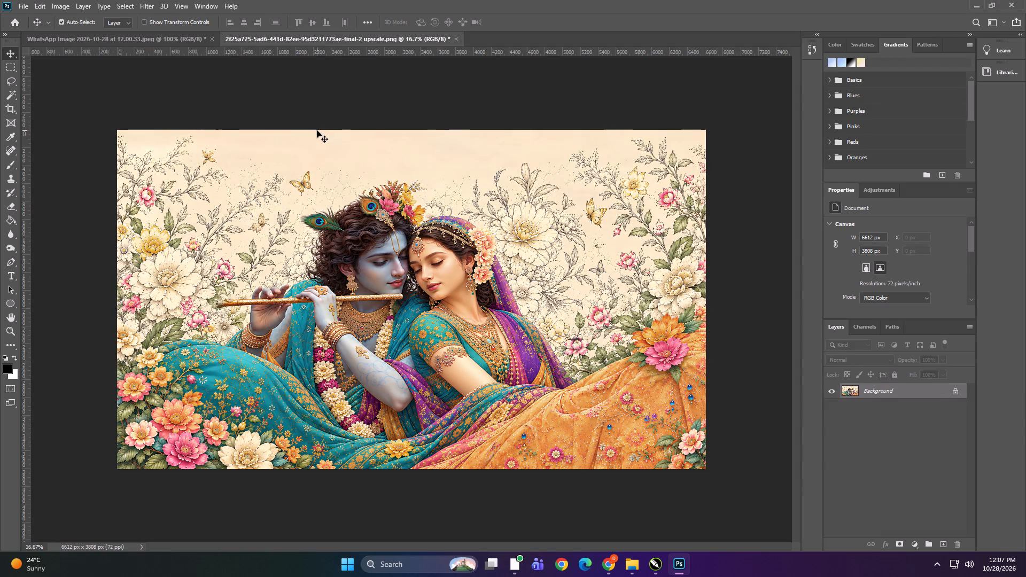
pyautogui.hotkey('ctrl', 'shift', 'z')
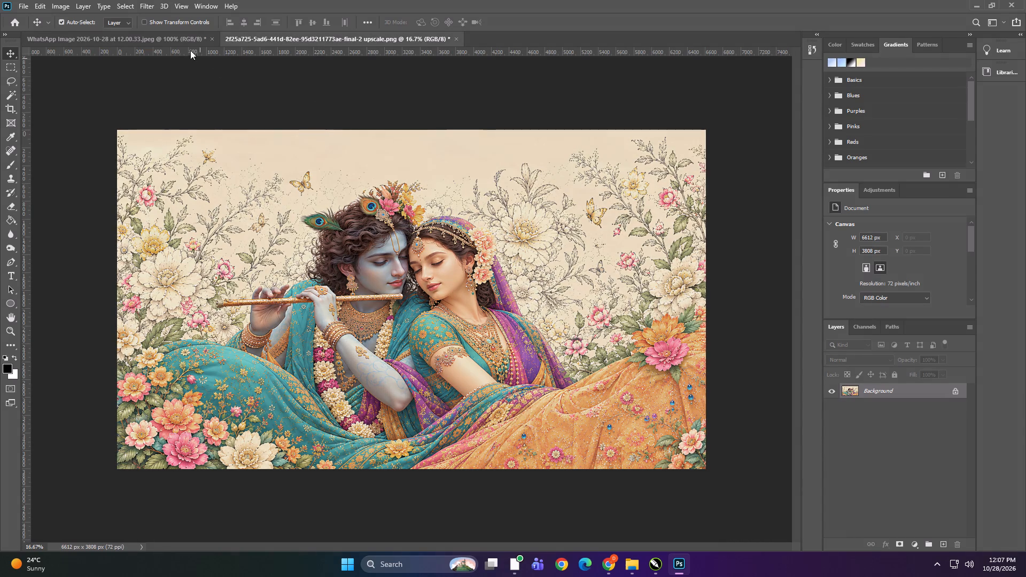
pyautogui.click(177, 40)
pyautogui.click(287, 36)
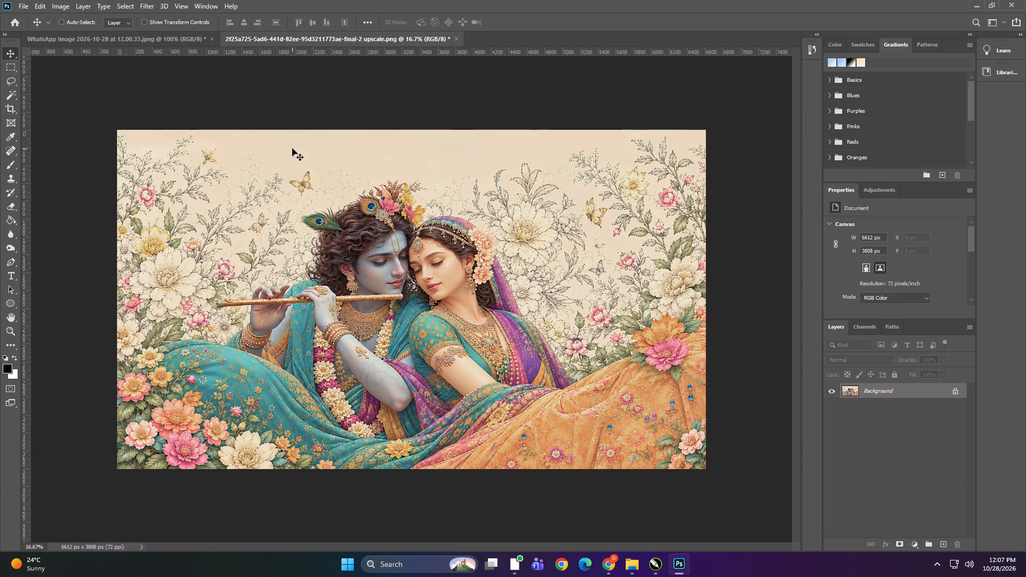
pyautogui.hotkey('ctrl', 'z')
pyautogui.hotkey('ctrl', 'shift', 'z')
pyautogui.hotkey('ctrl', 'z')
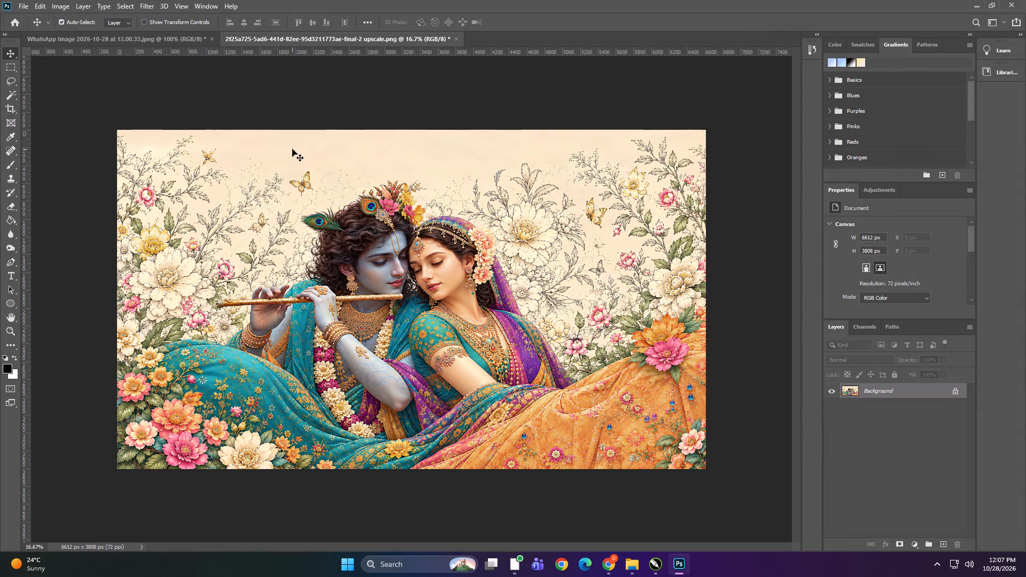
# Compare the upscaled Krishna-Radha image with and without its last adjustment, and against the WhatsApp image.
pyautogui.hotkey('ctrl', 'shift', 'z')
pyautogui.hotkey('ctrl', 'z')
pyautogui.hotkey('ctrl', 'shift', 'z')
pyautogui.click(179, 38)
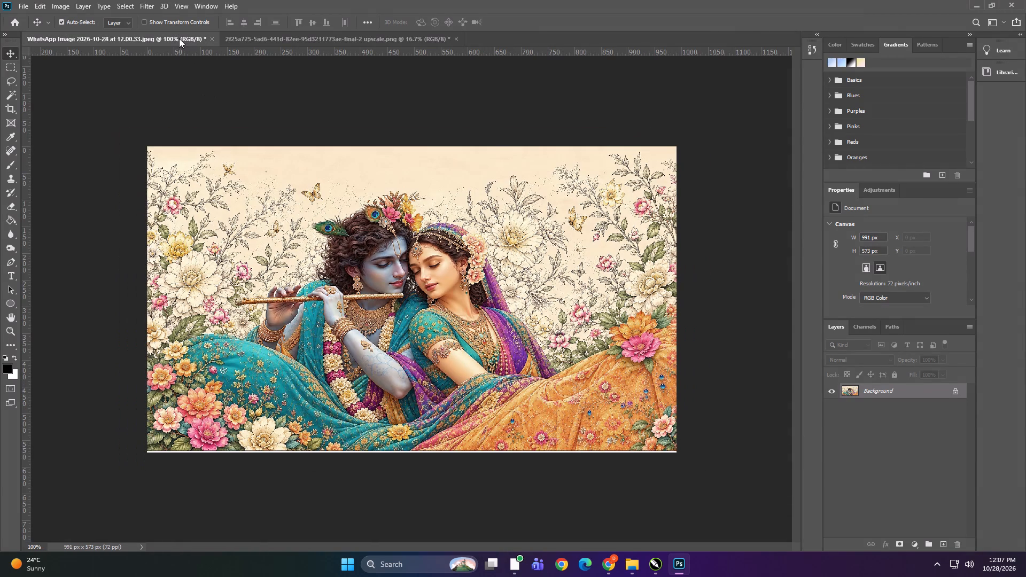
pyautogui.click(293, 41)
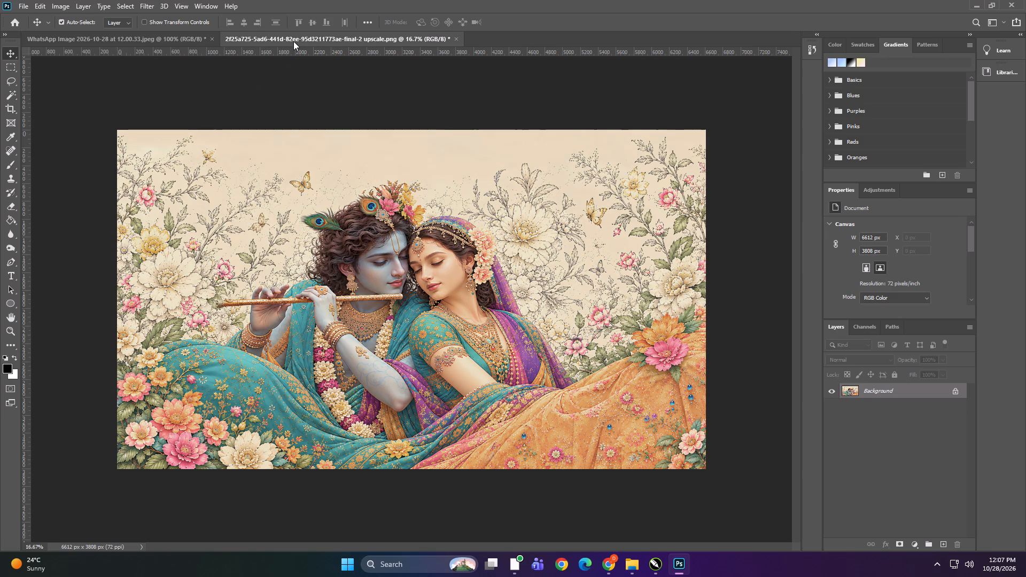
pyautogui.hotkey('ctrl', 'z')
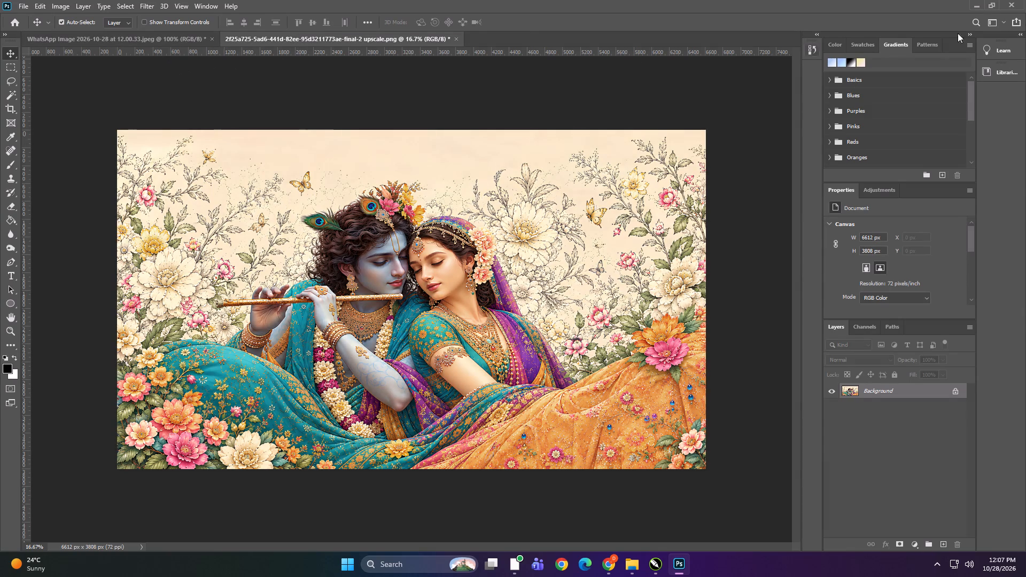
# Quit Photoshop, discarding the unsaved changes in both open images.
pyautogui.click(1016, 6)
pyautogui.click(512, 213)
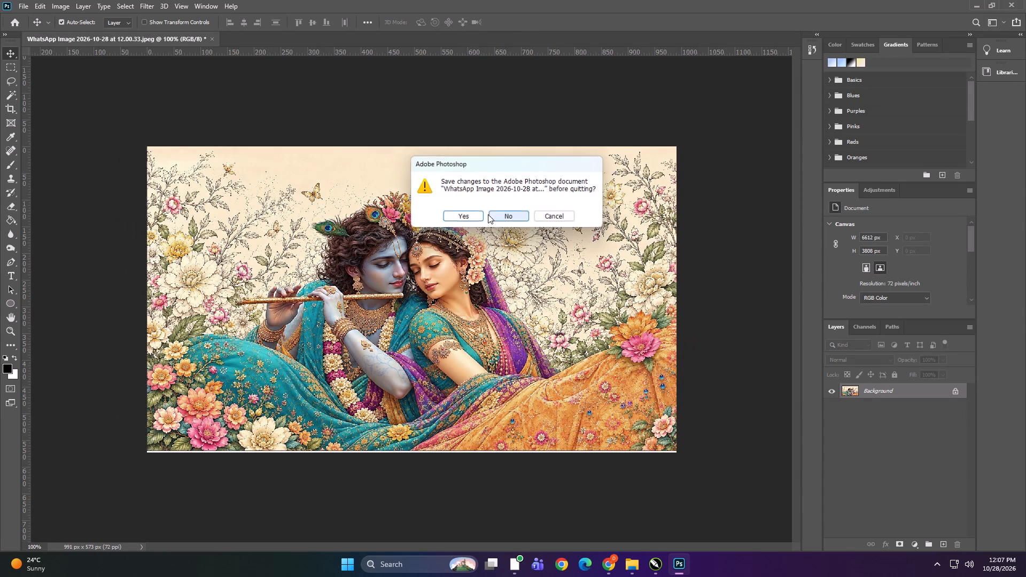
pyautogui.click(509, 209)
pyautogui.click(507, 218)
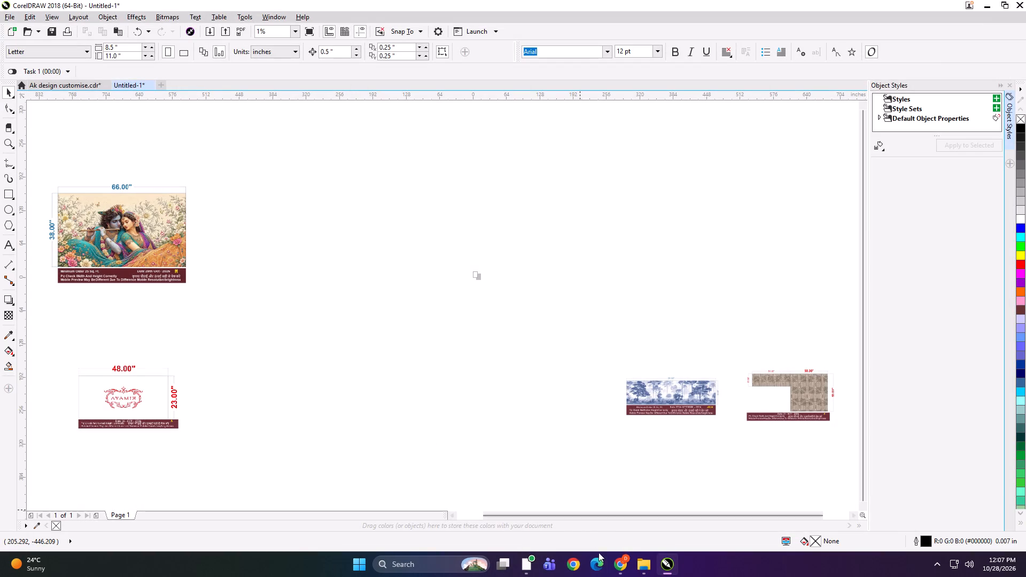
# Import the upscaled Krishna-Radha PNG from the Downloads folder into the CorelDRAW document Untitled-1, beside the 66 × 38 inch preview.
pyautogui.click(644, 567)
pyautogui.click(61, 185)
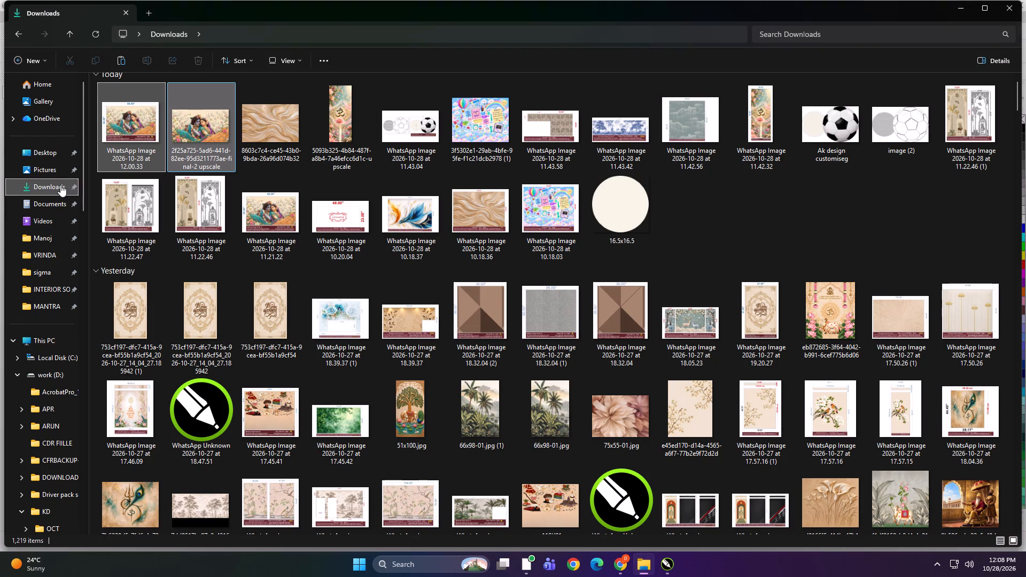
pyautogui.click(200, 140)
pyautogui.moveTo(194, 129); pyautogui.dragTo(660, 563)
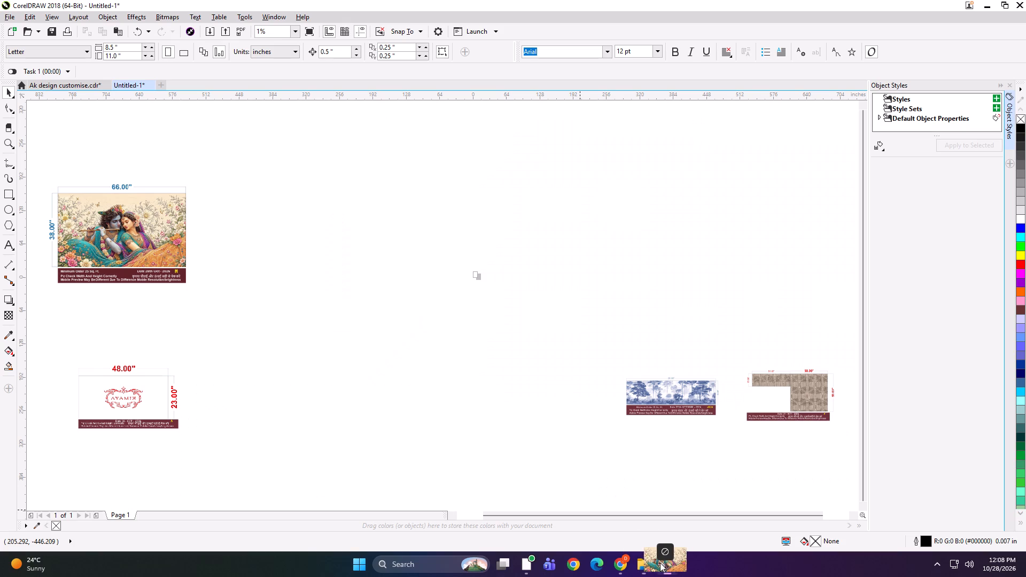
pyautogui.moveTo(660, 563); pyautogui.dragTo(251, 229)
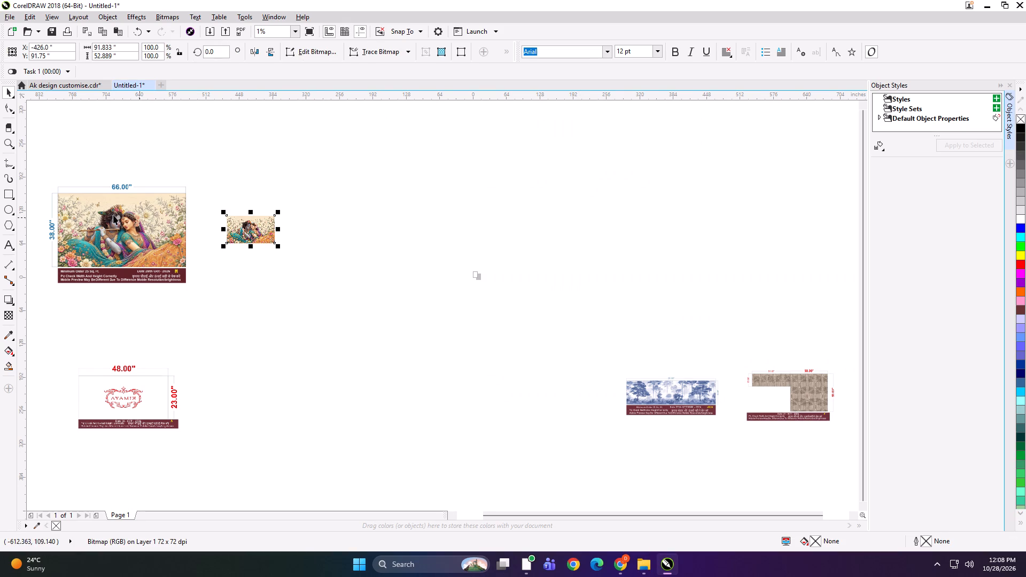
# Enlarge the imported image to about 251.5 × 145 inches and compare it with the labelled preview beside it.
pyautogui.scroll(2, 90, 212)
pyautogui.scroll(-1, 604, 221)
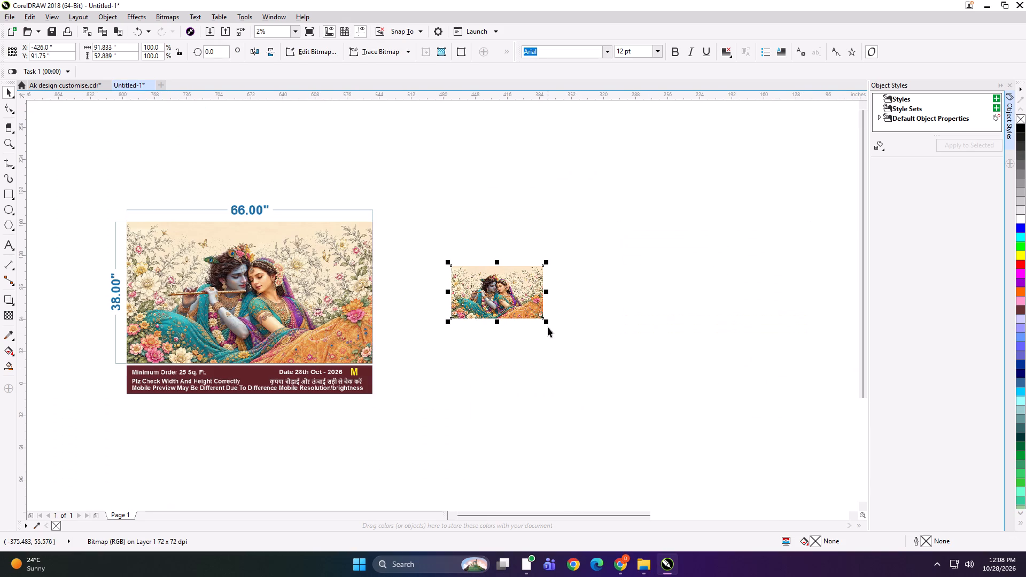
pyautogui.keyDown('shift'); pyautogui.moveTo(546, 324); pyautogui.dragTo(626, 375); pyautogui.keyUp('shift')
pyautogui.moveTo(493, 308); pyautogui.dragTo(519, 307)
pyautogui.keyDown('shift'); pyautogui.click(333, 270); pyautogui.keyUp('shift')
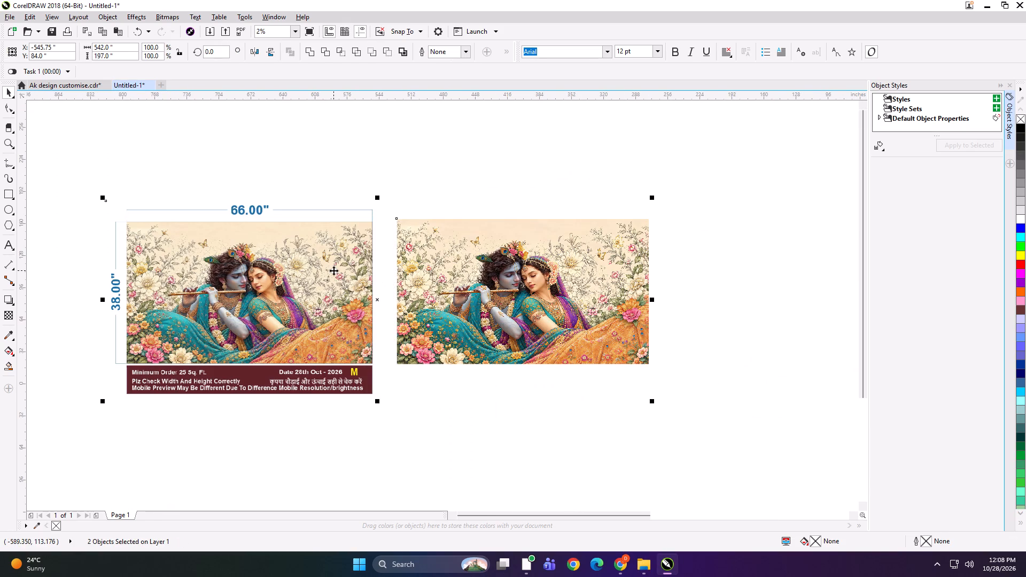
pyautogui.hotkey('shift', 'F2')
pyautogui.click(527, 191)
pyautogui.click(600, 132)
# Set the imported Krishna-Radha image's size to 66 inches wide and 38 inches high.
pyautogui.click(581, 231)
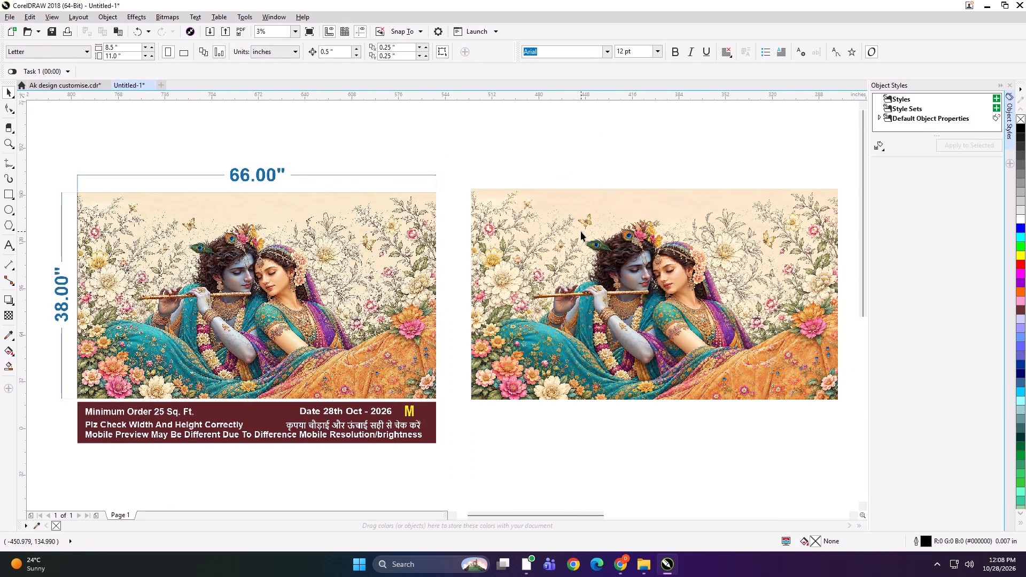
pyautogui.moveTo(131, 50); pyautogui.dragTo(38, 45)
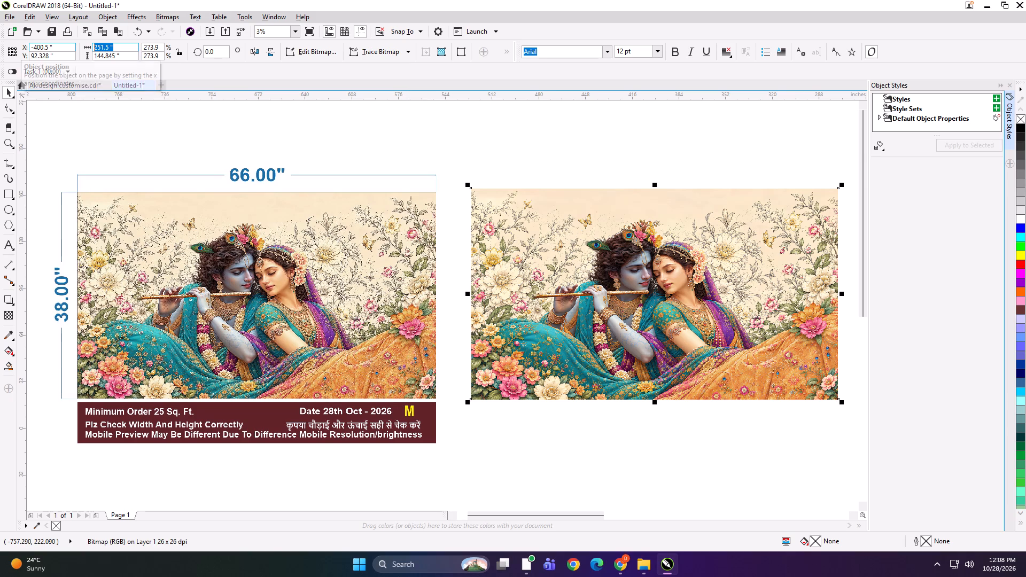
pyautogui.write('66')
pyautogui.press('Tab')
pyautogui.press('3')
pyautogui.press('8')
pyautogui.press('Return')
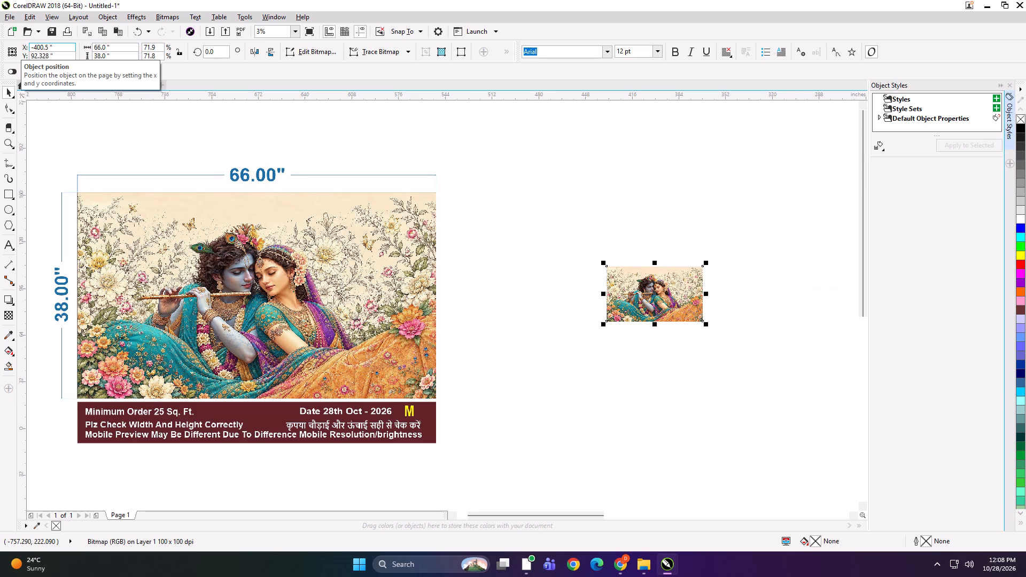
# Create a rectangle matching the 66 × 38 inch bounds of the resized image.
pyautogui.keyDown('shift'); pyautogui.doubleClick(3, 190); pyautogui.keyUp('shift')
pyautogui.hotkey('shift', 'space')
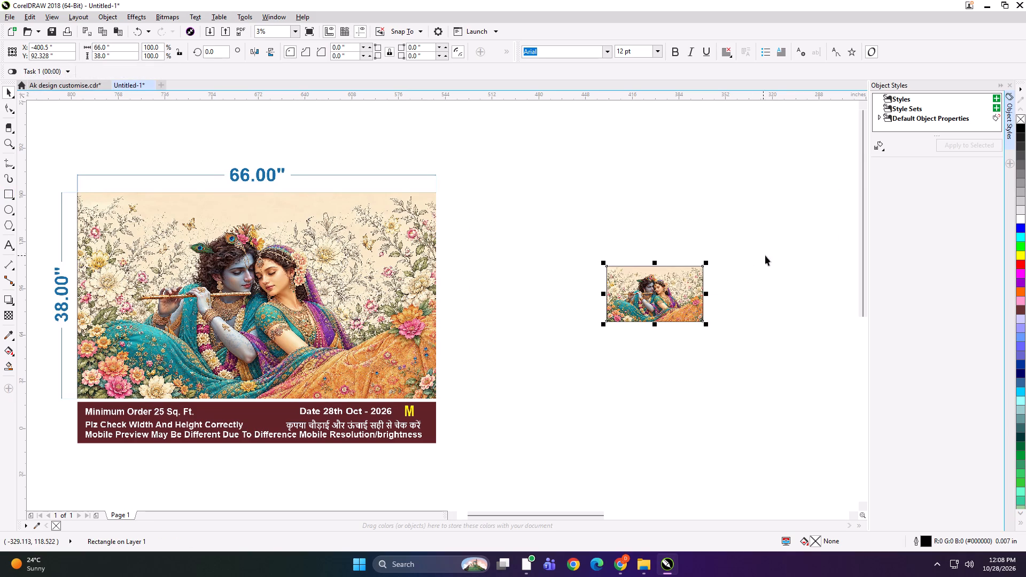
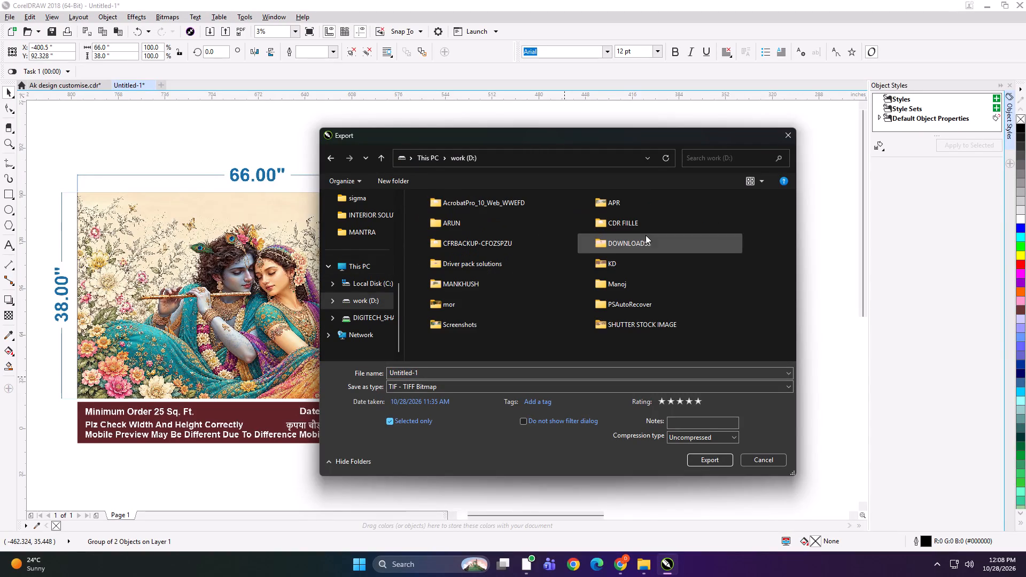
# Create a folder named D&D inside work (D:) > KD > PRINT FILE > 28 as the export location.
pyautogui.doubleClick(630, 260)
pyautogui.doubleClick(671, 250)
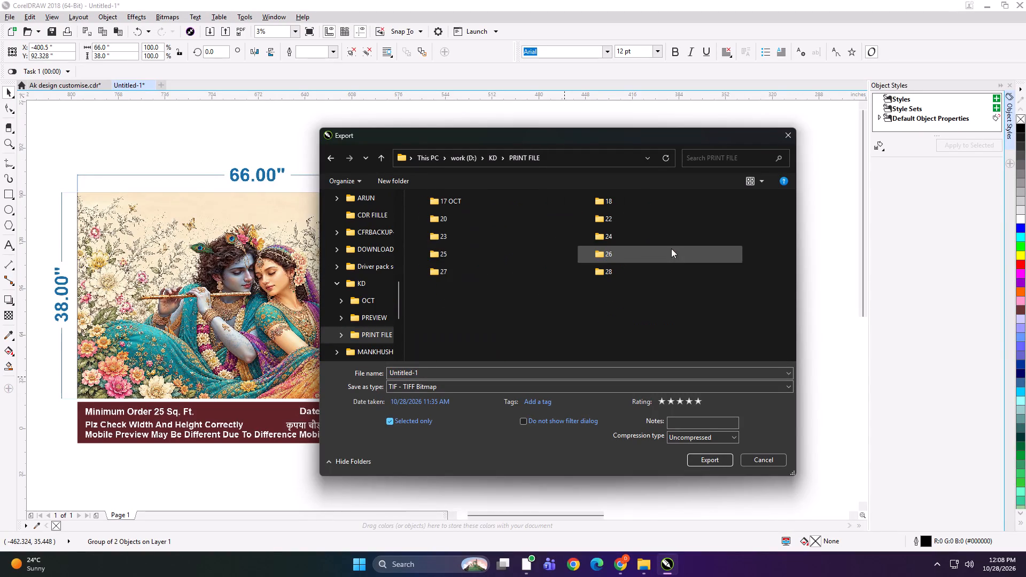
pyautogui.click(624, 263)
pyautogui.doubleClick(628, 270)
pyautogui.click(539, 283)
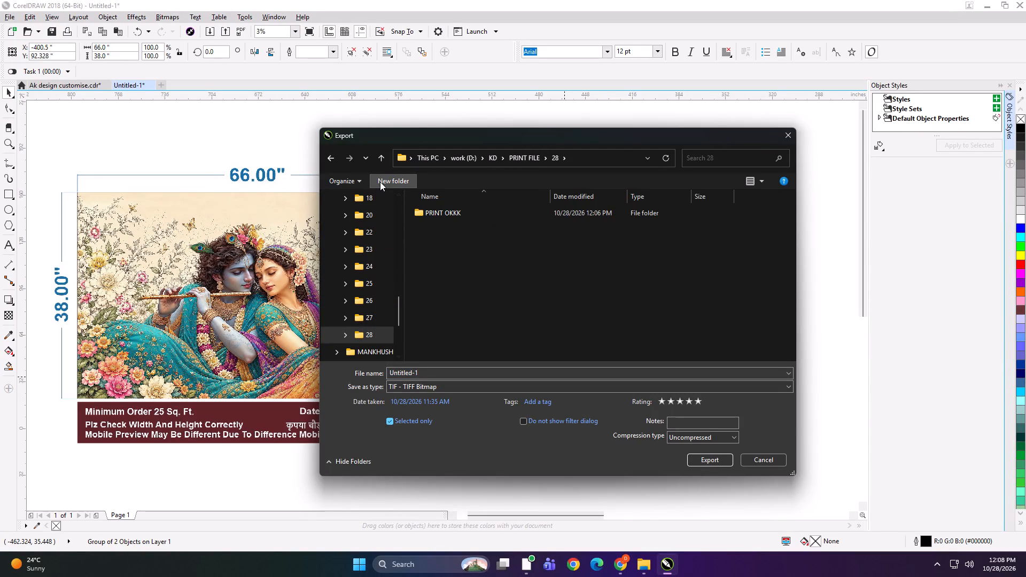
pyautogui.click(380, 182)
pyautogui.write('Dd')
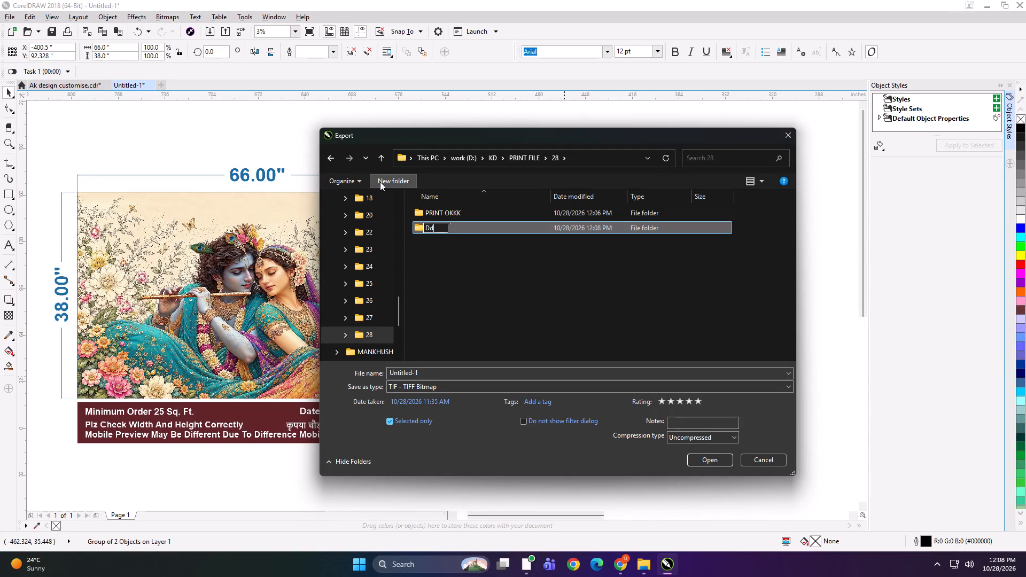
pyautogui.press('BackSpace')
pyautogui.write('&D')
pyautogui.press('Return')
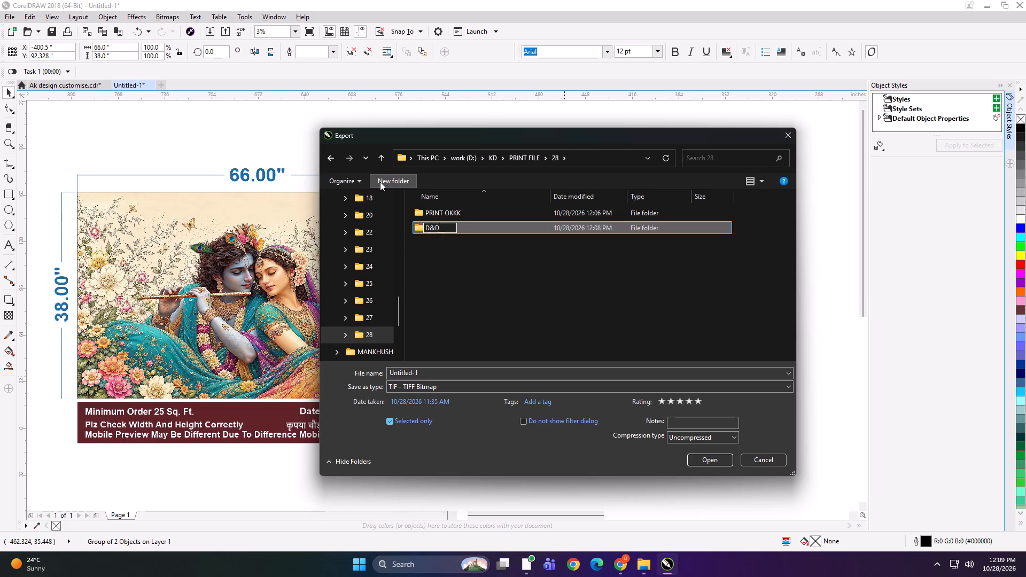
# Export the selected 66 × 38 inch panel into the D&D folder as a 100 dpi RGB TIFF named 66x38 n.
pyautogui.doubleClick(477, 208)
pyautogui.click(501, 370)
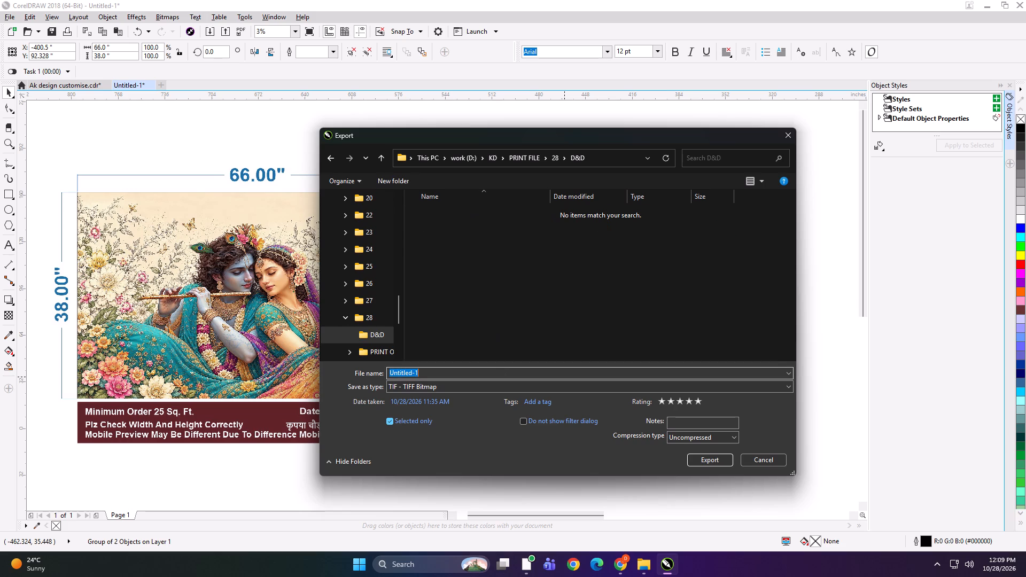
pyautogui.write('66x38')
pyautogui.press('space')
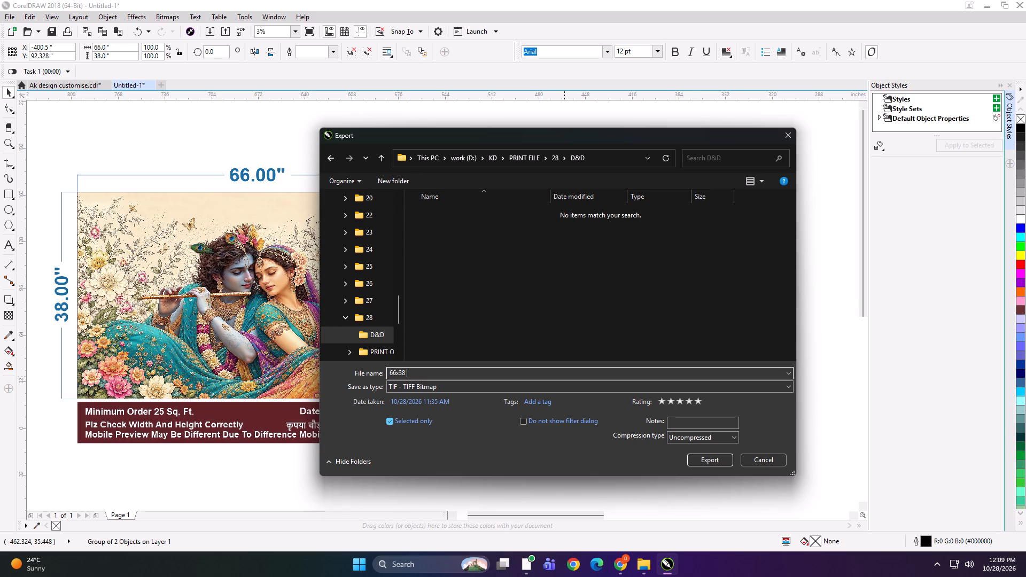
pyautogui.press('n')
pyautogui.press('Return')
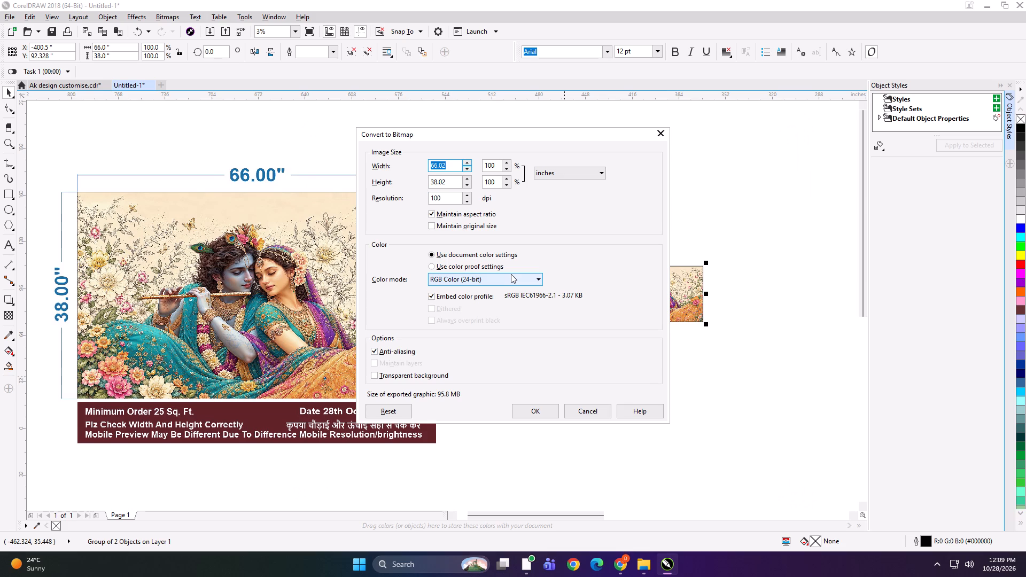
pyautogui.press('Return')
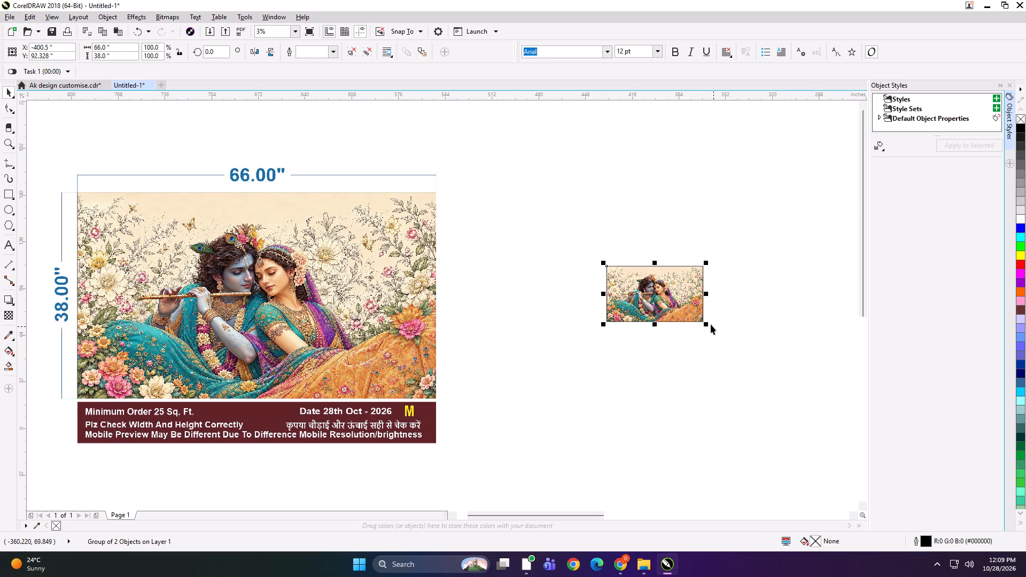
# Enlarge the exported panel to about 235 × 135 inches and place it close beside the labelled preview.
pyautogui.keyDown('shift'); pyautogui.moveTo(709, 324); pyautogui.dragTo(832, 397); pyautogui.keyUp('shift')
pyautogui.moveTo(587, 298); pyautogui.dragTo(569, 297)
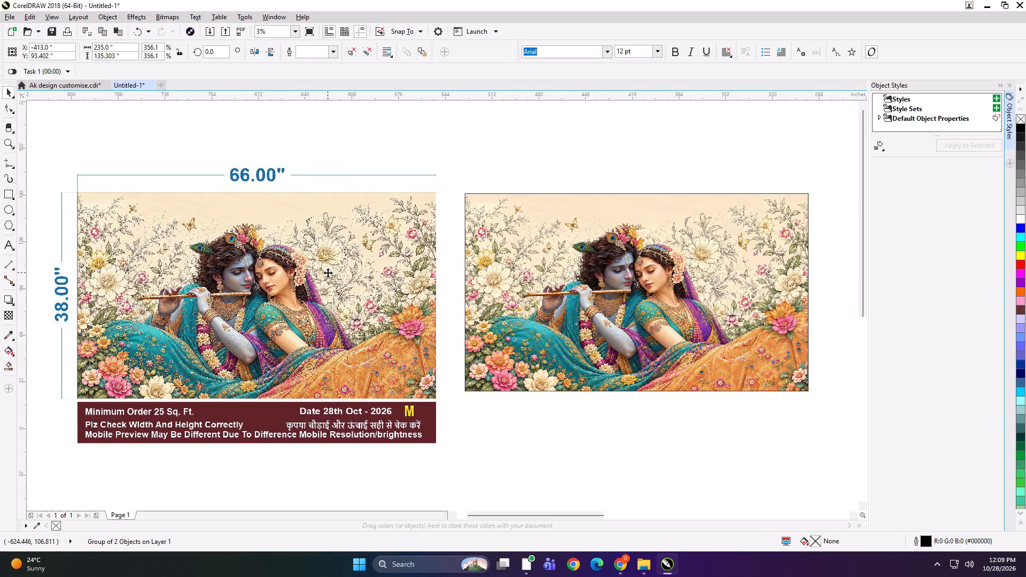
# Group the labelled preview with the enlarged panel and scale the group down to about 5 × 1.9 inches.
pyautogui.keyDown('shift'); pyautogui.click(328, 272); pyautogui.keyUp('shift')
pyautogui.hotkey('ctrl', 'g')
pyautogui.keyDown('shift'); pyautogui.moveTo(814, 455); pyautogui.dragTo(550, 394); pyautogui.keyUp('shift')
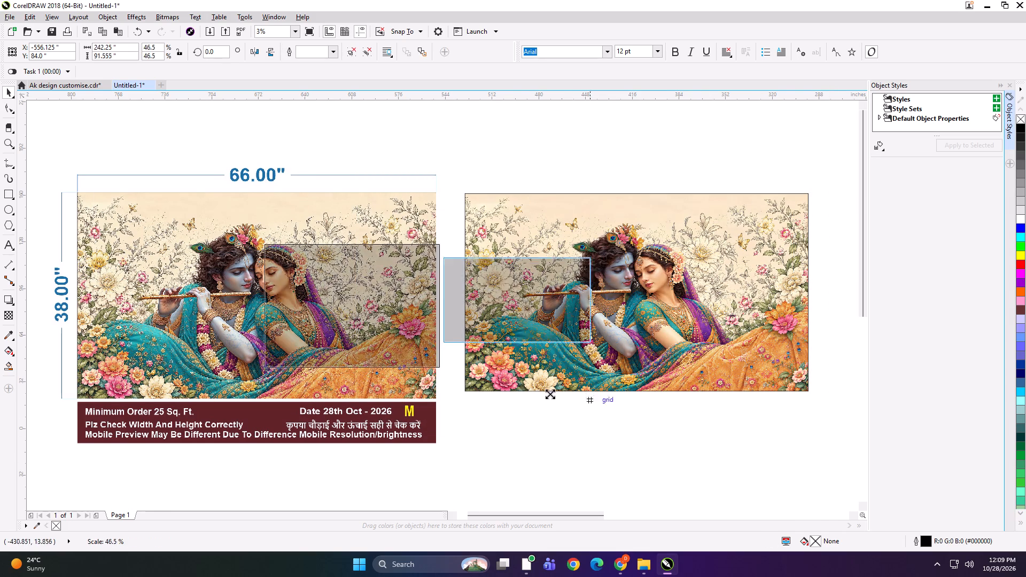
pyautogui.keyDown('shift'); pyautogui.moveTo(550, 394); pyautogui.dragTo(439, 327); pyautogui.keyUp('shift')
pyautogui.scroll(4, 431, 313)
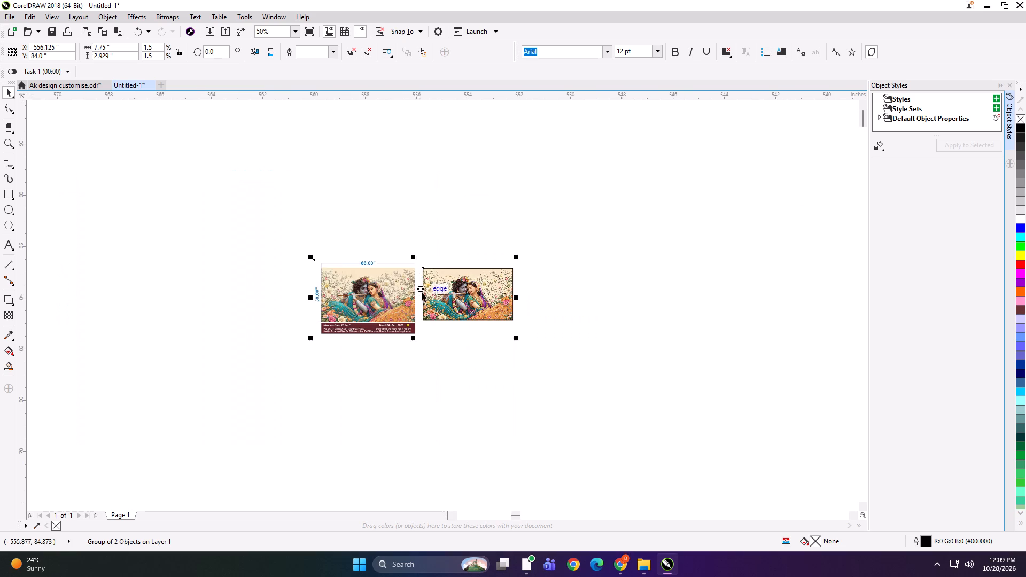
pyautogui.scroll(2, 422, 292)
pyautogui.keyDown('shift'); pyautogui.moveTo(790, 470); pyautogui.dragTo(649, 423); pyautogui.keyUp('shift')
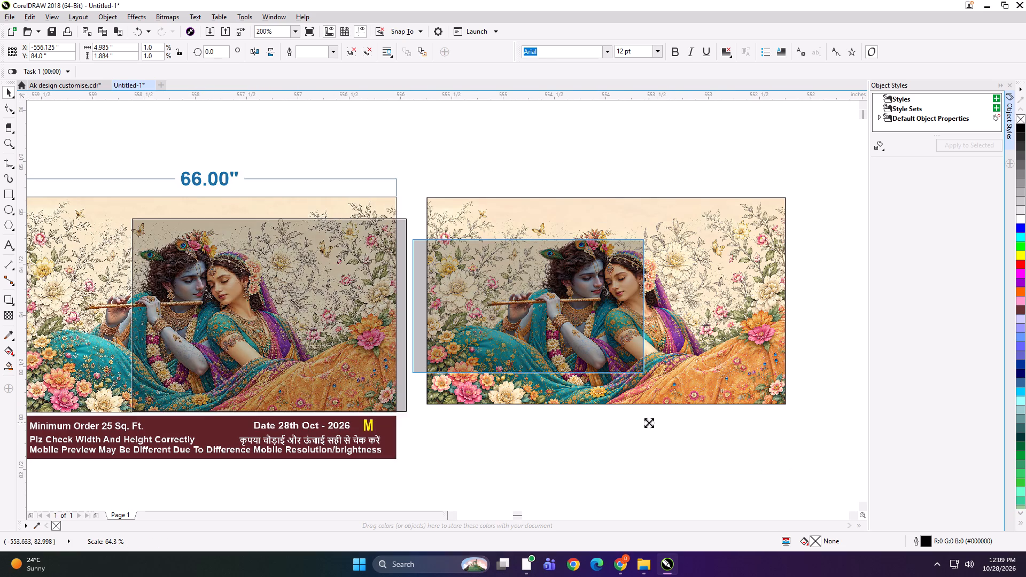
pyautogui.keyDown('shift'); pyautogui.moveTo(649, 423); pyautogui.dragTo(650, 423); pyautogui.keyUp('shift')
# Export the scaled-down side-by-side group under the file name FSDGDFH, accepting the offered export settings.
pyautogui.hotkey('ctrl', 'e')
pyautogui.write('FSDGDFH')
pyautogui.press('Return')
pyautogui.press('Return')
pyautogui.press('Return')
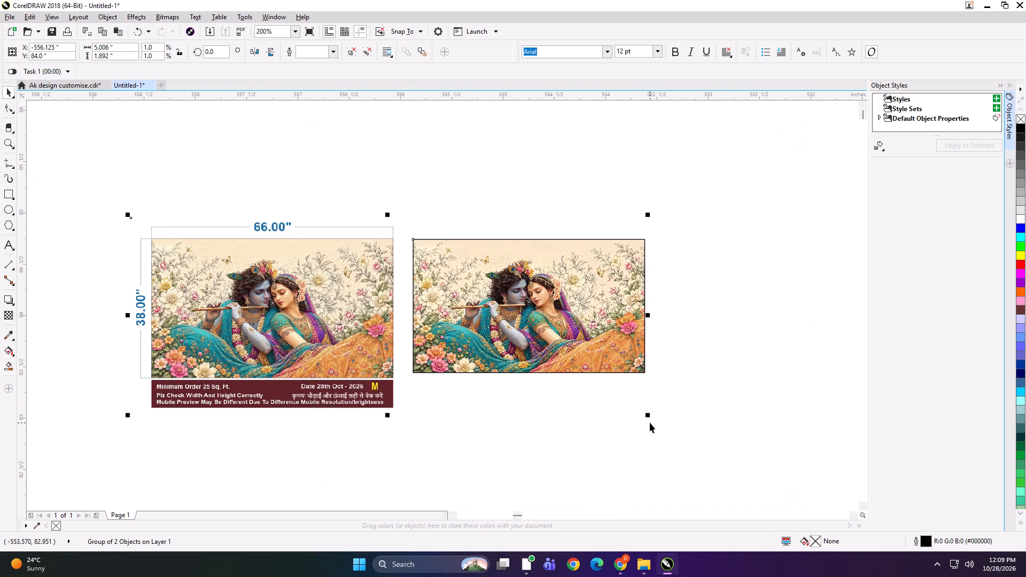
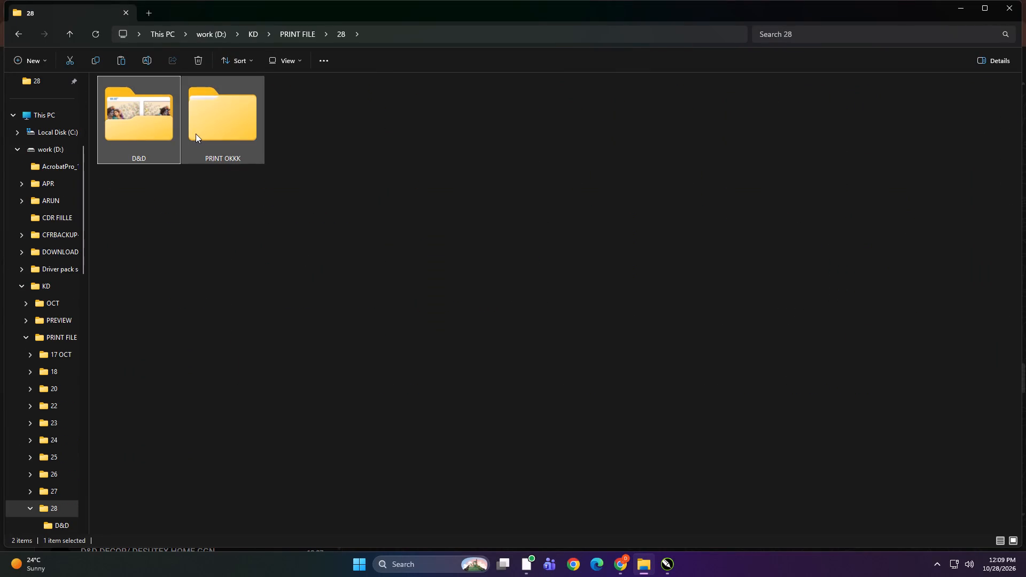
# Move the cut D&D folder into the PRINT OKKK folder inside the KD print file folder 28.
pyautogui.doubleClick(198, 134)
pyautogui.click(242, 260)
pyautogui.hotkey('ctrl', 'v')
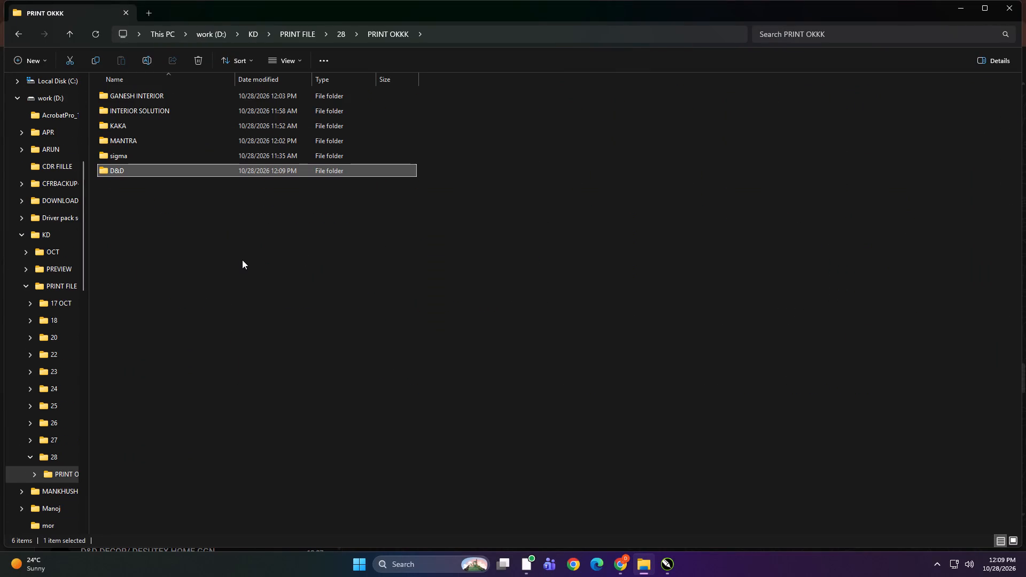
# Copy the D&D folder from PRINT OKKK into folder 28 inside Print on the DIGITECH_SHAREDRIVE (Z:) network drive.
pyautogui.hotkey('ctrl', 'c')
pyautogui.hotkey('ctrl', 'c')
pyautogui.scroll(4, 76, 378)
pyautogui.click(48, 342)
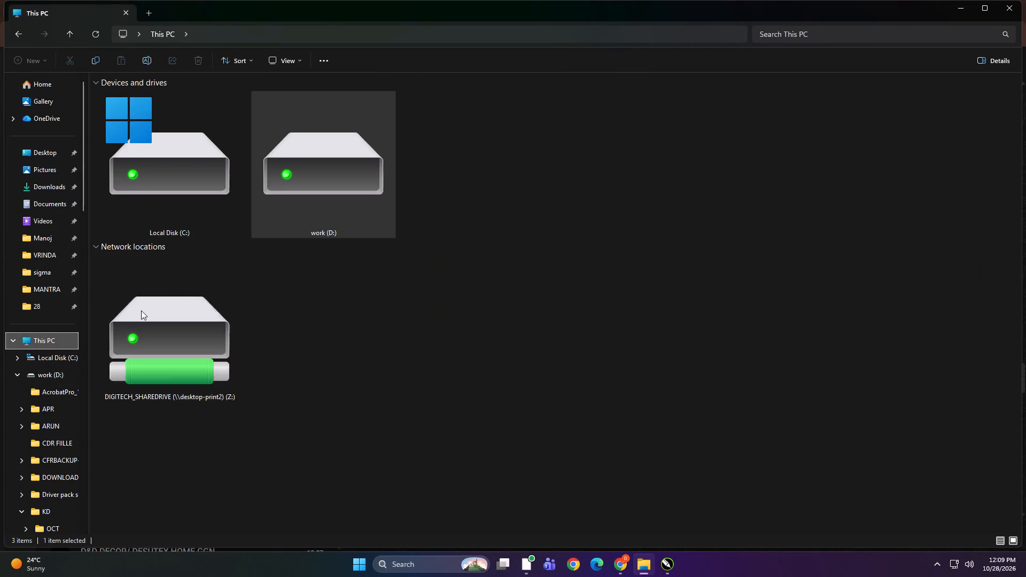
pyautogui.doubleClick(180, 306)
pyautogui.click(558, 166)
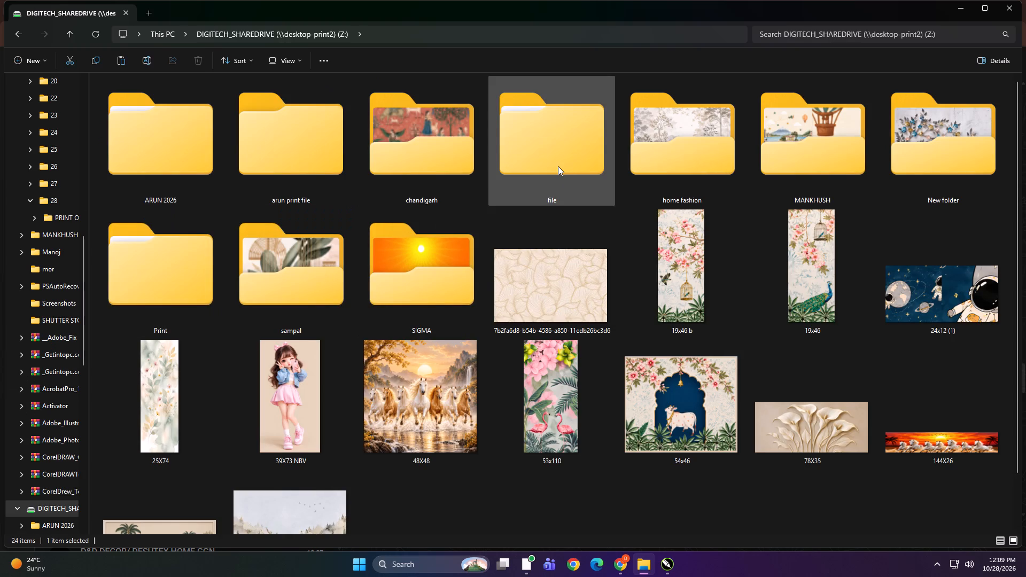
pyautogui.doubleClick(146, 268)
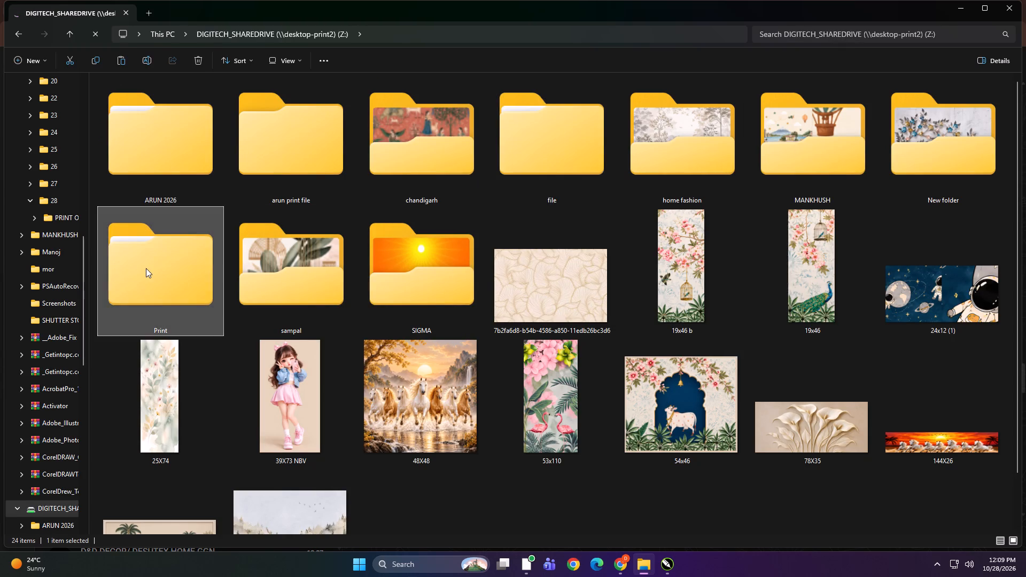
pyautogui.doubleClick(635, 120)
pyautogui.rightClick(252, 235)
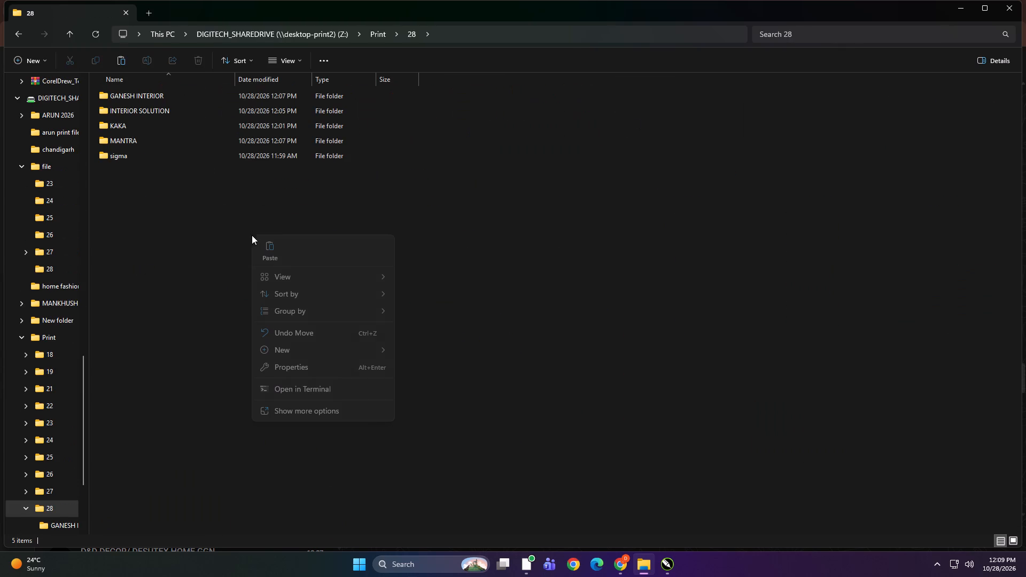
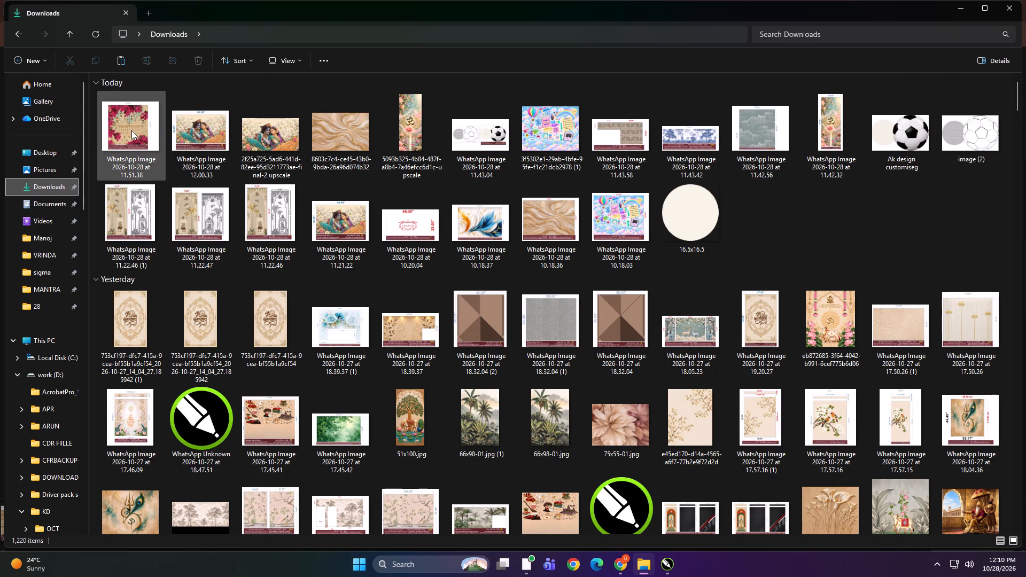
# Bring the WhatsApp preview from 2026-10-28 at 11.51.38 into the Untitled-1 drawing and enlarge it to about 250.5 × 217.3 inches.
pyautogui.moveTo(131, 130); pyautogui.dragTo(363, 300)
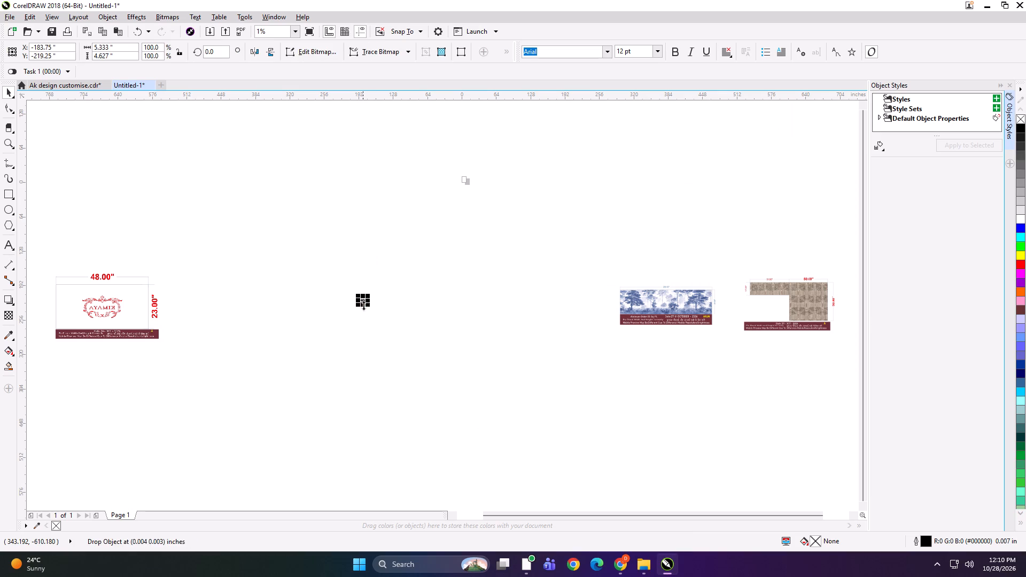
pyautogui.keyDown('shift'); pyautogui.moveTo(370, 307); pyautogui.dragTo(436, 392); pyautogui.keyUp('shift')
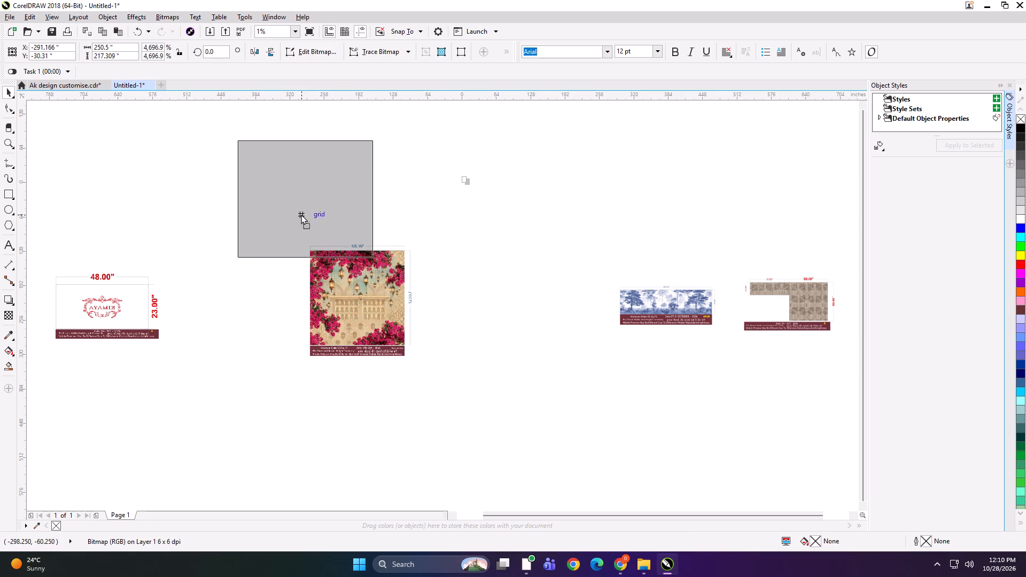
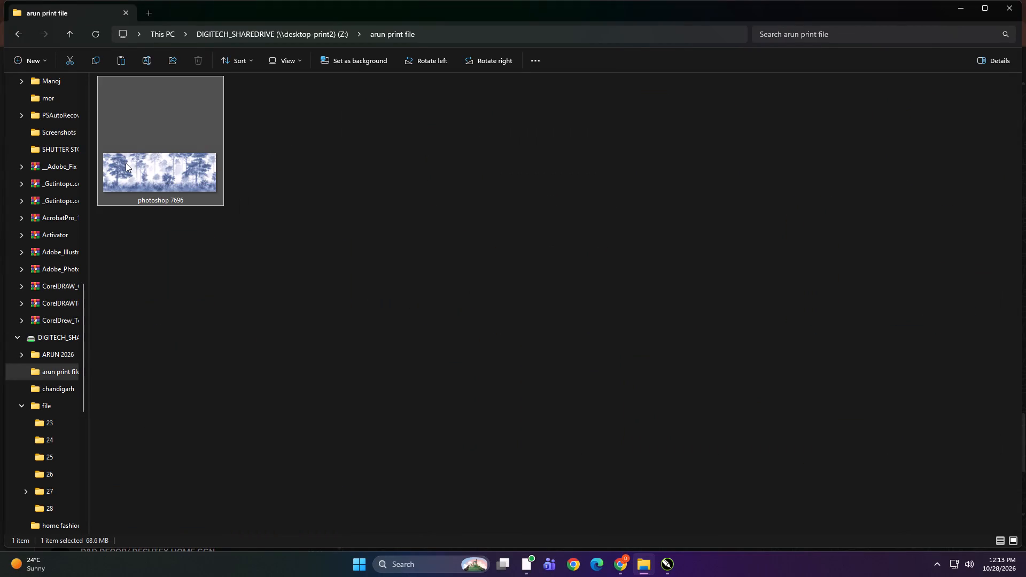
# Bring the photoshop 7696 image from the arun print file folder into the Untitled-1 CorelDRAW document and place it below the dated forest preview.
pyautogui.moveTo(126, 163); pyautogui.dragTo(550, 499)
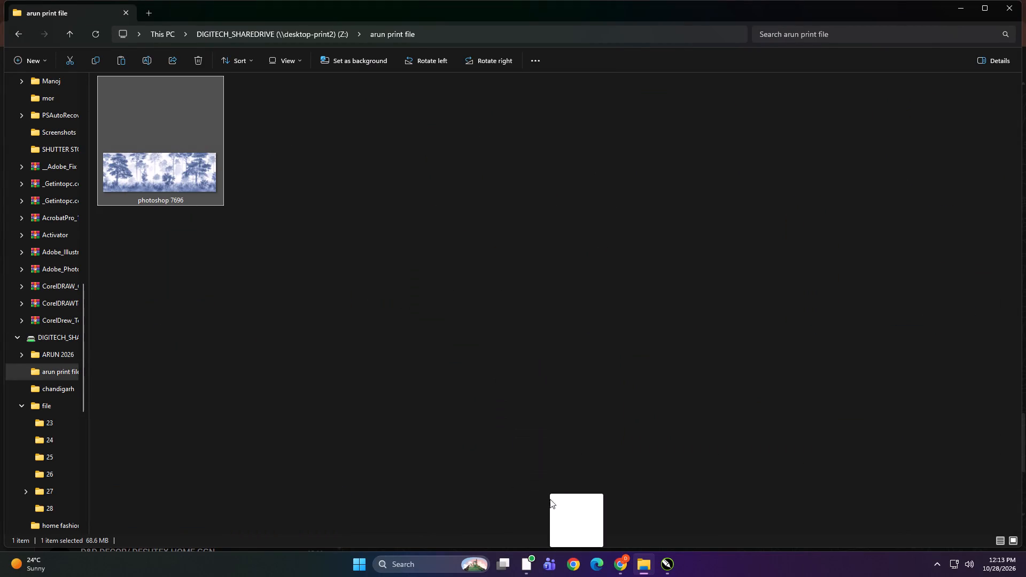
pyautogui.moveTo(550, 499); pyautogui.dragTo(512, 378)
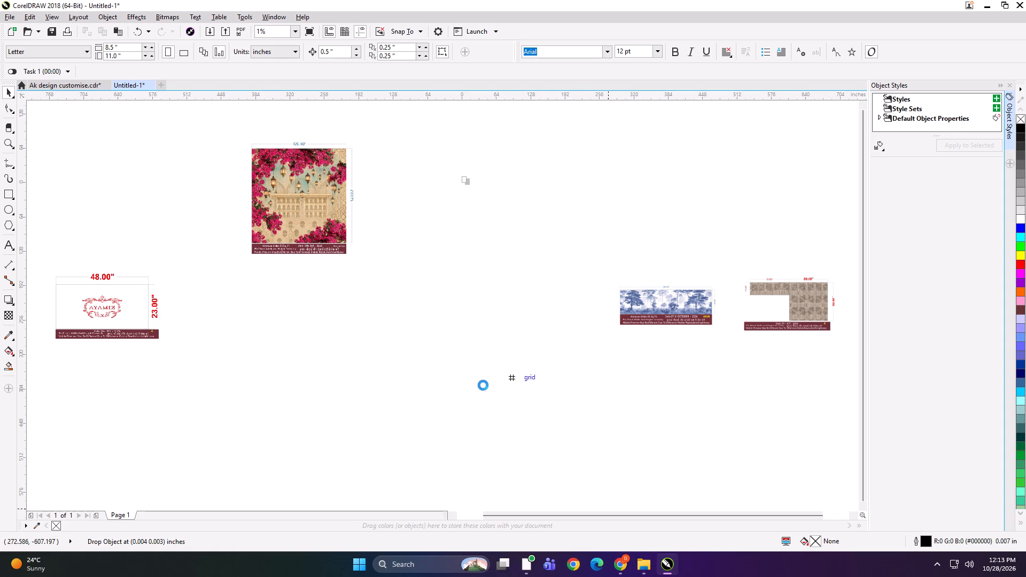
pyautogui.moveTo(501, 384); pyautogui.dragTo(583, 343)
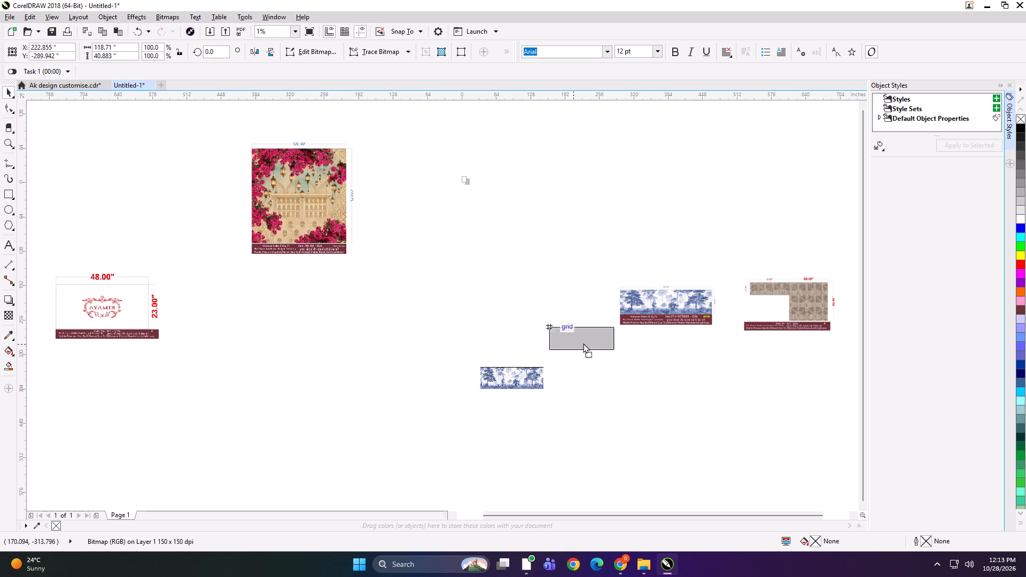
pyautogui.moveTo(583, 343); pyautogui.dragTo(658, 353)
pyautogui.scroll(2, 845, 343)
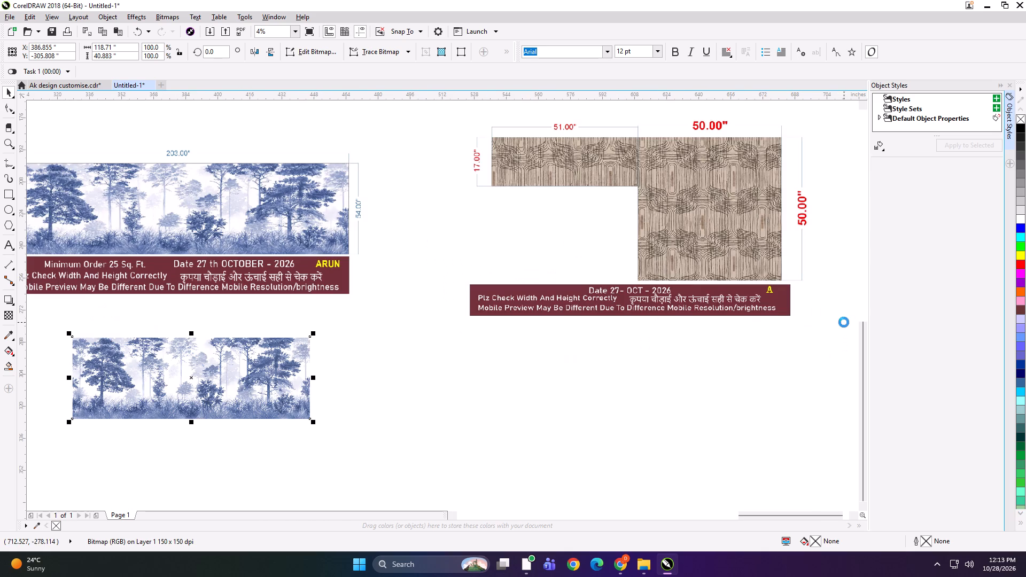
pyautogui.click(436, 401)
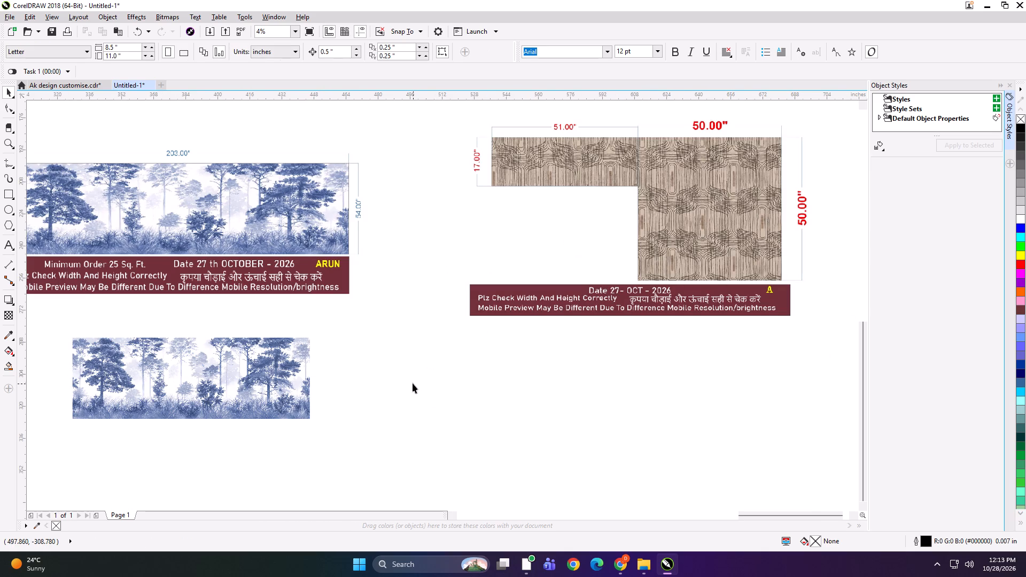
# Examine the imported forest image up close, along with the dated forest and wood-pattern previews around it.
pyautogui.scroll(4, 131, 388)
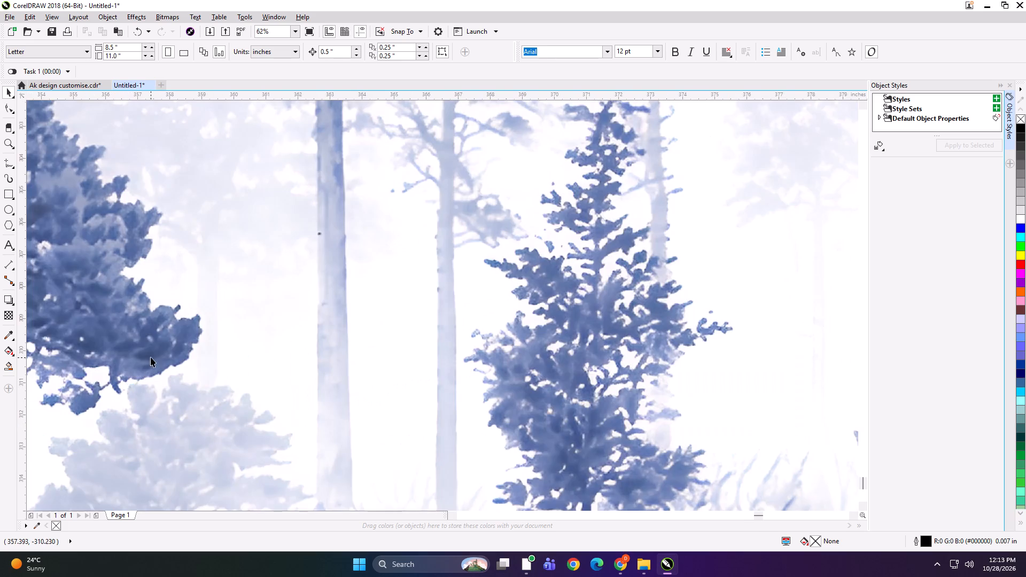
pyautogui.scroll(1, 151, 357)
pyautogui.scroll(-5, 151, 357)
pyautogui.scroll(-1, 298, 324)
pyautogui.click(697, 334)
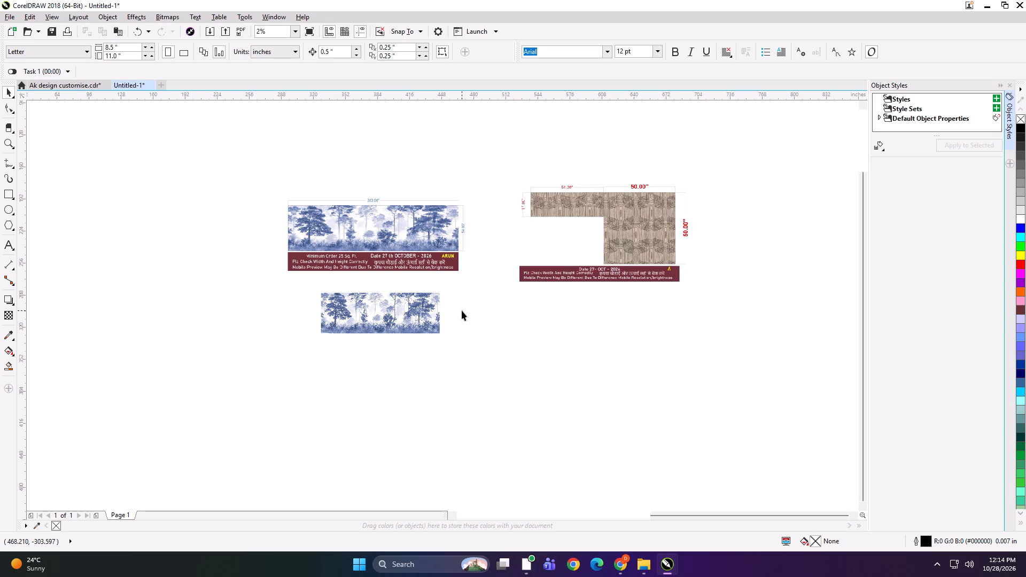
pyautogui.click(462, 310)
pyautogui.scroll(3, 650, 241)
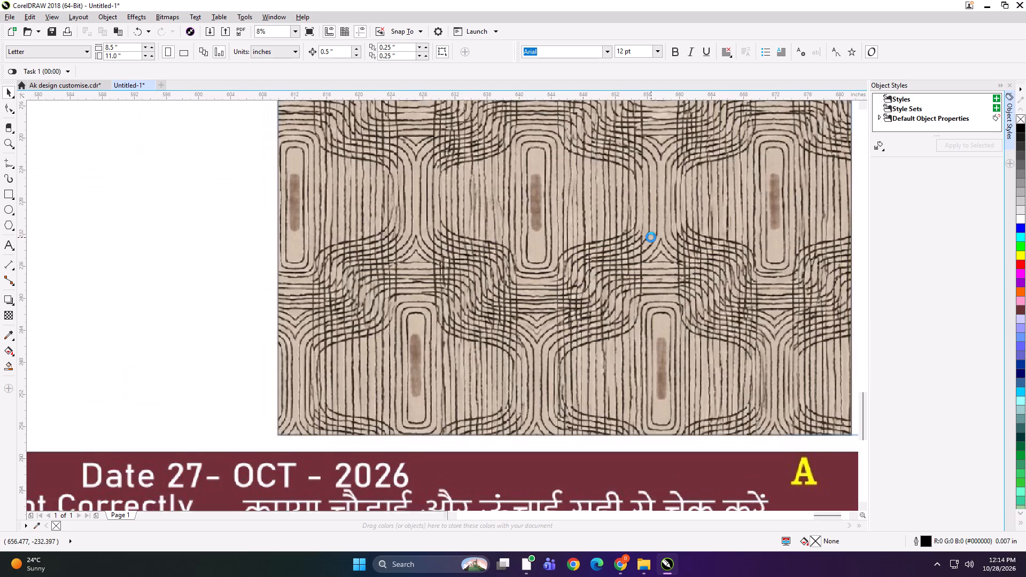
pyautogui.scroll(-3, 651, 237)
pyautogui.scroll(1, 299, 229)
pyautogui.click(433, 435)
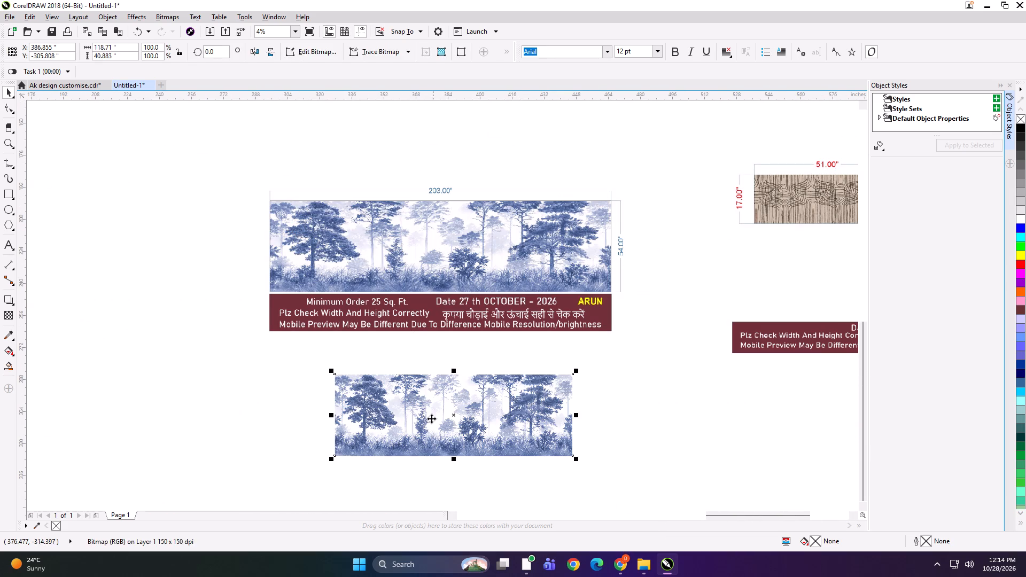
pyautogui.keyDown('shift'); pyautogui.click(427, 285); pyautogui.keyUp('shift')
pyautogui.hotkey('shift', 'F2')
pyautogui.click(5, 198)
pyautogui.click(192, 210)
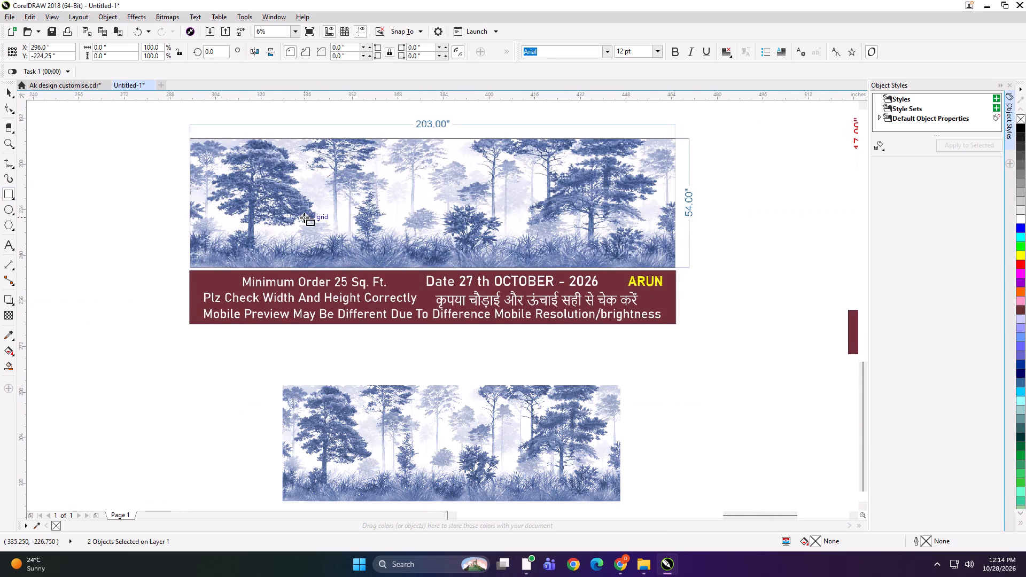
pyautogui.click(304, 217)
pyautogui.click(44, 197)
# Scale the dated forest preview down to about two-thirds of its size and move it above and left of the imported image.
pyautogui.click(215, 185)
pyautogui.keyDown('shift'); pyautogui.moveTo(181, 108); pyautogui.dragTo(208, 147); pyautogui.keyUp('shift')
pyautogui.press('space')
pyautogui.moveTo(388, 219); pyautogui.dragTo(224, 203)
# Move the imported forest image closer beneath the dated forest preview and open its width for editing.
pyautogui.moveTo(387, 415); pyautogui.dragTo(290, 362)
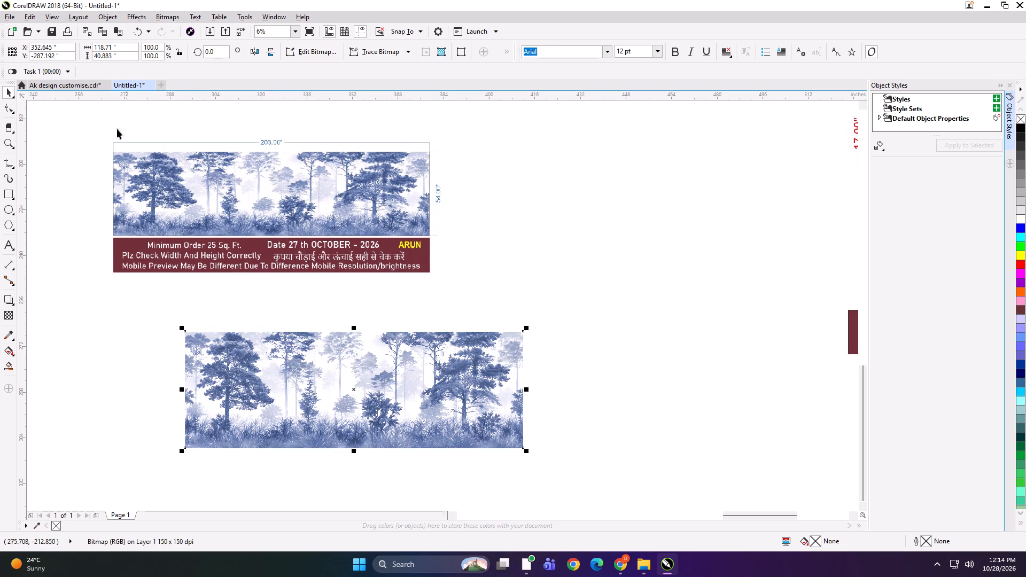
pyautogui.moveTo(126, 50); pyautogui.dragTo(82, 49)
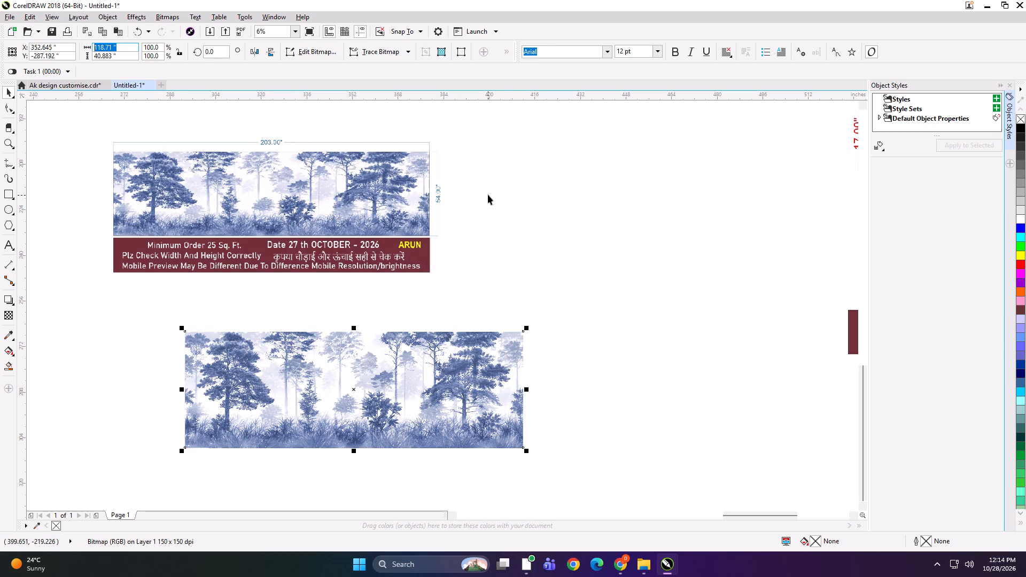
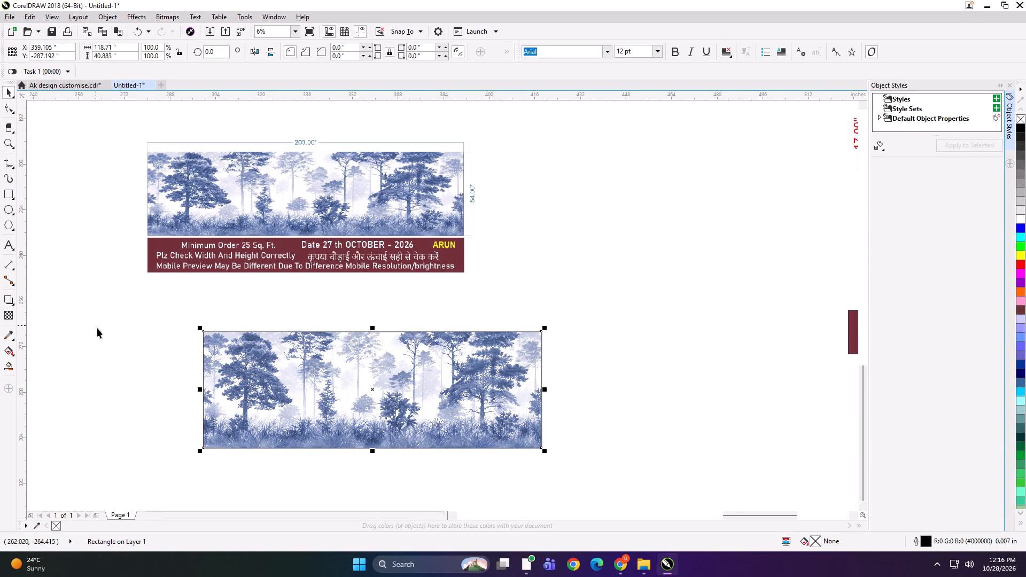
# Resize the imported forest image together with its outline rectangle to 203 inches wide and 54 inches high.
pyautogui.click(145, 456)
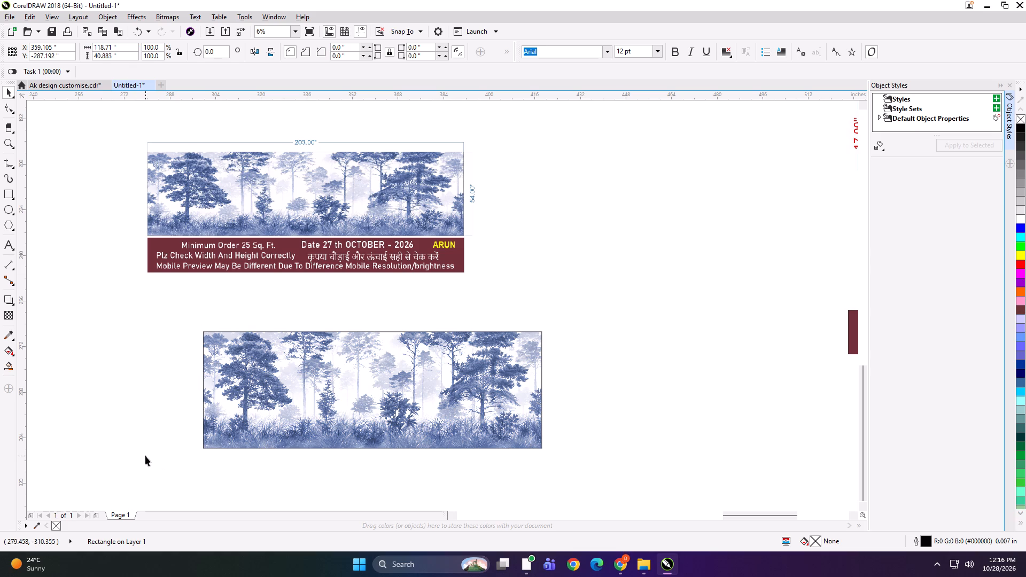
pyautogui.moveTo(153, 467); pyautogui.dragTo(765, 308)
pyautogui.moveTo(119, 46); pyautogui.dragTo(70, 46)
pyautogui.write('203')
pyautogui.press('Tab')
pyautogui.write('54')
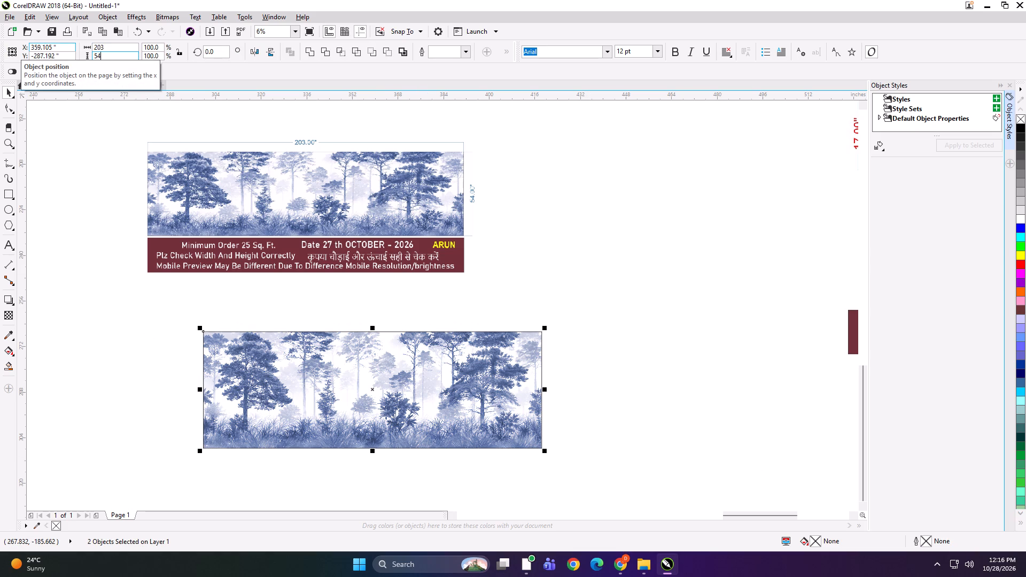
pyautogui.press('Return')
# Enlarge the dated forest preview to about 117% and move it over to sit centrally above the 203-inch forest image.
pyautogui.click(445, 199)
pyautogui.keyDown('shift'); pyautogui.moveTo(483, 281); pyautogui.dragTo(515, 293); pyautogui.keyUp('shift')
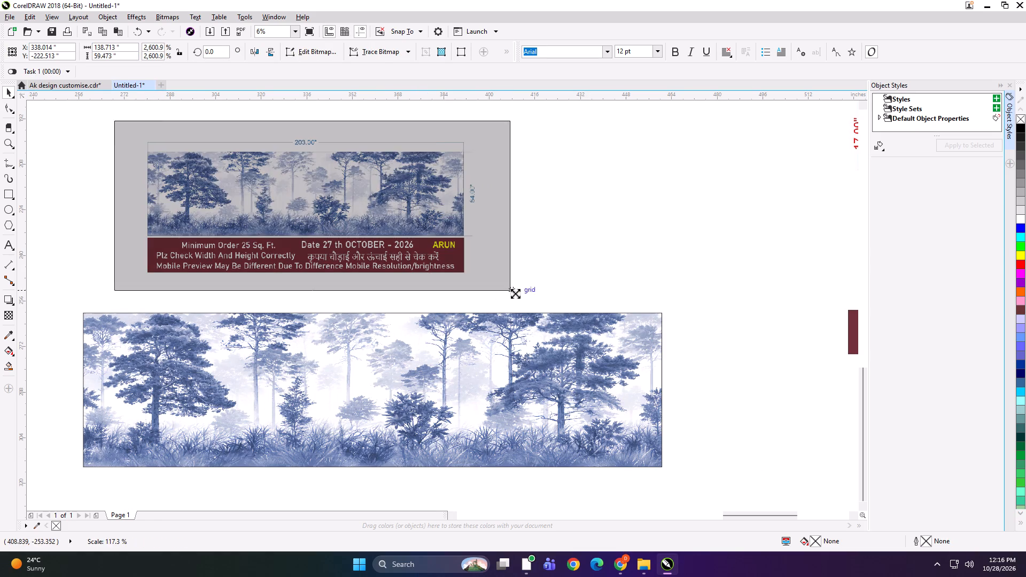
pyautogui.keyDown('shift'); pyautogui.moveTo(515, 293); pyautogui.dragTo(516, 293); pyautogui.keyUp('shift')
pyautogui.moveTo(471, 233); pyautogui.dragTo(516, 237)
pyautogui.keyDown('shift'); pyautogui.click(485, 337); pyautogui.keyUp('shift')
# Set the width of the outline rectangle over the large forest image to 53 inches.
pyautogui.scroll(-1, 491, 315)
pyautogui.moveTo(263, 216); pyautogui.dragTo(261, 211)
pyautogui.moveTo(215, 179); pyautogui.dragTo(868, 527)
pyautogui.hotkey('shift', 'F2')
pyautogui.click(43, 259)
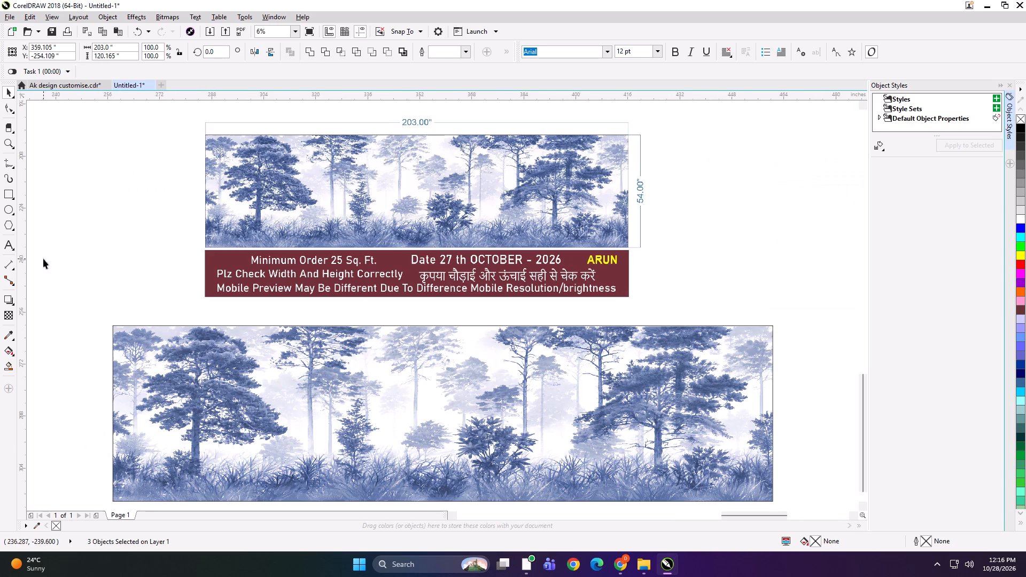
pyautogui.click(217, 353)
pyautogui.click(120, 49)
pyautogui.hotkey('ctrl', 'a')
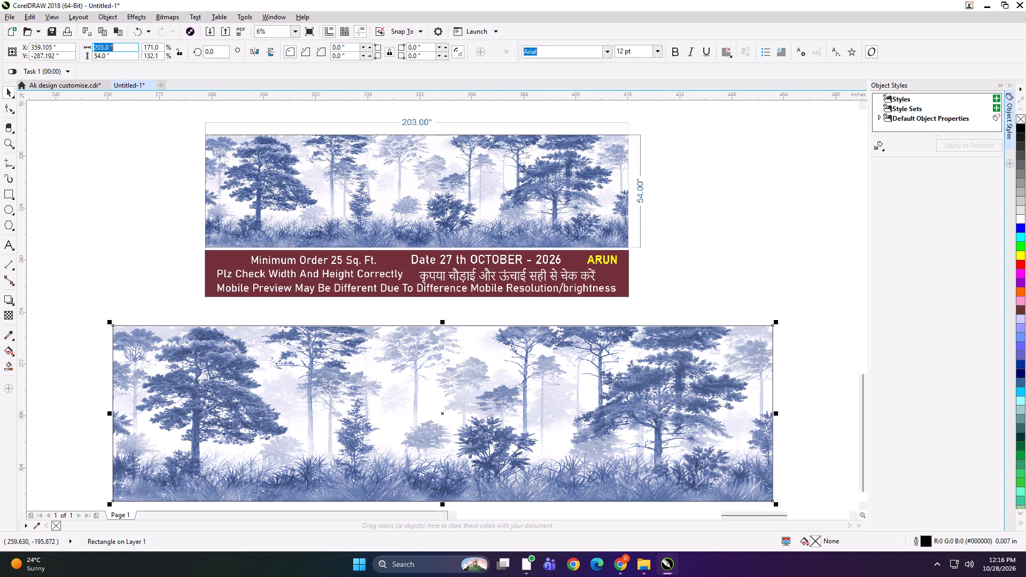
pyautogui.write('53')
pyautogui.press('Return')
# Align the 53-inch panel rectangle with the left edge of the large forest image and leave only the rectangle selected.
pyautogui.keyDown('shift'); pyautogui.click(237, 386); pyautogui.keyUp('shift')
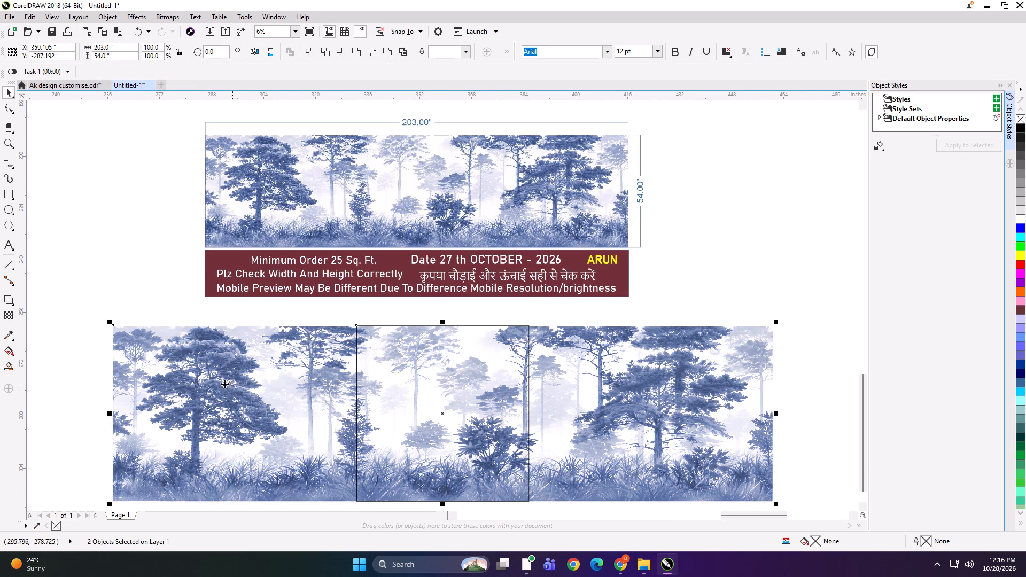
pyautogui.press('l')
pyautogui.click(81, 383)
pyautogui.click(224, 409)
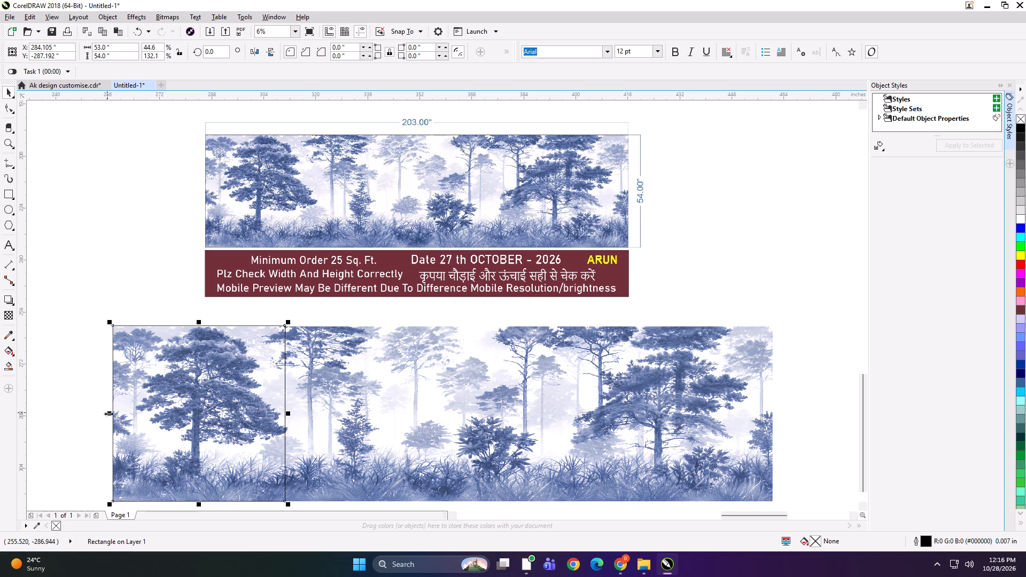
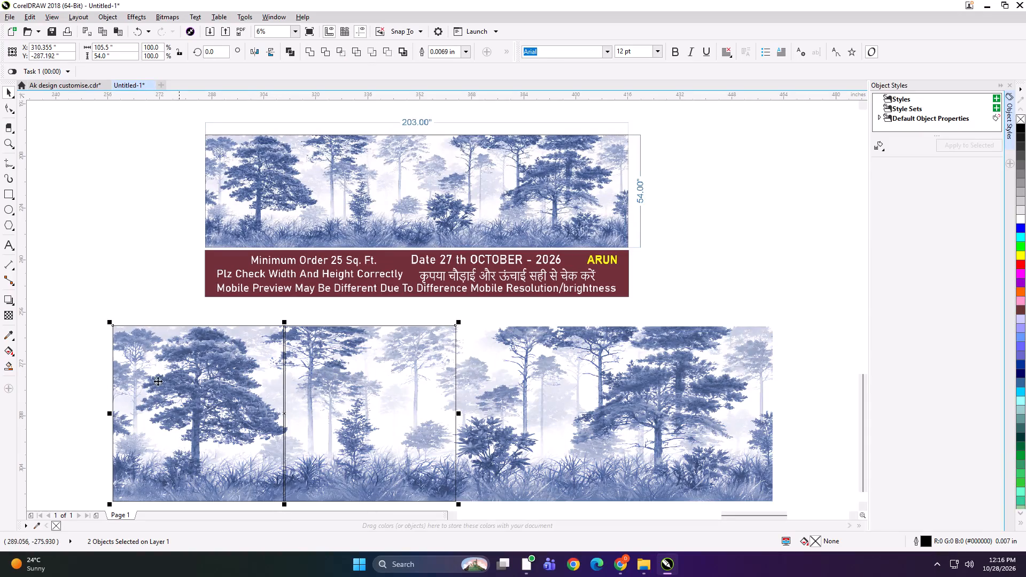
# Duplicate the two selected panel rectangles across the rest of the large forest image, overlapping the second panel by 0.5 inch.
pyautogui.moveTo(107, 416); pyautogui.dragTo(538, 434)
pyautogui.keyDown('ctrl'); pyautogui.rightClick(538, 434); pyautogui.keyUp('ctrl')
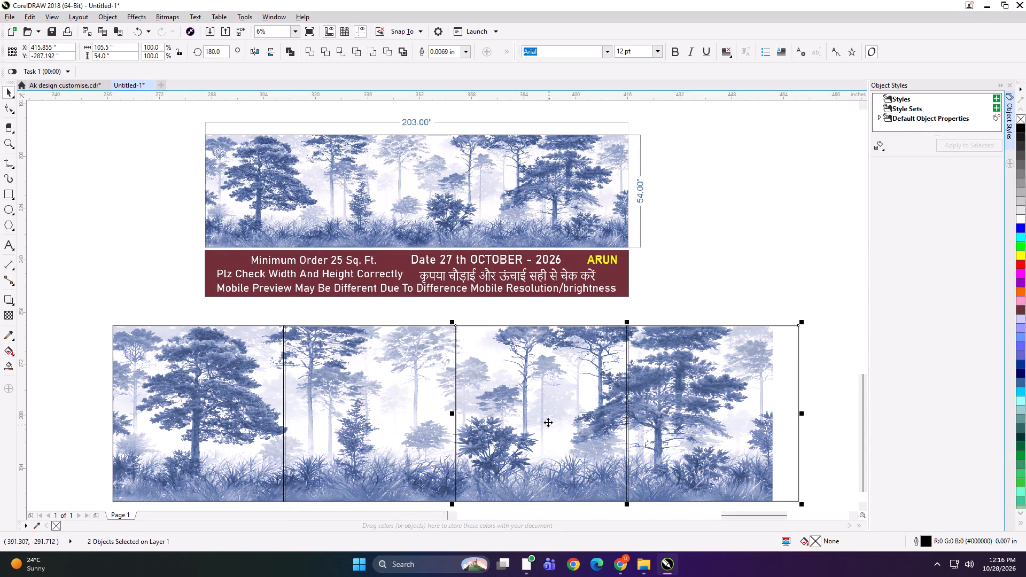
pyautogui.press('Left')
# Narrow the last panel rectangle to 45.5 inches so its outer edge meets the end of the large forest image.
pyautogui.click(712, 267)
pyautogui.click(704, 374)
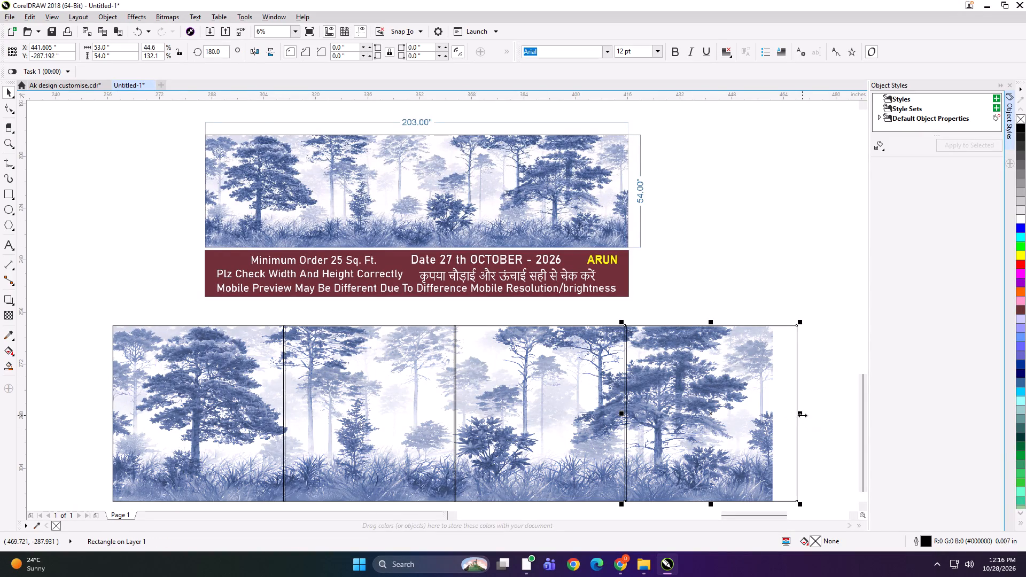
pyautogui.moveTo(802, 415); pyautogui.dragTo(783, 414)
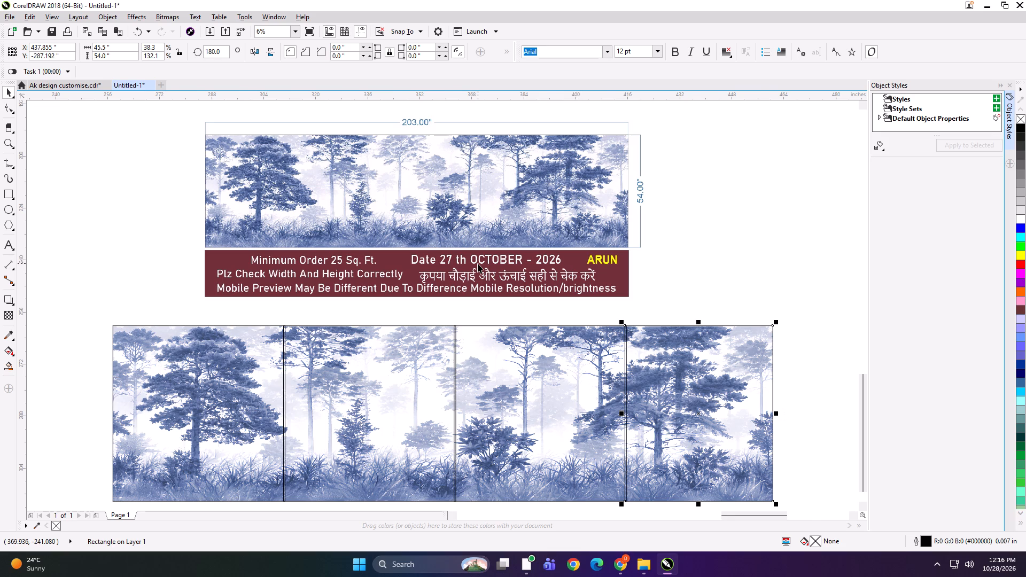
# Display the dated forest preview and the four-panel layout together full screen and take a screen capture of them.
pyautogui.scroll(-1, 478, 263)
pyautogui.click(249, 176)
pyautogui.moveTo(222, 165); pyautogui.dragTo(721, 435)
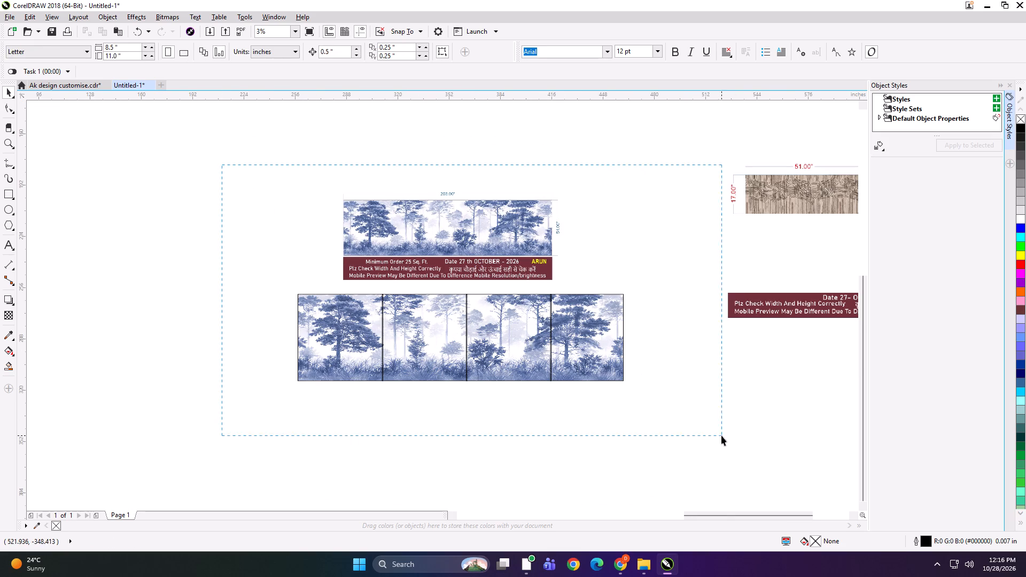
pyautogui.moveTo(721, 435); pyautogui.dragTo(718, 436)
pyautogui.hotkey('shift', 'F2')
pyautogui.press('F9')
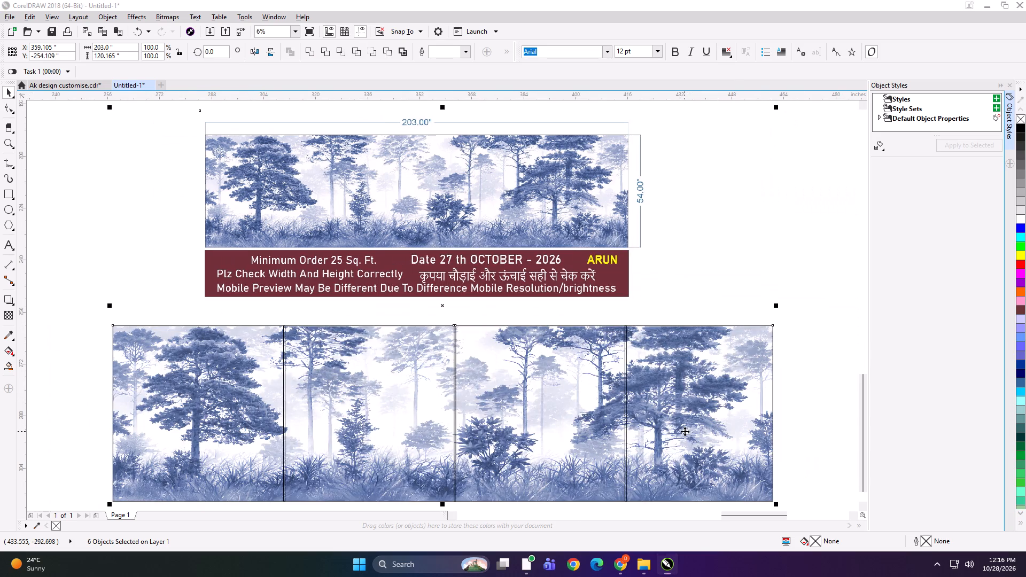
pyautogui.press('F9')
pyautogui.click(109, 260)
pyautogui.press('F9')
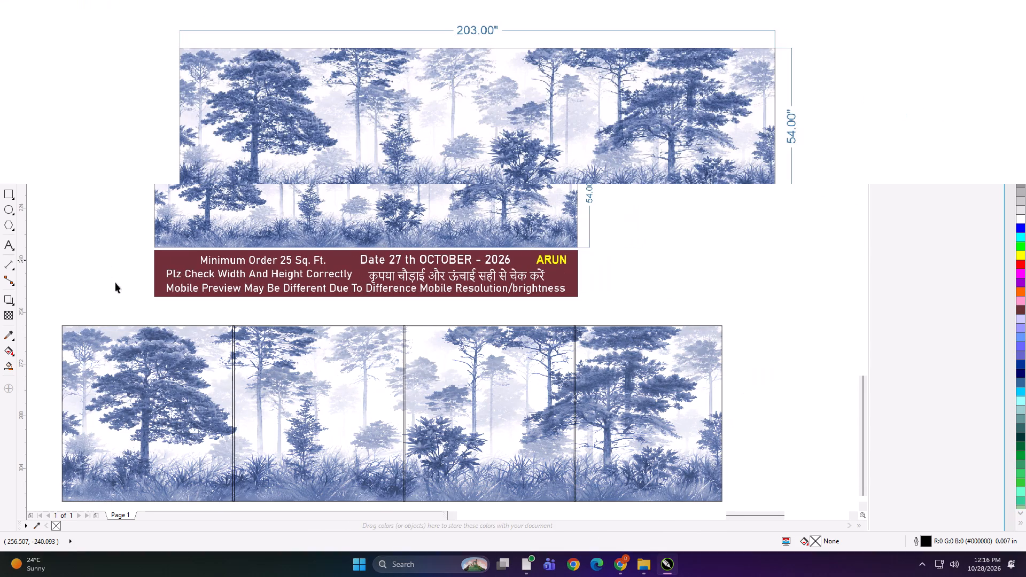
pyautogui.press('Print')
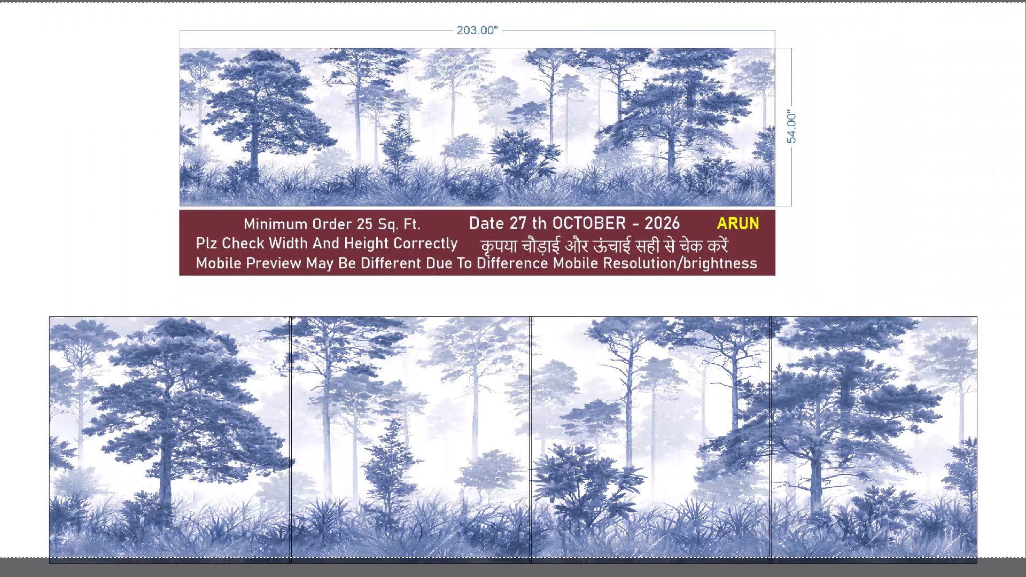
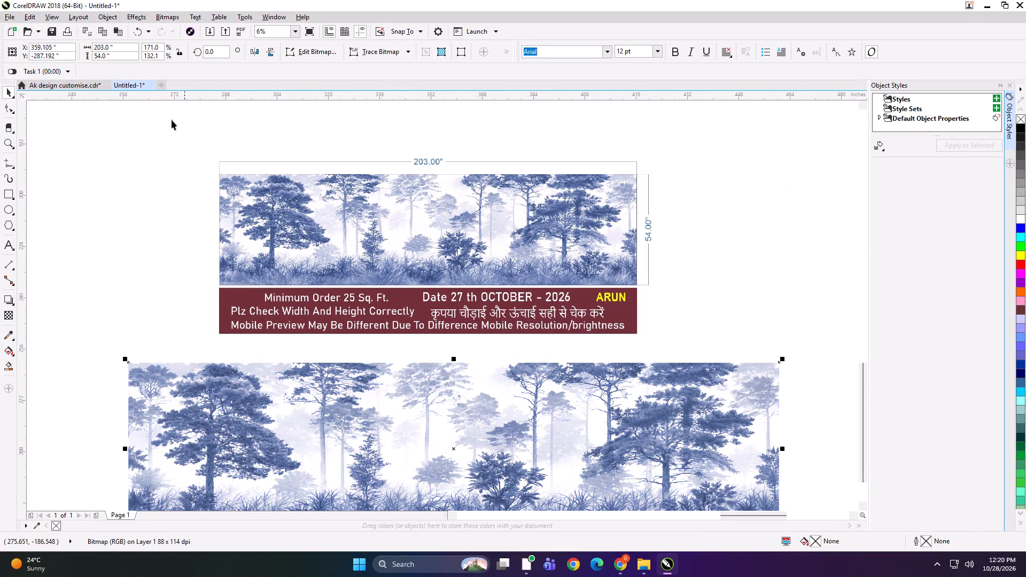
# Set the height of the large forest image to 53.6 inches.
pyautogui.moveTo(125, 54); pyautogui.dragTo(68, 51)
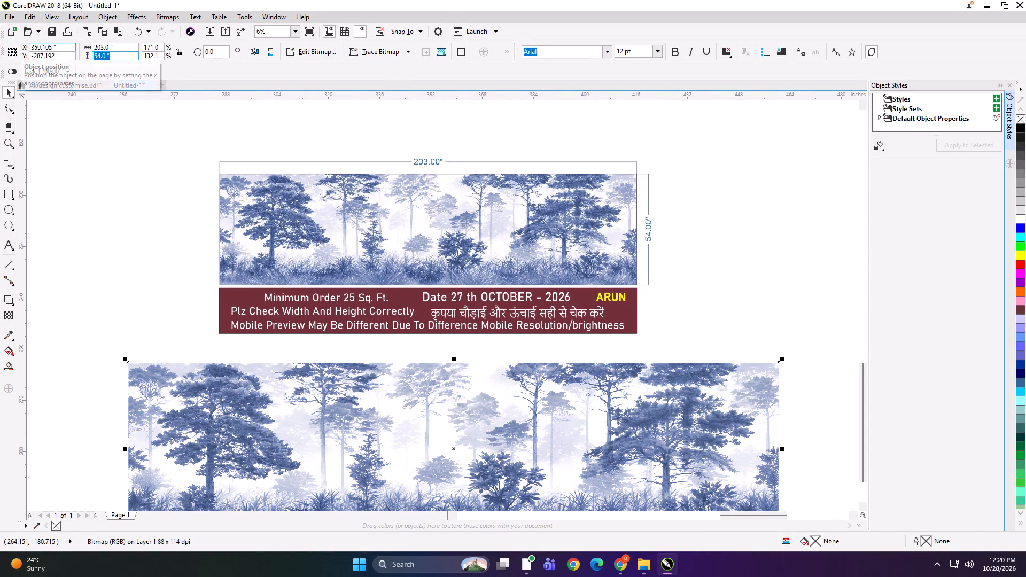
pyautogui.write('53.6')
pyautogui.press('Return')
# Add a rectangle outline around the large forest image at its exact size and group the two objects.
pyautogui.scroll(-1, 313, 198)
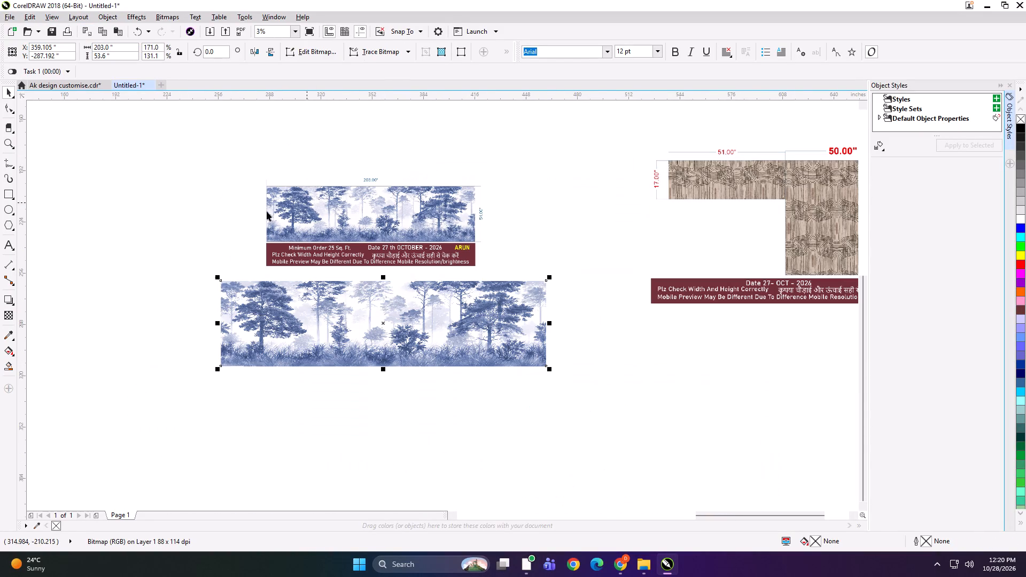
pyautogui.keyDown('shift'); pyautogui.doubleClick(5, 197); pyautogui.keyUp('shift')
pyautogui.hotkey('shift', 'space')
pyautogui.click(116, 346)
pyautogui.moveTo(157, 410); pyautogui.dragTo(570, 269)
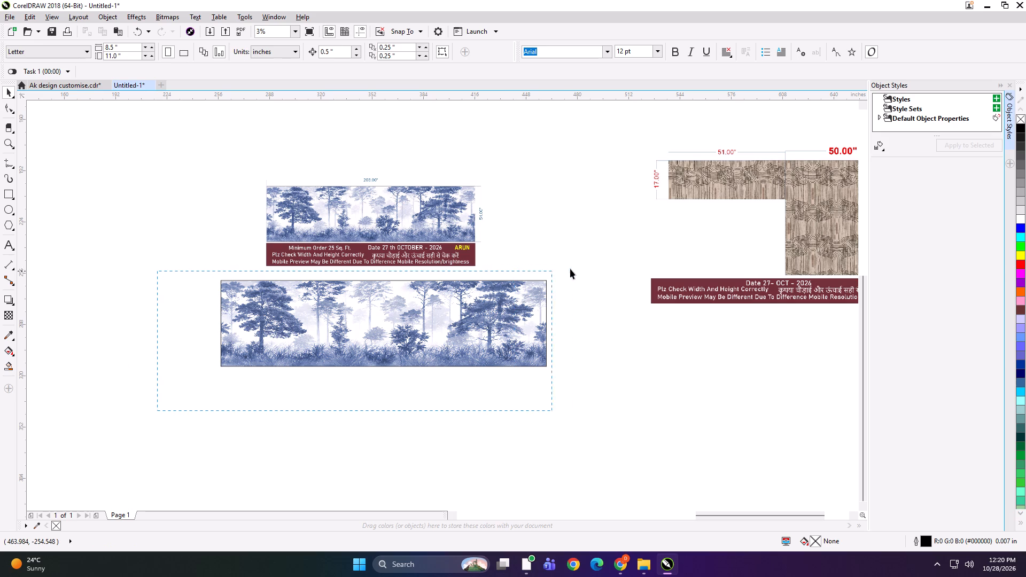
pyautogui.moveTo(570, 269); pyautogui.dragTo(573, 268)
pyautogui.hotkey('ctrl', 'g')
# Start exporting the outlined forest group and create and open a SIGMA folder inside work (D:), KD, PRINT FILE, 28.
pyautogui.hotkey('ctrl', 'e')
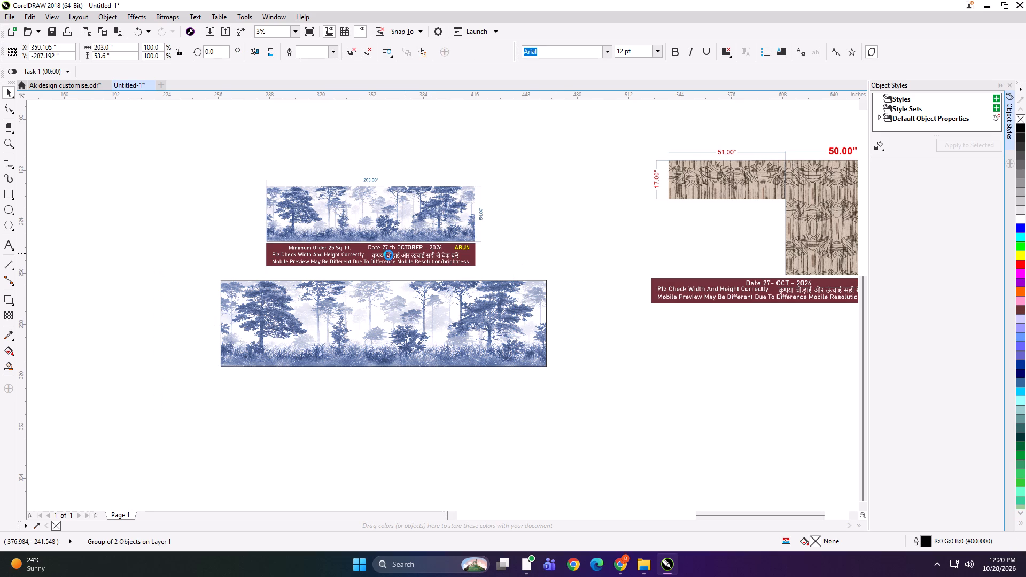
pyautogui.scroll(-2, 369, 318)
pyautogui.click(359, 273)
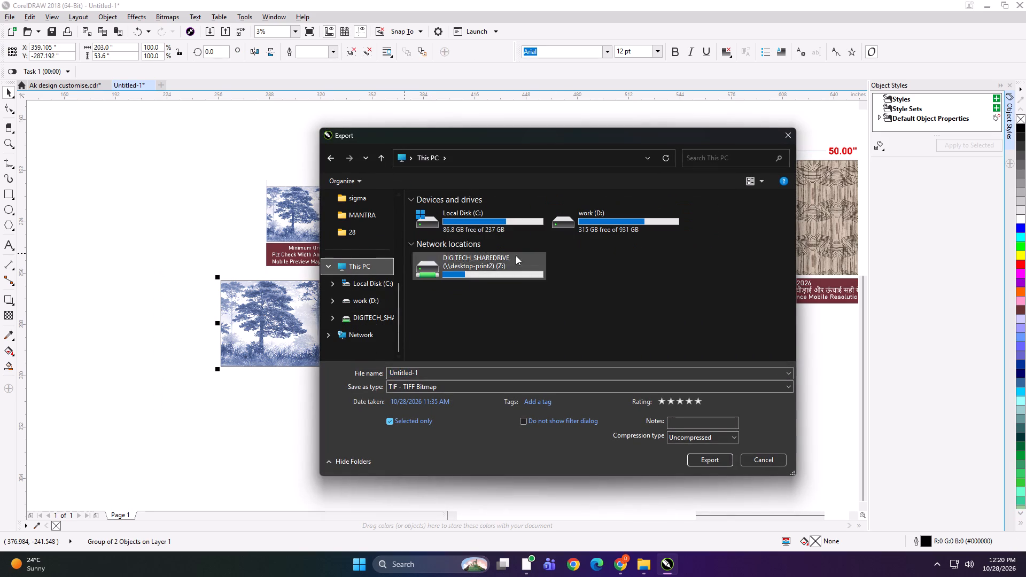
pyautogui.doubleClick(629, 222)
pyautogui.doubleClick(623, 261)
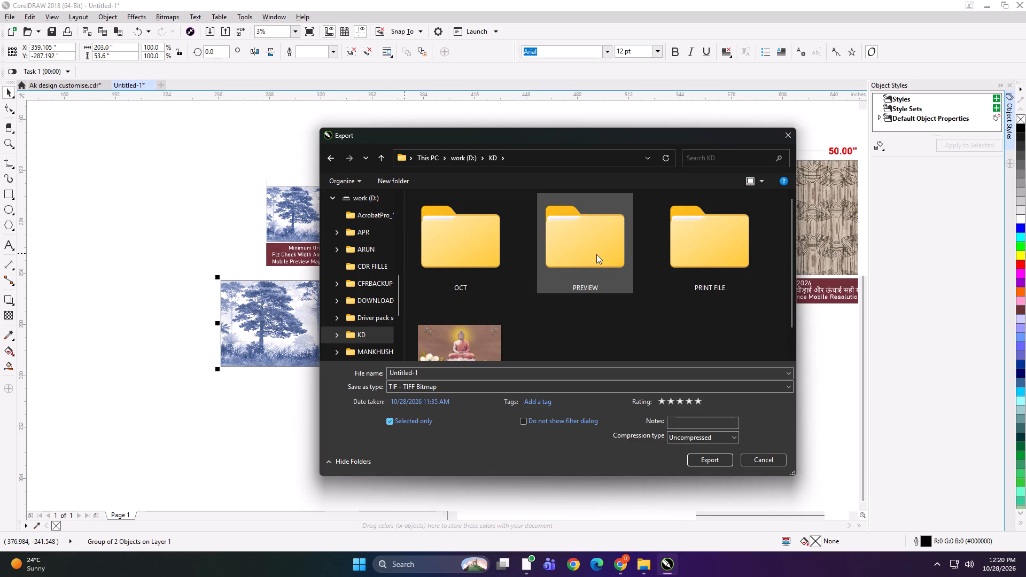
pyautogui.doubleClick(700, 264)
pyautogui.doubleClick(632, 274)
pyautogui.click(509, 262)
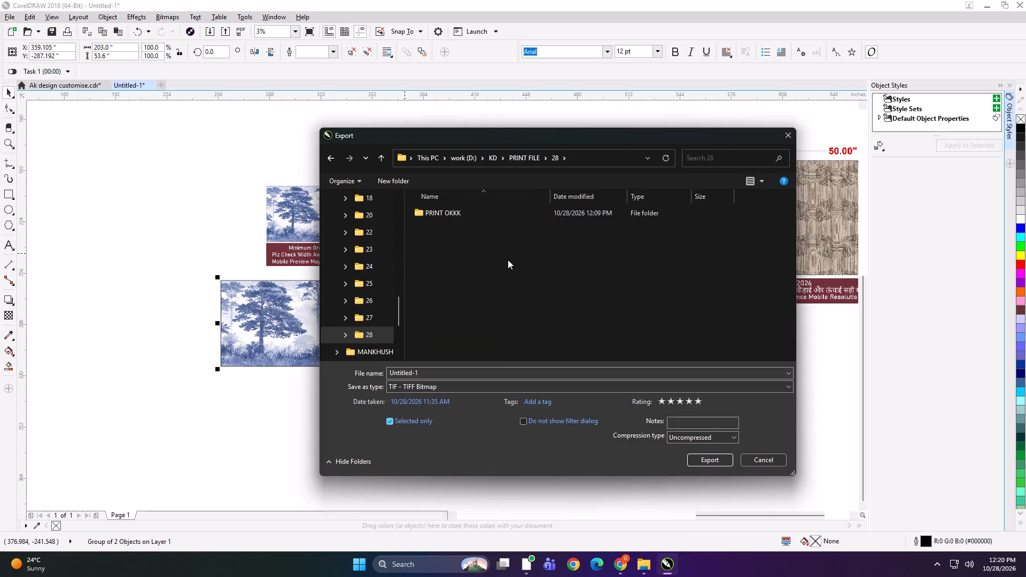
pyautogui.click(400, 175)
pyautogui.write('SIGMA')
pyautogui.press('Return')
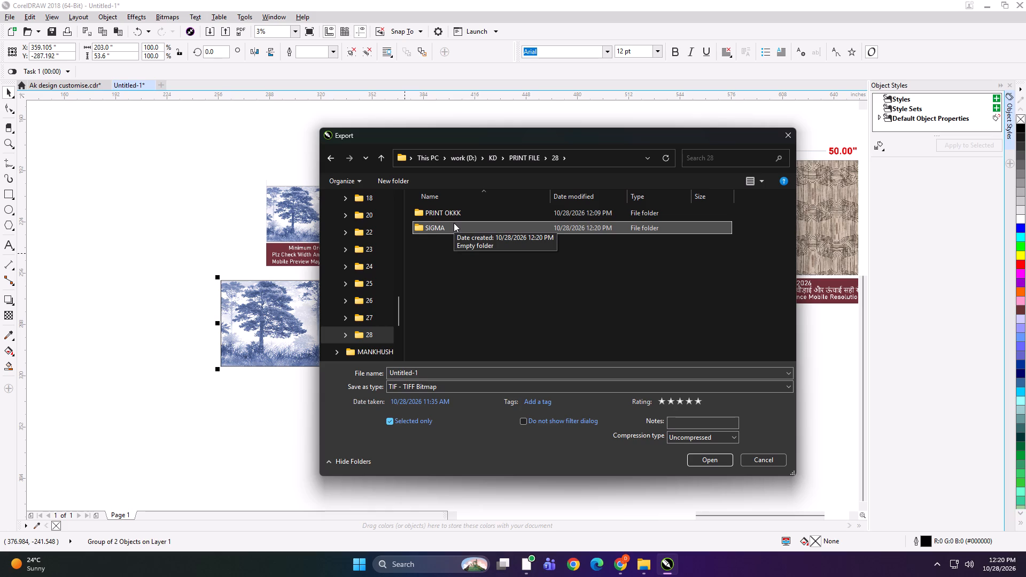
pyautogui.click(454, 223)
pyautogui.click(454, 223)
# Name the export file 203x53.6 NW and export the outlined forest group as an uncompressed TIFF.
pyautogui.click(472, 374)
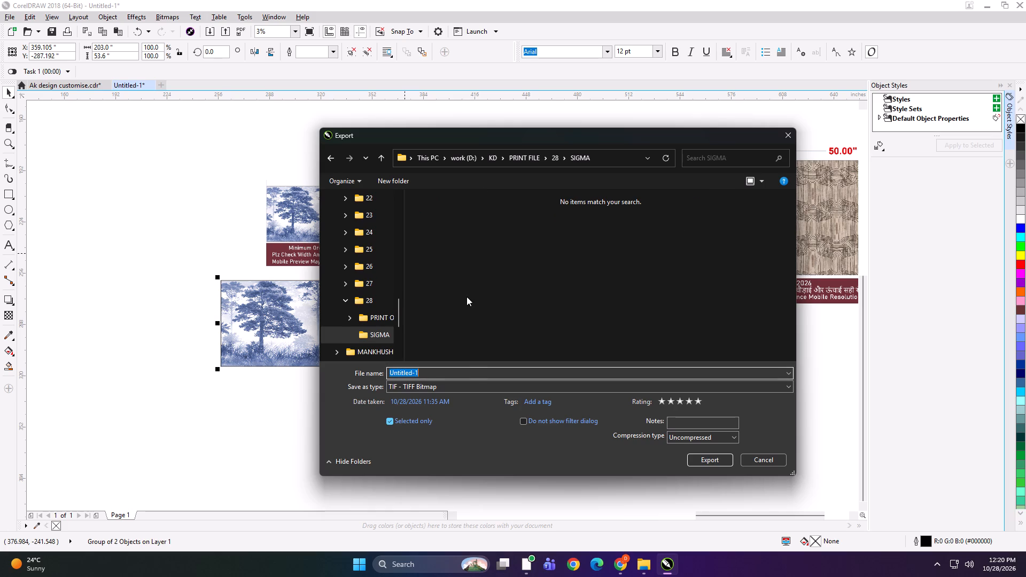
pyautogui.write('203x56')
pyautogui.press('BackSpace')
pyautogui.write('.6')
pyautogui.press('space')
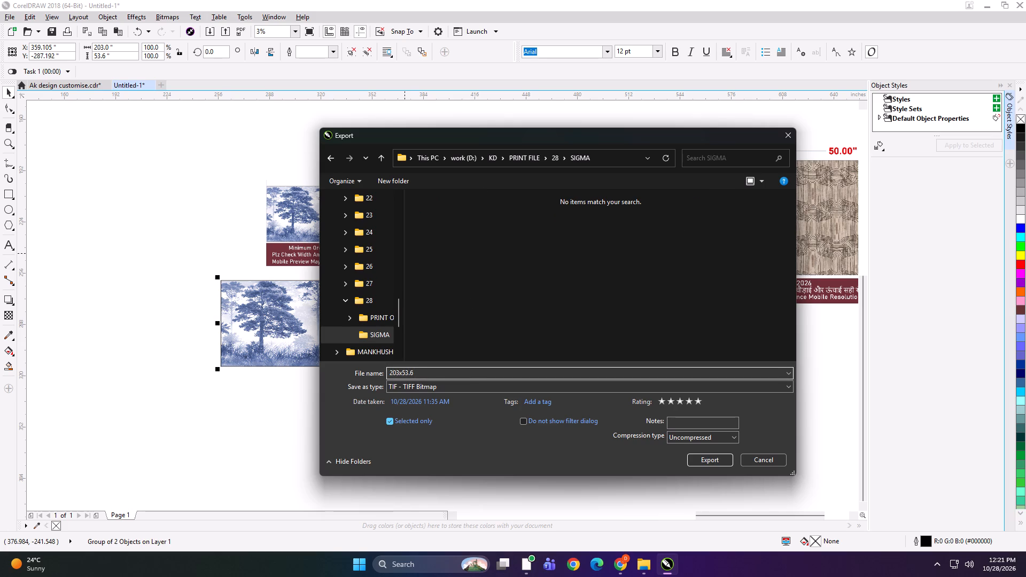
pyautogui.write('NW')
pyautogui.press('Return')
pyautogui.press('Return')
# Shrink the outlined forest group to roughly the preview's width and place it just below the preview's maroon note banner.
pyautogui.keyDown('shift'); pyautogui.moveTo(551, 370); pyautogui.dragTo(544, 370); pyautogui.keyUp('shift')
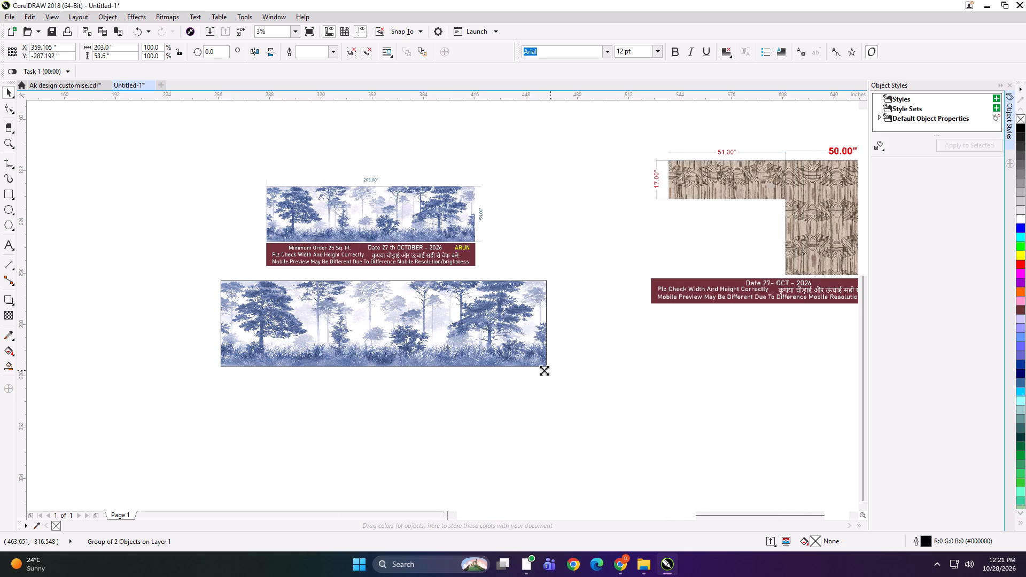
pyautogui.keyDown('shift'); pyautogui.moveTo(544, 370); pyautogui.dragTo(496, 358); pyautogui.keyUp('shift')
pyautogui.moveTo(407, 323); pyautogui.dragTo(398, 304)
# Group the reduced forest image with the dated forest preview and move the group beside the brown patterned L-shaped design.
pyautogui.keyDown('shift'); pyautogui.click(376, 239); pyautogui.keyUp('shift')
pyautogui.hotkey('ctrl', 'g')
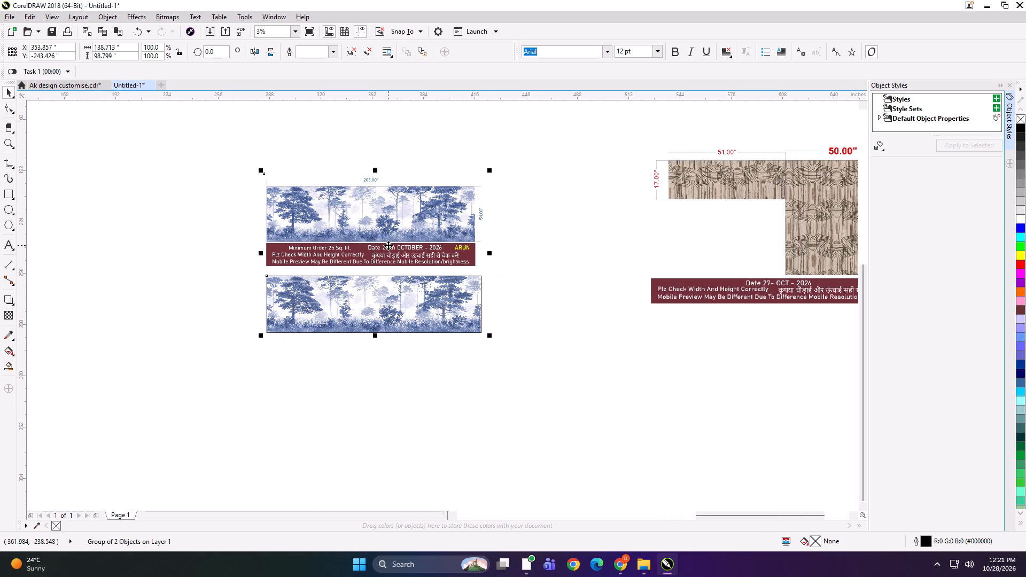
pyautogui.moveTo(388, 245); pyautogui.dragTo(522, 221)
pyautogui.scroll(-1, 54, 227)
pyautogui.scroll(1, 723, 278)
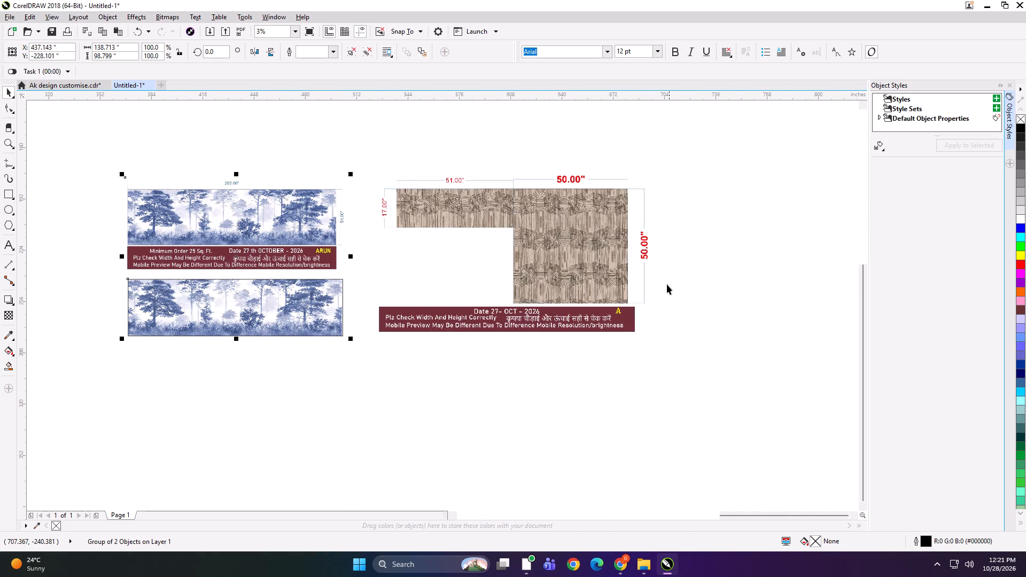
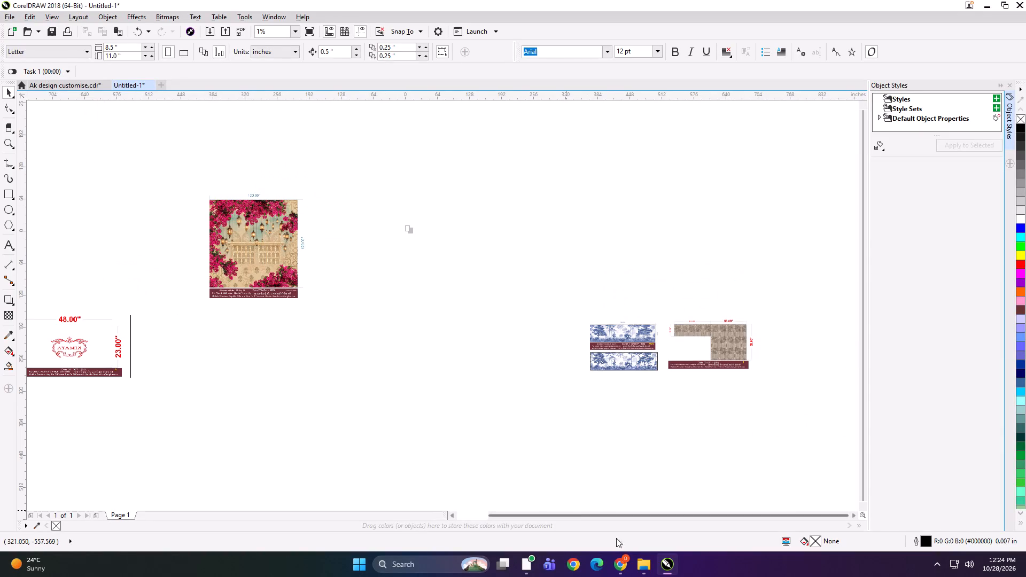
# Switch to File Explorer and look through the file and arun print file folders on the DIGITECH_SHAREDRIVE (Z:) drive.
pyautogui.click(650, 562)
pyautogui.scroll(5, 31, 324)
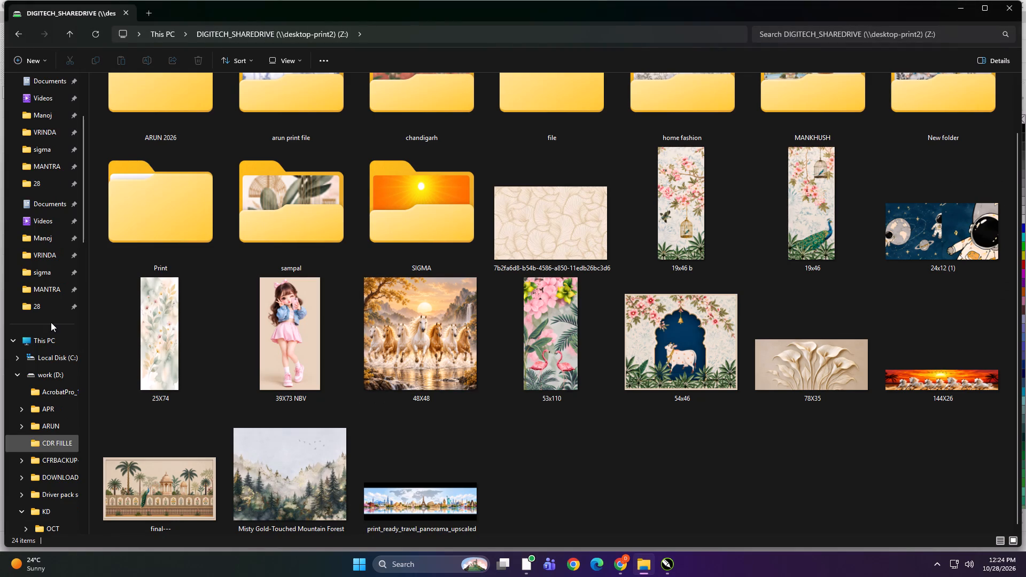
pyautogui.scroll(1, 51, 322)
pyautogui.click(50, 340)
pyautogui.doubleClick(229, 299)
pyautogui.doubleClick(544, 142)
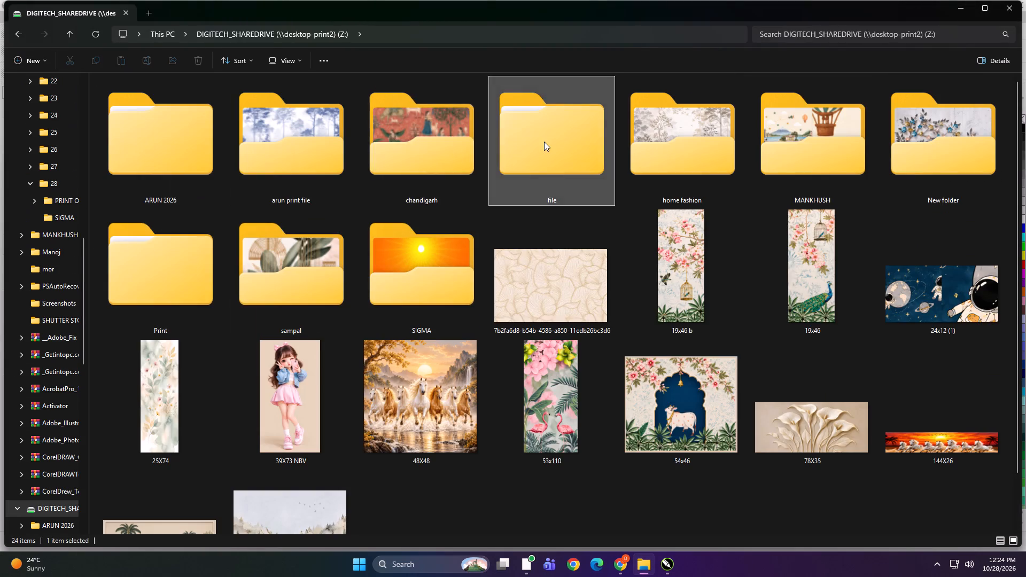
pyautogui.click(429, 286)
pyautogui.press('BackSpace')
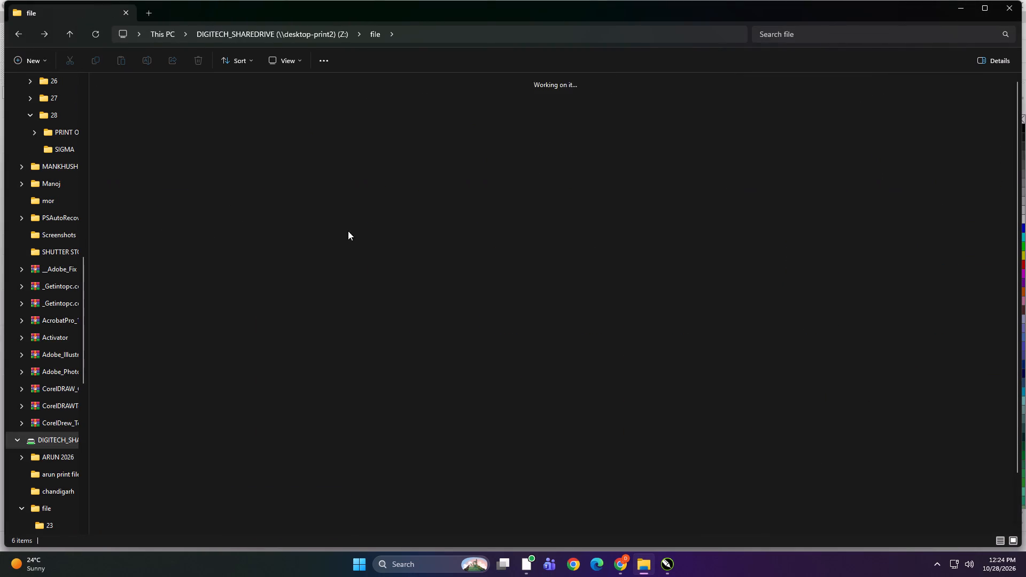
pyautogui.doubleClick(266, 160)
pyautogui.click(334, 276)
pyautogui.press('BackSpace')
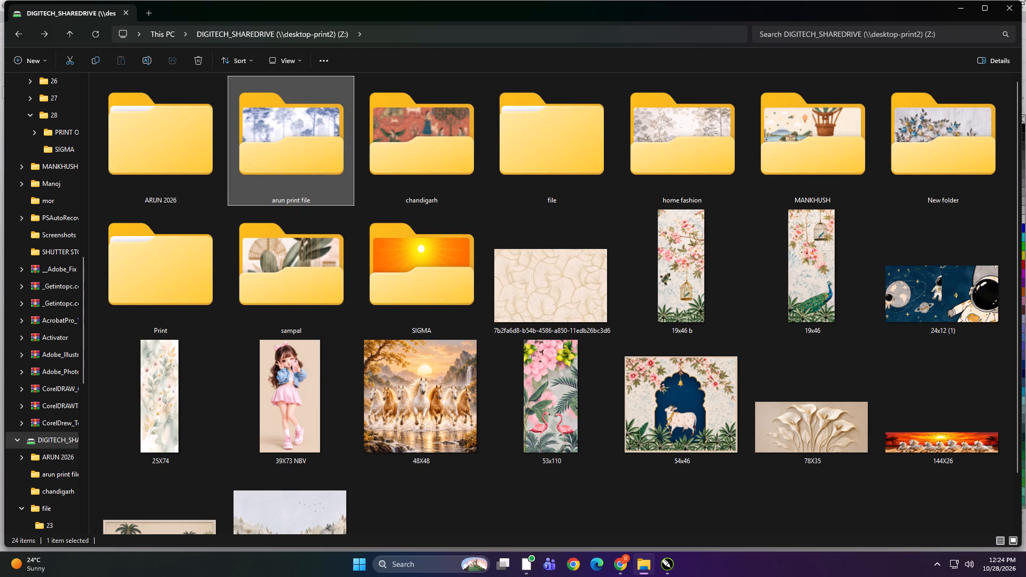
pyautogui.click(1001, 9)
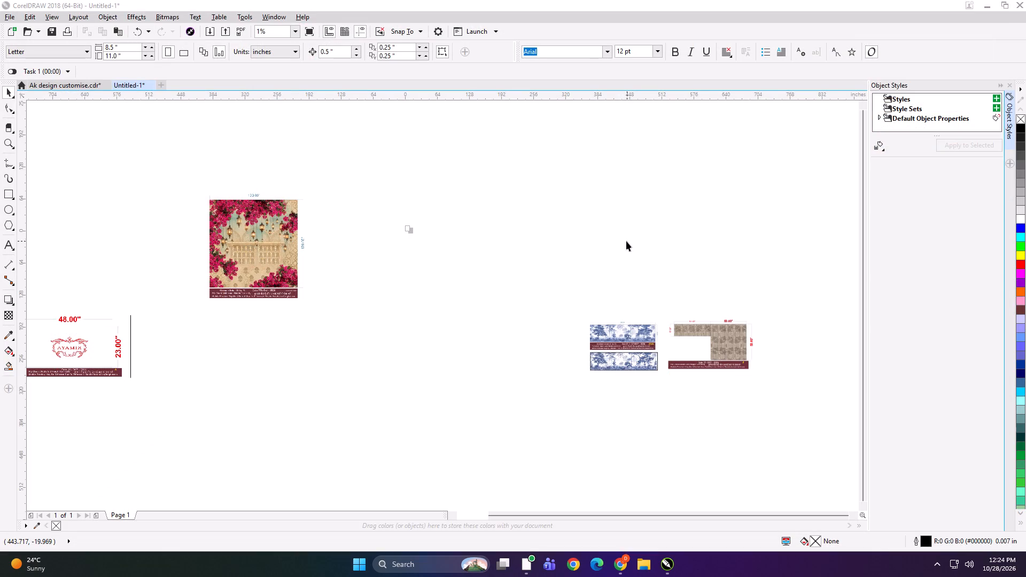
# Back in CorelDRAW, examine the grouped forest design and the brown patterned L-shaped design beside it.
pyautogui.scroll(1, 689, 391)
pyautogui.scroll(1, 680, 338)
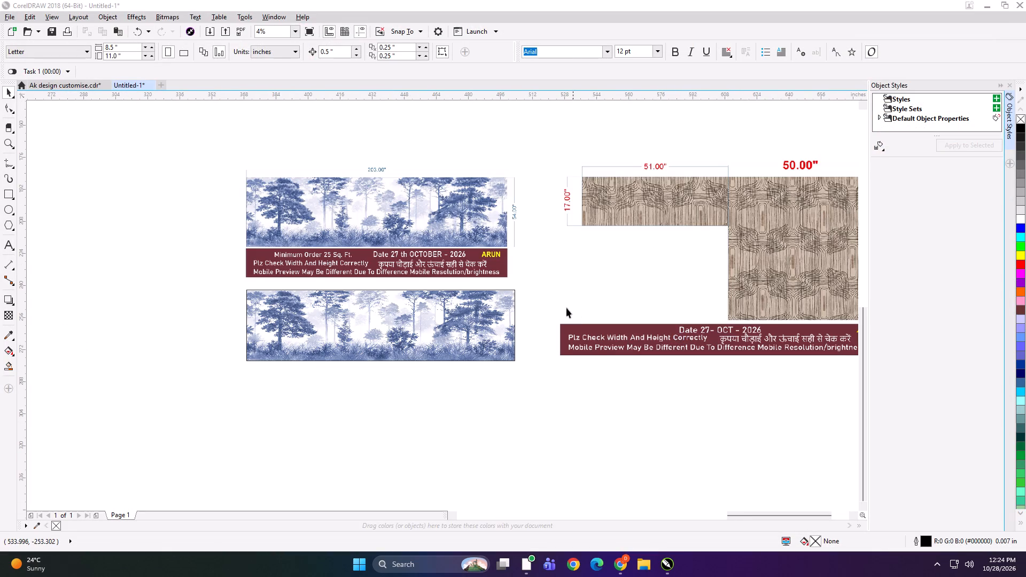
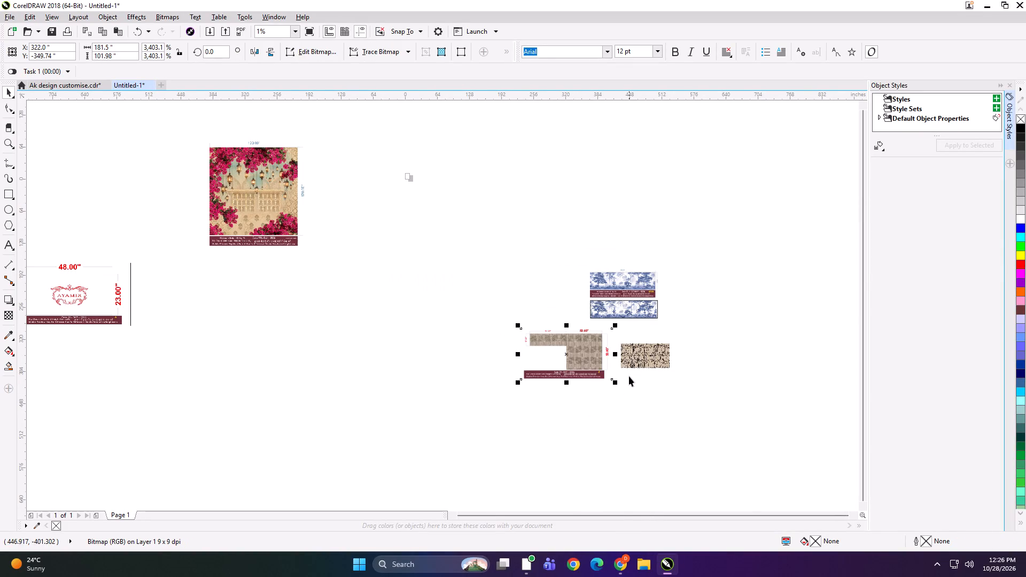
# Resize the brown patterned bitmap beside the L-shaped preview to 101 by 50 inches, entering the width as 51+50.
pyautogui.scroll(1, 631, 363)
pyautogui.scroll(1, 403, 379)
pyautogui.moveTo(529, 339); pyautogui.dragTo(562, 336)
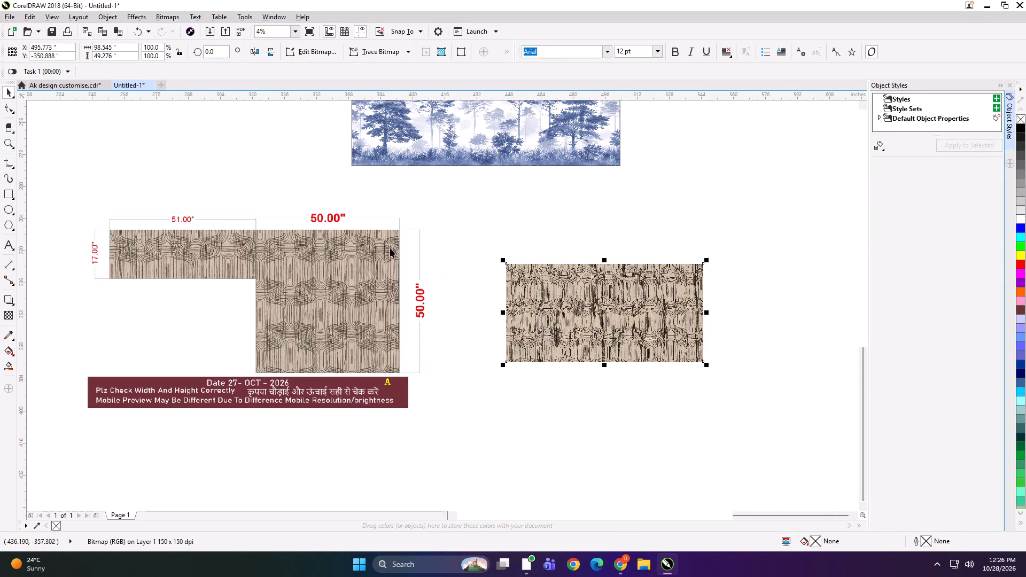
pyautogui.moveTo(126, 51); pyautogui.dragTo(92, 48)
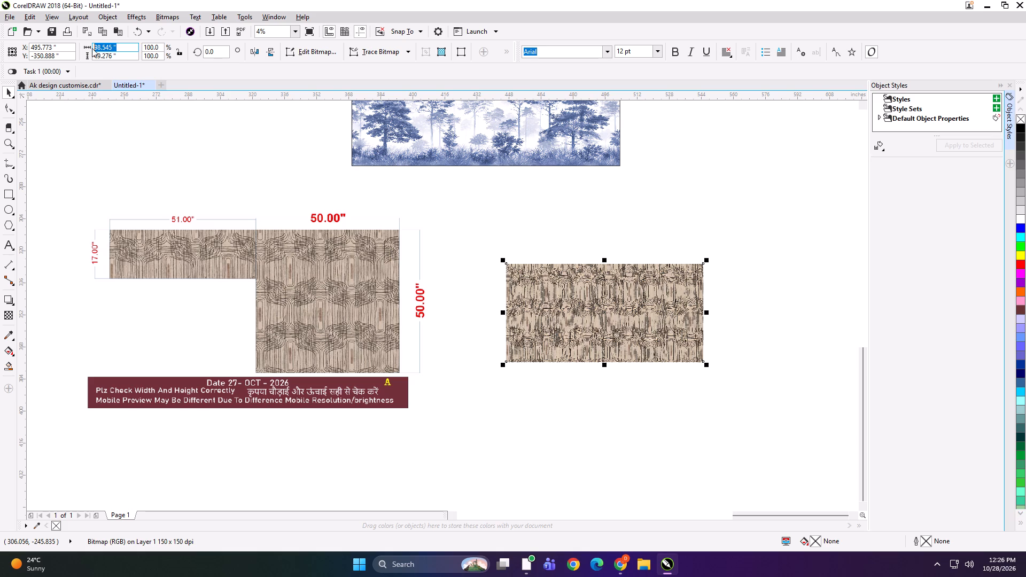
pyautogui.write('51+50')
pyautogui.press('Tab')
pyautogui.write('50')
pyautogui.press('Return')
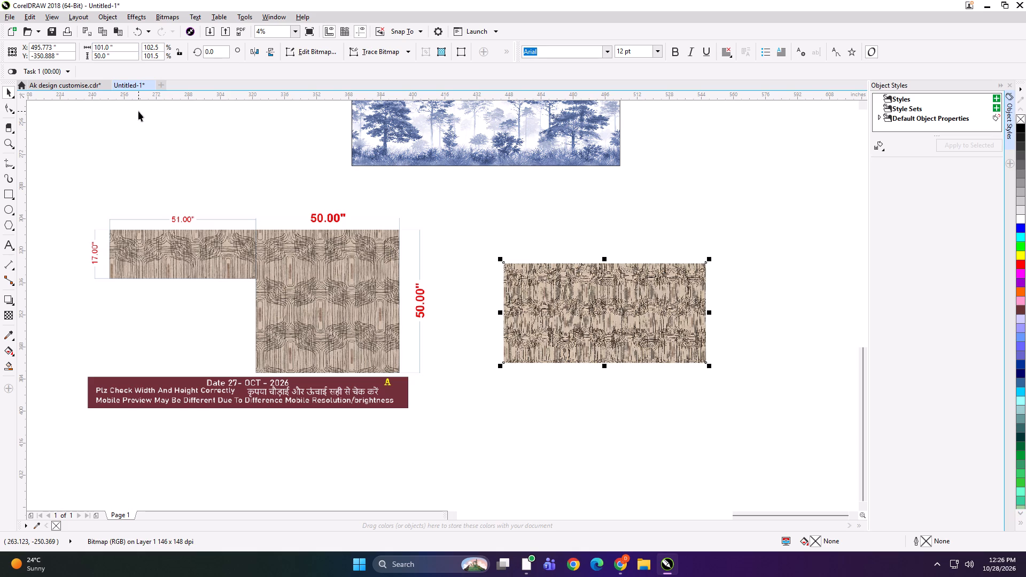
# Create a 51.5 by 18 inch rectangle and align it to the top-left corner of the brown patterned bitmap.
pyautogui.keyDown('shift'); pyautogui.doubleClick(10, 190); pyautogui.keyUp('shift')
pyautogui.hotkey('shift', 'space')
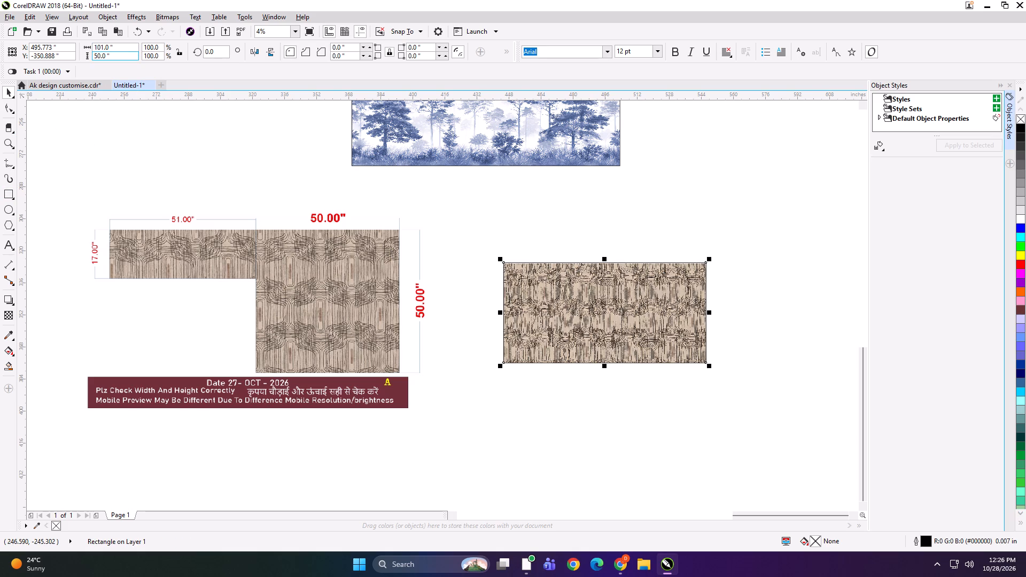
pyautogui.moveTo(119, 49); pyautogui.dragTo(79, 51)
pyautogui.write('51.5')
pyautogui.press('Tab')
pyautogui.write('18')
pyautogui.press('Return')
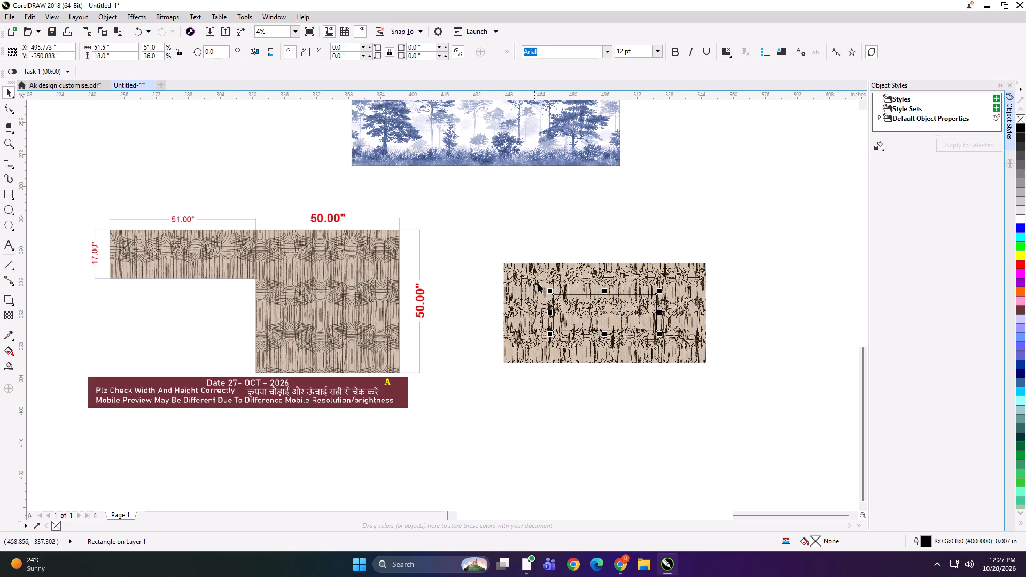
pyautogui.keyDown('shift'); pyautogui.click(538, 283); pyautogui.keyUp('shift')
pyautogui.write('TL')
pyautogui.click(572, 237)
# Mirror a copy of the rectangle across to the bitmap's right half and resize it to 50 by 50 inches.
pyautogui.click(556, 309)
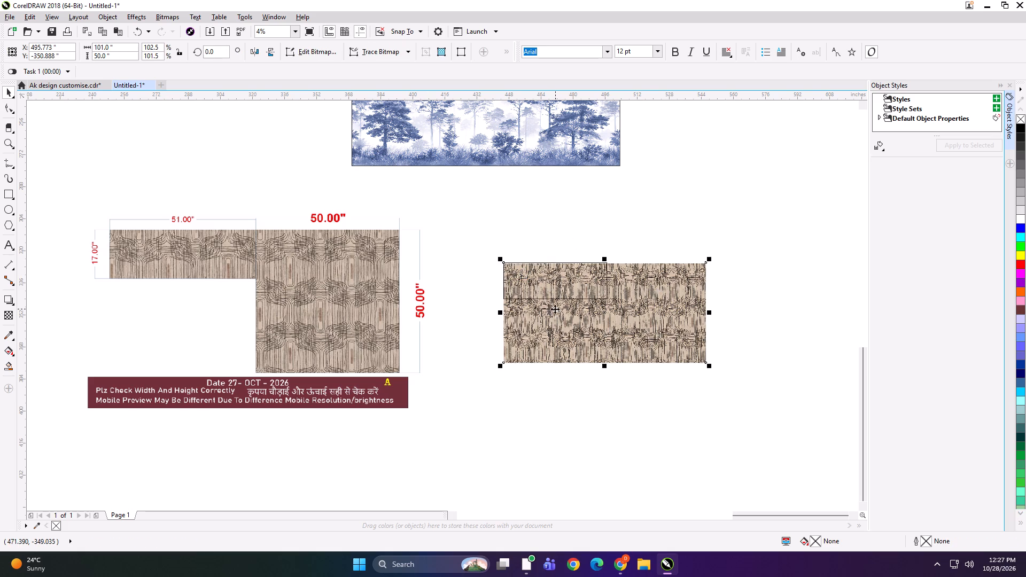
pyautogui.click(540, 289)
pyautogui.moveTo(502, 280); pyautogui.dragTo(678, 286)
pyautogui.keyDown('ctrl'); pyautogui.rightClick(678, 286); pyautogui.keyUp('ctrl')
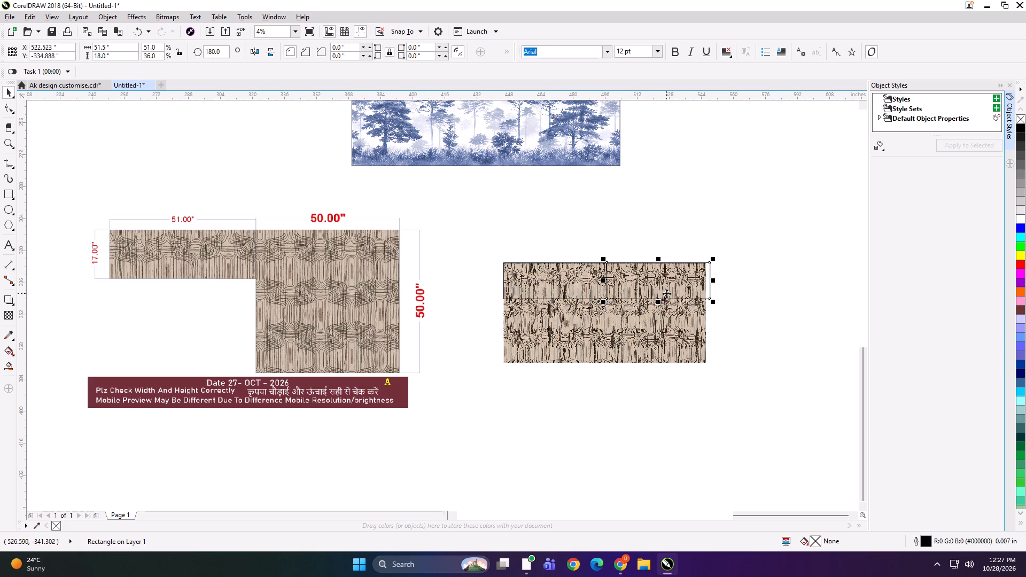
pyautogui.press('Left')
pyautogui.moveTo(713, 282); pyautogui.dragTo(708, 282)
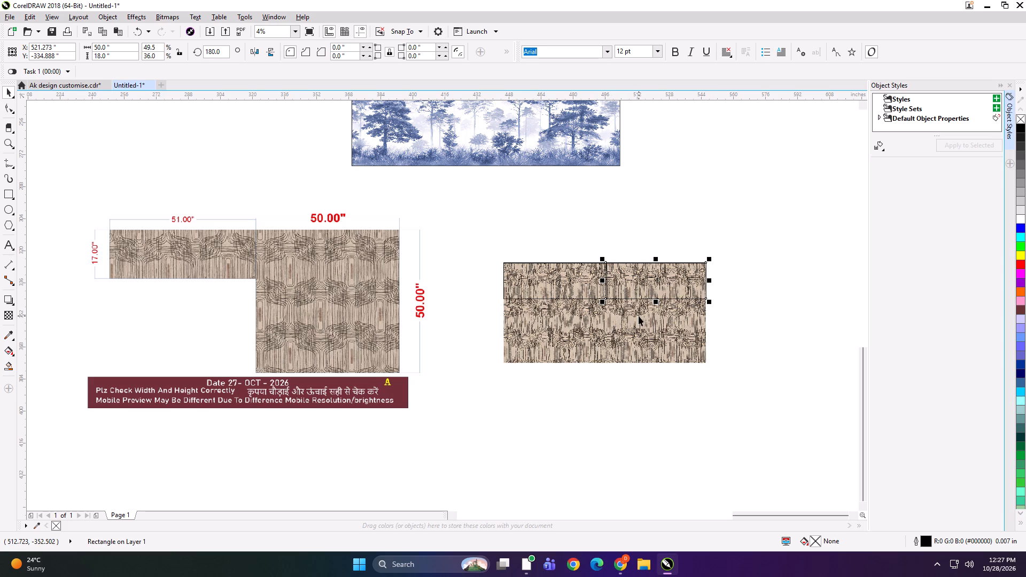
pyautogui.moveTo(658, 302); pyautogui.dragTo(658, 364)
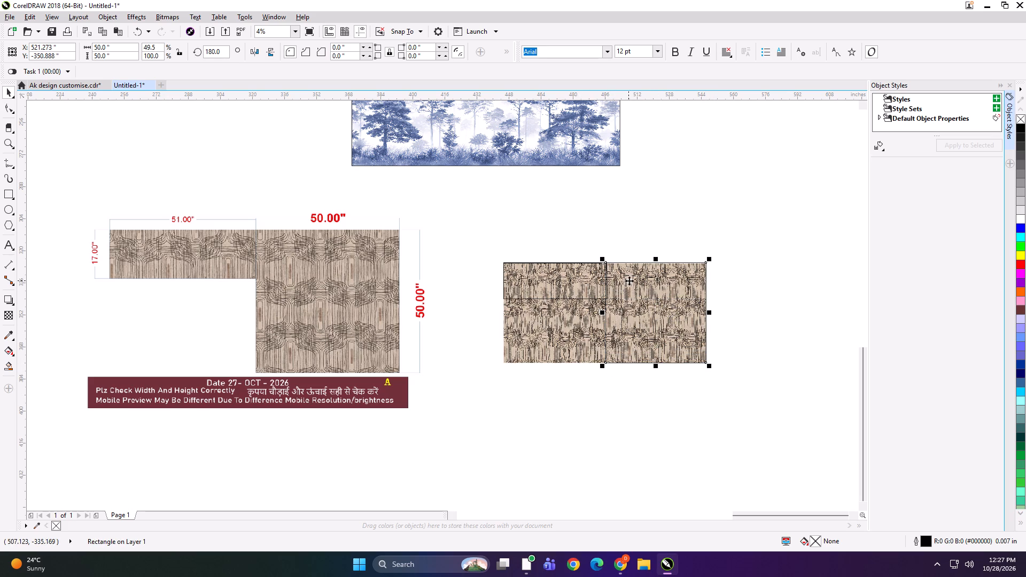
# PowerClip the brown pattern into the two grouped rectangles and ungroup them, leaving separate narrow and square panels.
pyautogui.scroll(1, 689, 305)
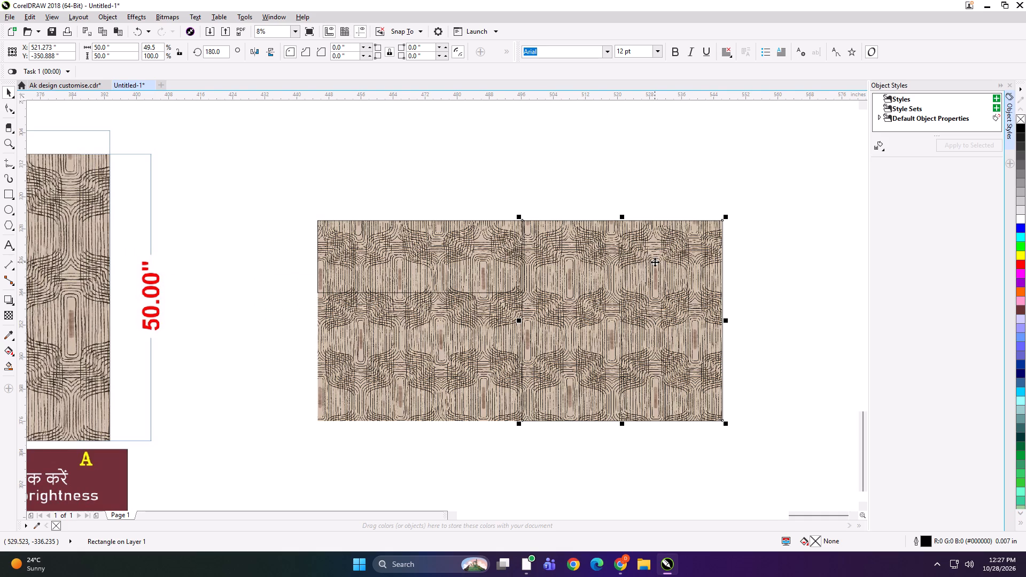
pyautogui.scroll(-1, 644, 267)
pyautogui.keyDown('shift'); pyautogui.click(555, 269); pyautogui.keyUp('shift')
pyautogui.hotkey('ctrl', 'g')
pyautogui.click(549, 292)
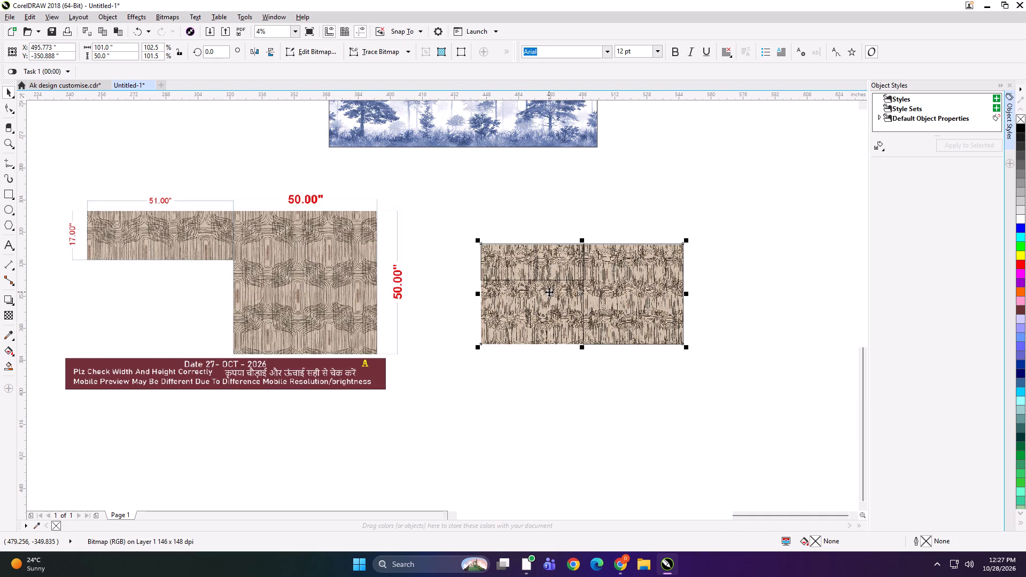
pyautogui.hotkey('shift', 'Return')
pyautogui.click(605, 275)
pyautogui.hotkey('ctrl', 'u')
pyautogui.hotkey('ctrl', 'u')
pyautogui.click(755, 262)
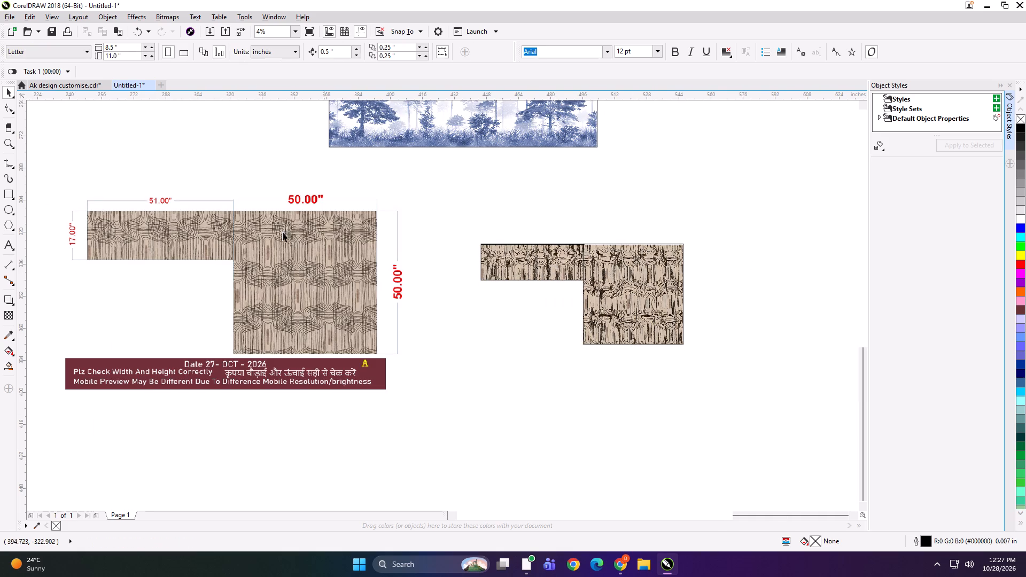
# Add the text 51*17 on the narrow panel's top edge and 50*50 on the square panel's top edge.
pyautogui.click(12, 243)
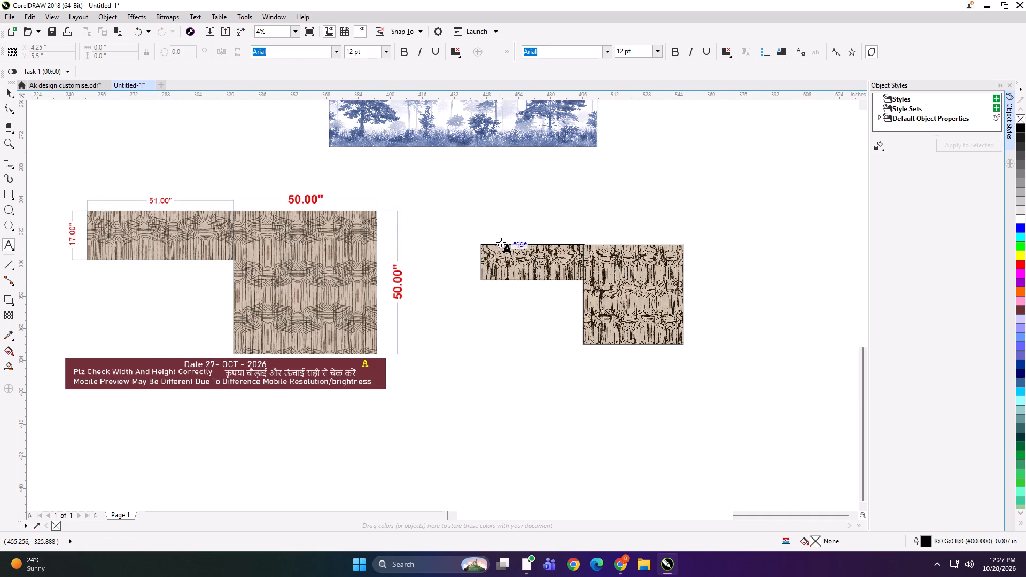
pyautogui.click(501, 242)
pyautogui.write('51*17')
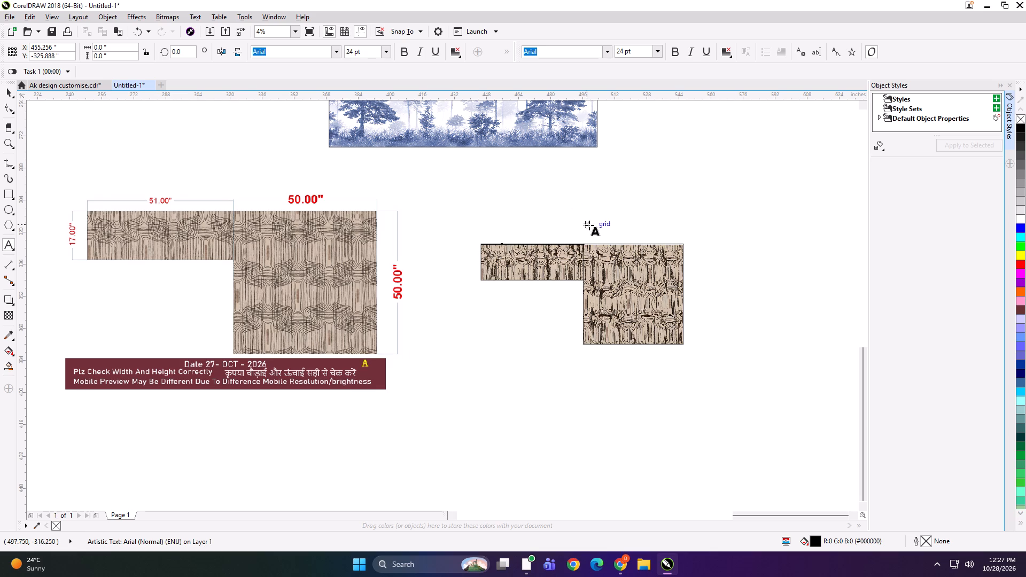
pyautogui.click(616, 242)
pyautogui.write('50*50')
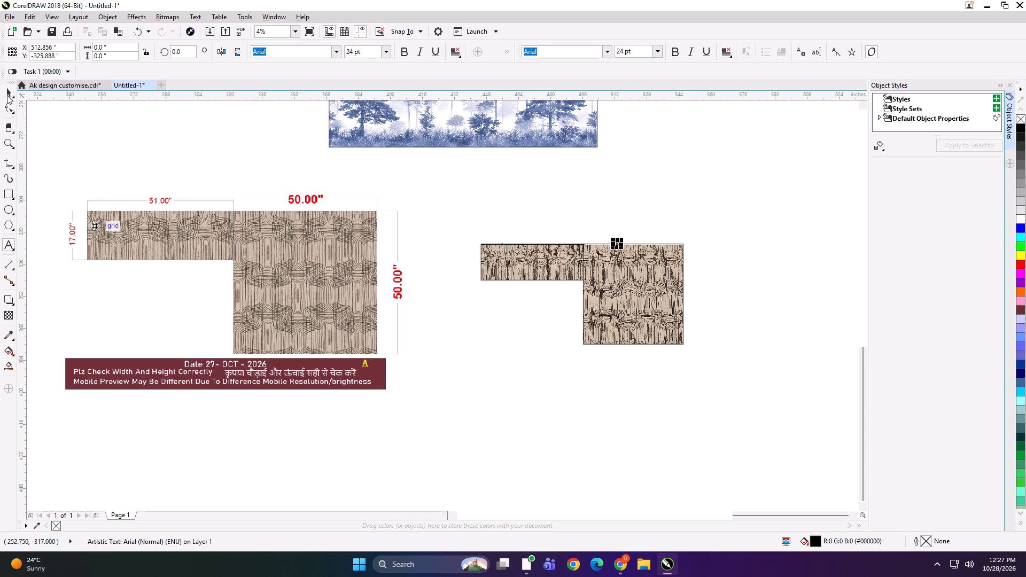
# Group each size label with its own brown patterned panel.
pyautogui.click(7, 95)
pyautogui.keyDown('shift'); pyautogui.click(609, 268); pyautogui.keyUp('shift')
pyautogui.hotkey('ctrl', 'g')
pyautogui.moveTo(615, 216); pyautogui.dragTo(396, 346)
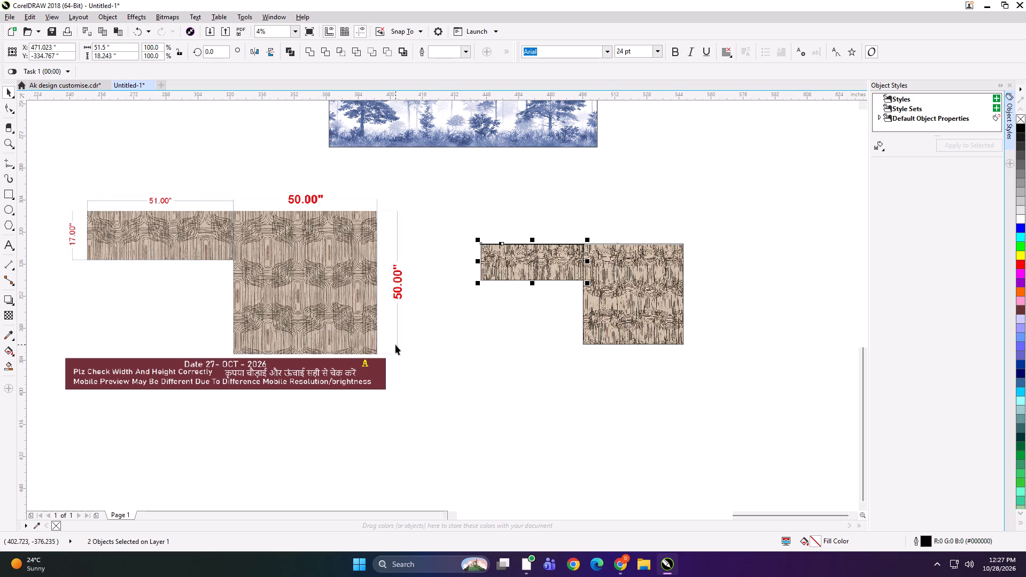
pyautogui.hotkey('ctrl', 'g')
# Export the narrow brown panel under the name 51.5x18 NW.
pyautogui.hotkey('ctrl', 'e')
pyautogui.write('51.5x18 NW')
pyautogui.press('Return')
pyautogui.press('Return')
# Export the square brown panel under the name 0x5 NW.
pyautogui.click(634, 272)
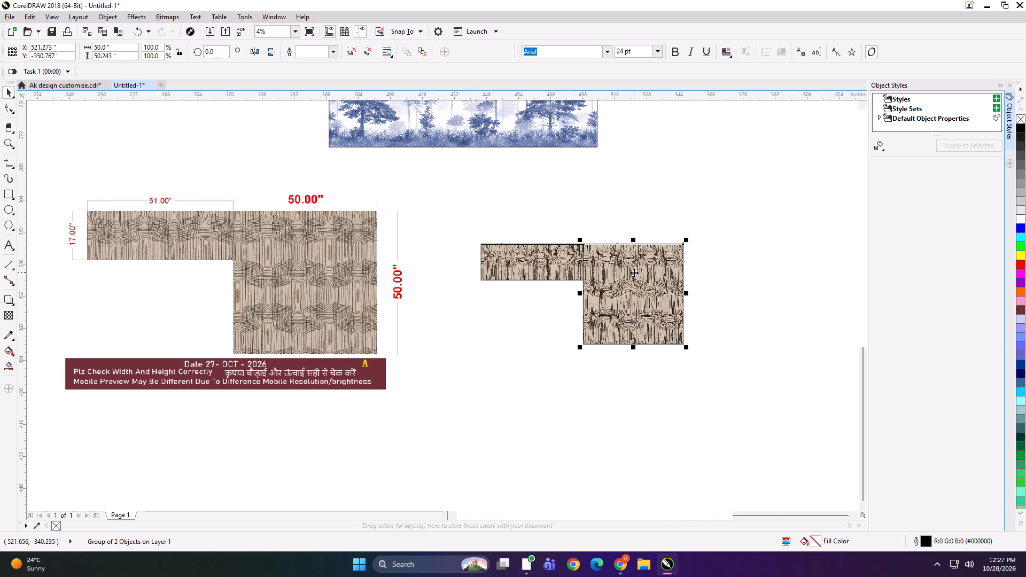
pyautogui.hotkey('ctrl', 'e')
pyautogui.write('0x5 NW')
pyautogui.press('Return')
pyautogui.press('Return')
# Shift the square panel about 5.5 inches to the right, leaving a gap beside the narrow panel.
pyautogui.press('Right')
pyautogui.press('Right')
pyautogui.press('Right')
pyautogui.press('Right')
pyautogui.press('Right')
pyautogui.press('Right')
pyautogui.press('Right')
pyautogui.press('Right')
pyautogui.press('Right')
pyautogui.press('Right')
pyautogui.press('Right')
pyautogui.press('Right')
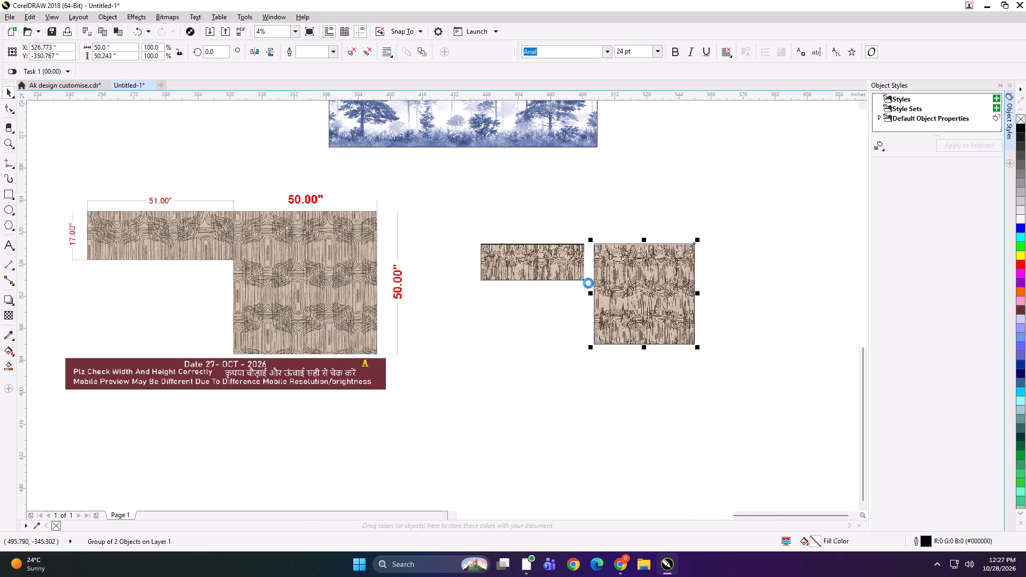
# Enlarge both brown panels together to slightly taller than the L-shaped preview's pattern and place them just to its right.
pyautogui.scroll(-1, 581, 280)
pyautogui.moveTo(715, 218); pyautogui.dragTo(467, 378)
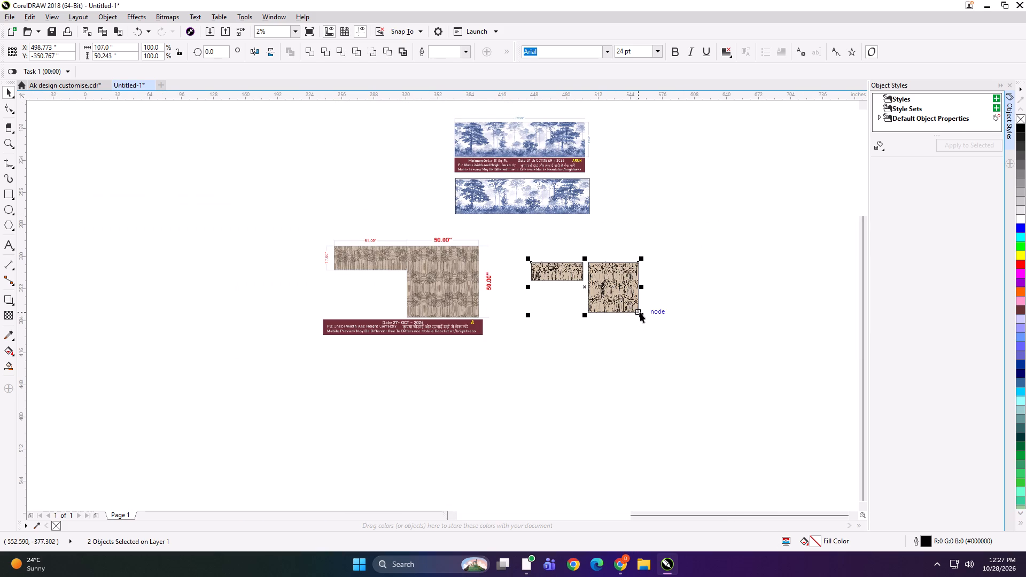
pyautogui.keyDown('shift'); pyautogui.moveTo(640, 313); pyautogui.dragTo(652, 319); pyautogui.keyUp('shift')
pyautogui.keyDown('shift'); pyautogui.click(632, 309); pyautogui.keyUp('shift')
pyautogui.keyDown('shift'); pyautogui.moveTo(641, 315); pyautogui.dragTo(679, 330); pyautogui.keyUp('shift')
pyautogui.moveTo(617, 287); pyautogui.dragTo(612, 285)
# Group the two panels with the L-shaped preview, move them left, and place the blue forest group at the row's right end.
pyautogui.keyDown('shift'); pyautogui.click(476, 288); pyautogui.keyUp('shift')
pyautogui.hotkey('ctrl', 'g')
pyautogui.moveTo(483, 287); pyautogui.dragTo(371, 302)
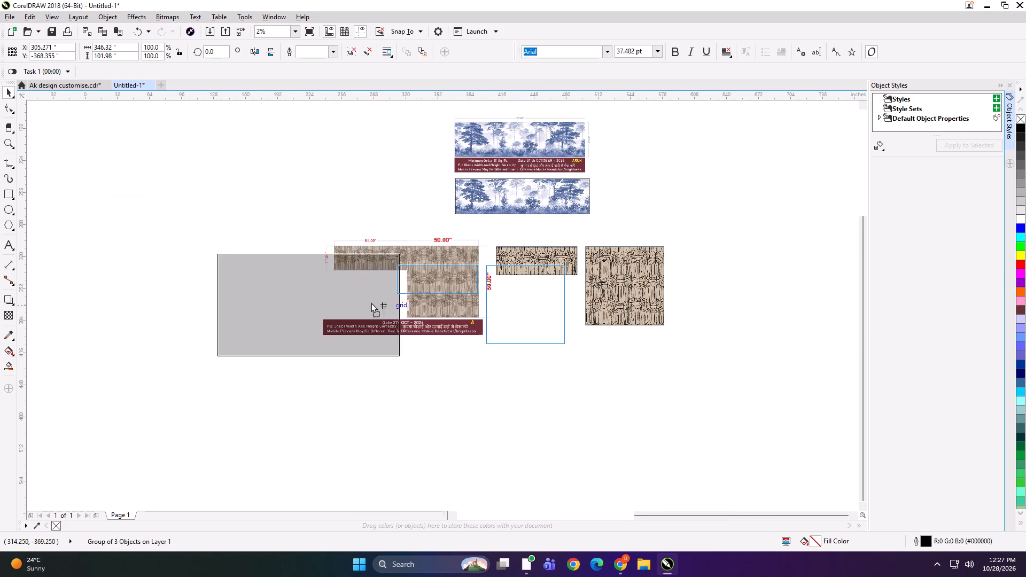
pyautogui.moveTo(371, 302); pyautogui.dragTo(357, 295)
pyautogui.click(493, 199)
pyautogui.moveTo(493, 157); pyautogui.dragTo(595, 278)
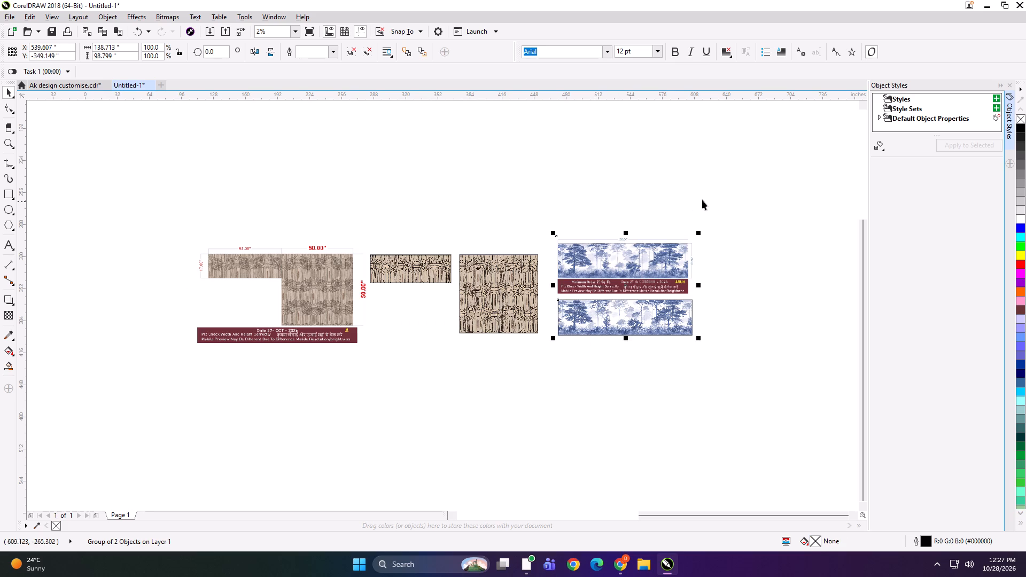
# Scale the brown and blue forest groups down together about their centre to about 29.6 inches wide.
pyautogui.moveTo(778, 161); pyautogui.dragTo(0, 459)
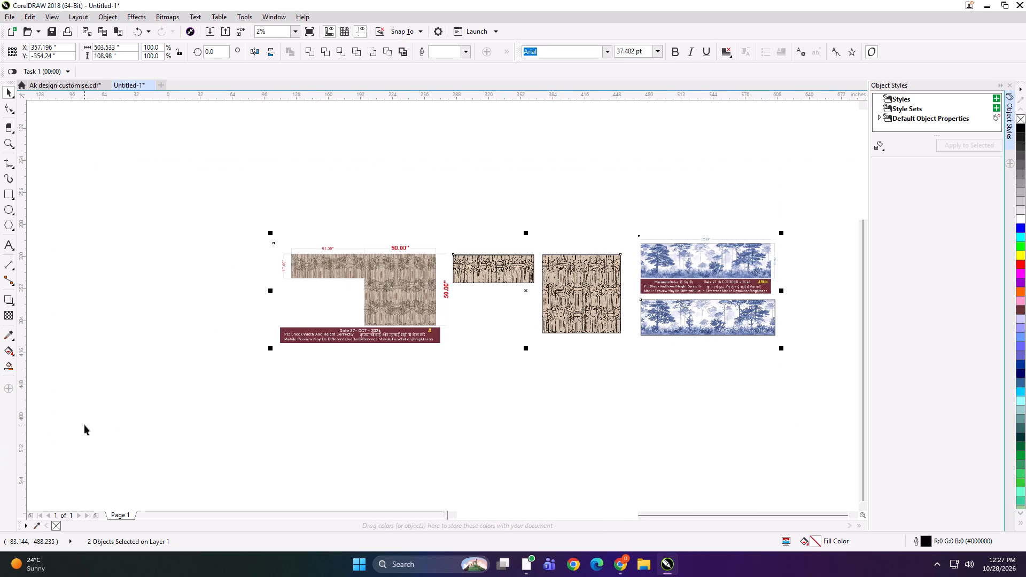
pyautogui.keyDown('shift'); pyautogui.moveTo(787, 350); pyautogui.dragTo(641, 341); pyautogui.keyUp('shift')
pyautogui.keyDown('shift'); pyautogui.moveTo(782, 348); pyautogui.dragTo(545, 314); pyautogui.keyUp('shift')
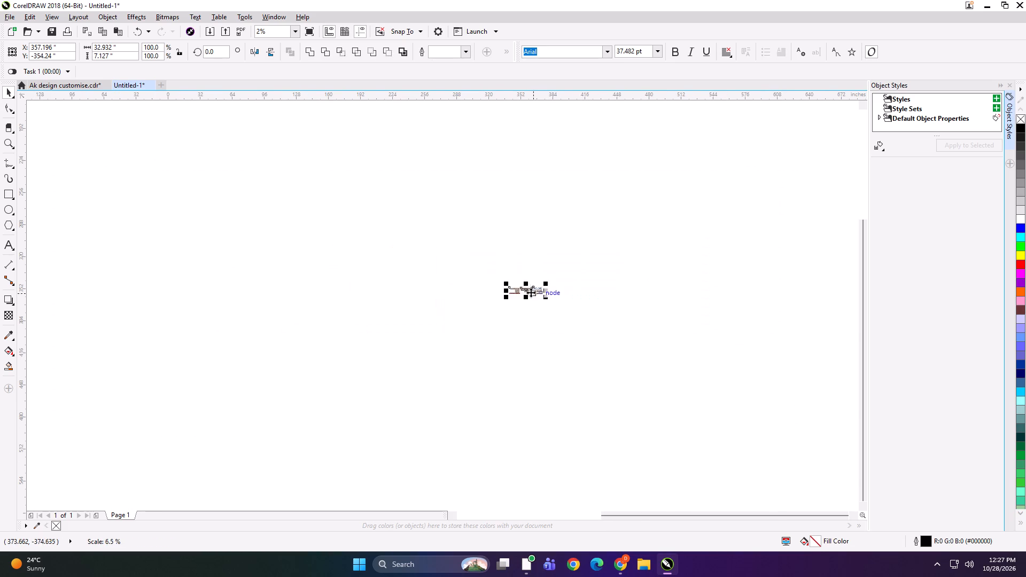
pyautogui.scroll(4, 528, 287)
pyautogui.keyDown('shift'); pyautogui.moveTo(759, 367); pyautogui.dragTo(705, 367); pyautogui.keyUp('shift')
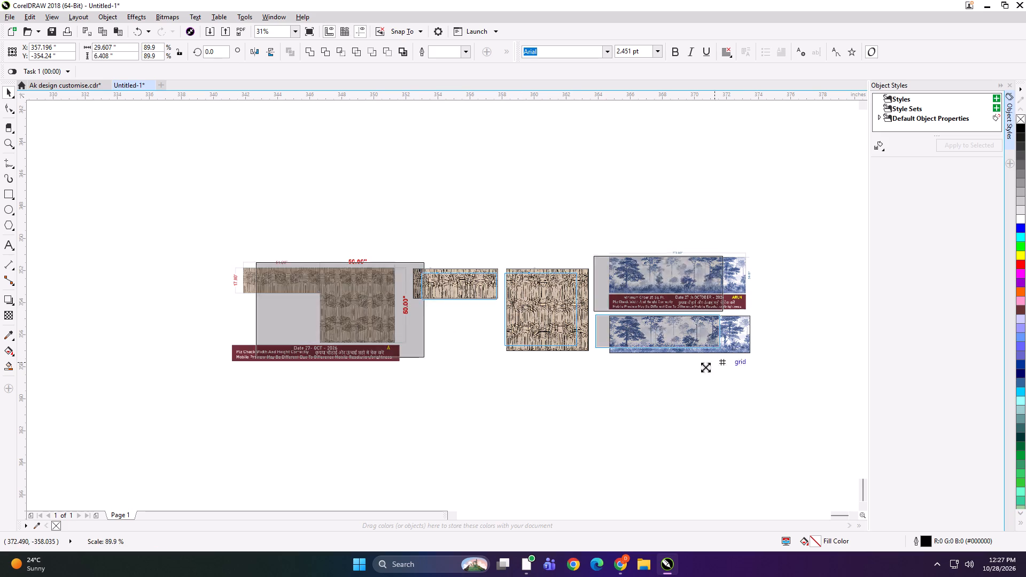
# Scale the brown and blue forest preview groups down about their centre to about 8.6 inches wide and export them as SFGDFG.
pyautogui.keyDown('shift'); pyautogui.moveTo(705, 367); pyautogui.dragTo(563, 345); pyautogui.keyUp('shift')
pyautogui.hotkey('ctrl', 'e')
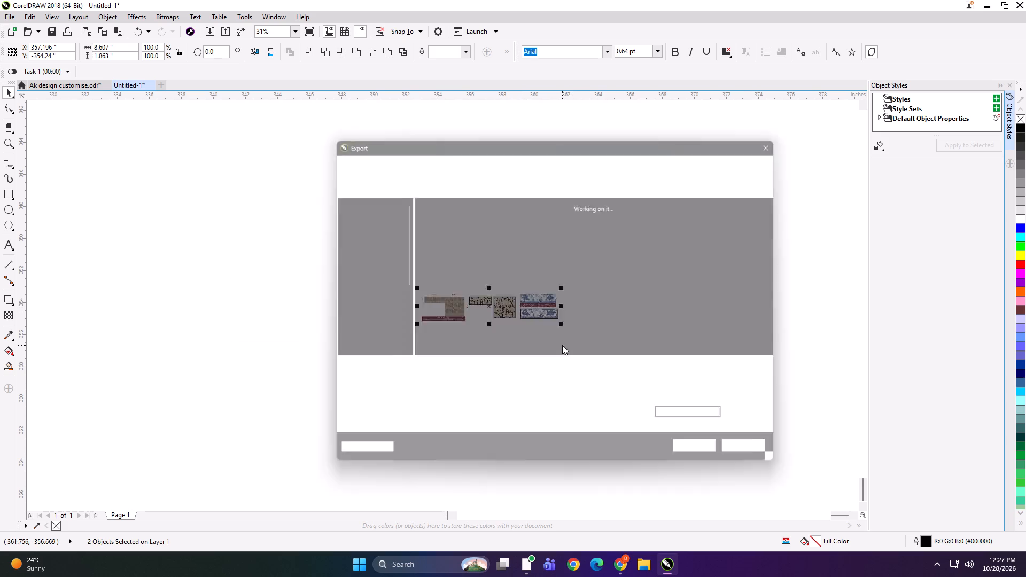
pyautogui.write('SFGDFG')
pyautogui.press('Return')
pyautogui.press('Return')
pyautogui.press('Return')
# Delete the exported brown and blue forest preview groups from the drawing.
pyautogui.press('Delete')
# Move the pink-flower arch preview slightly up and to the left, farther from the page, and leave it deselected.
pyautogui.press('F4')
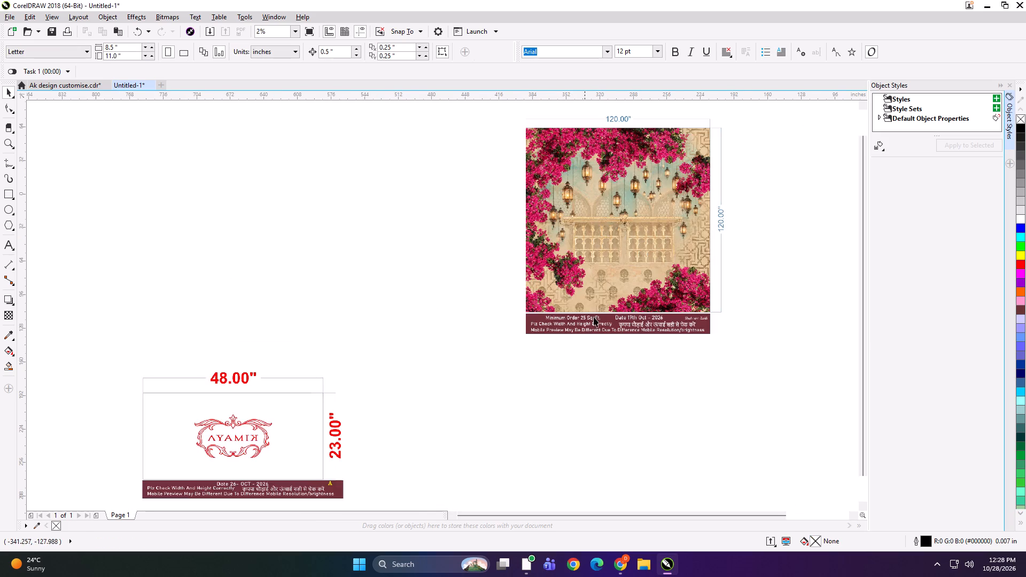
pyautogui.scroll(-4, 620, 298)
pyautogui.click(227, 321)
pyautogui.moveTo(275, 271); pyautogui.dragTo(261, 256)
pyautogui.click(639, 300)
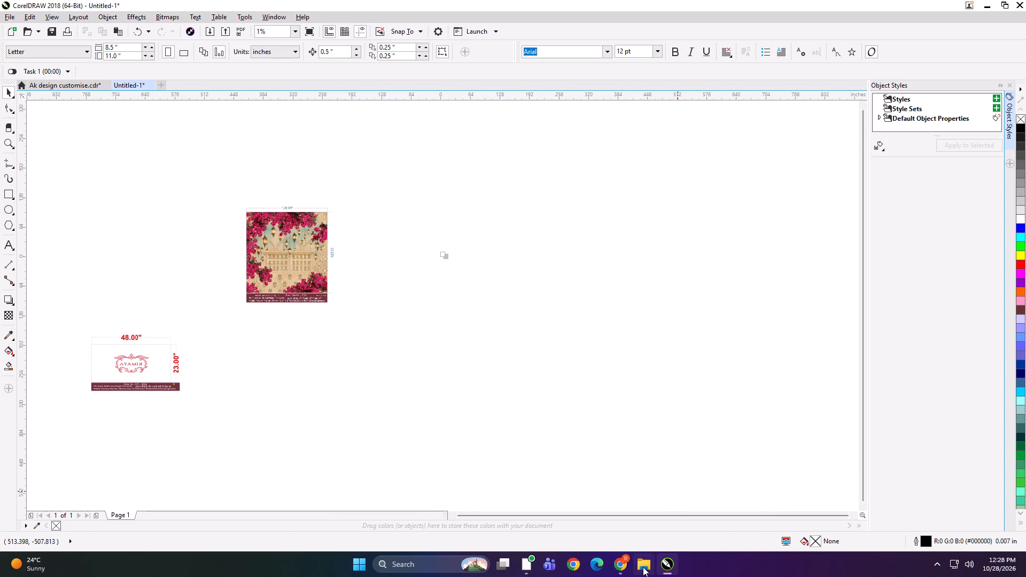
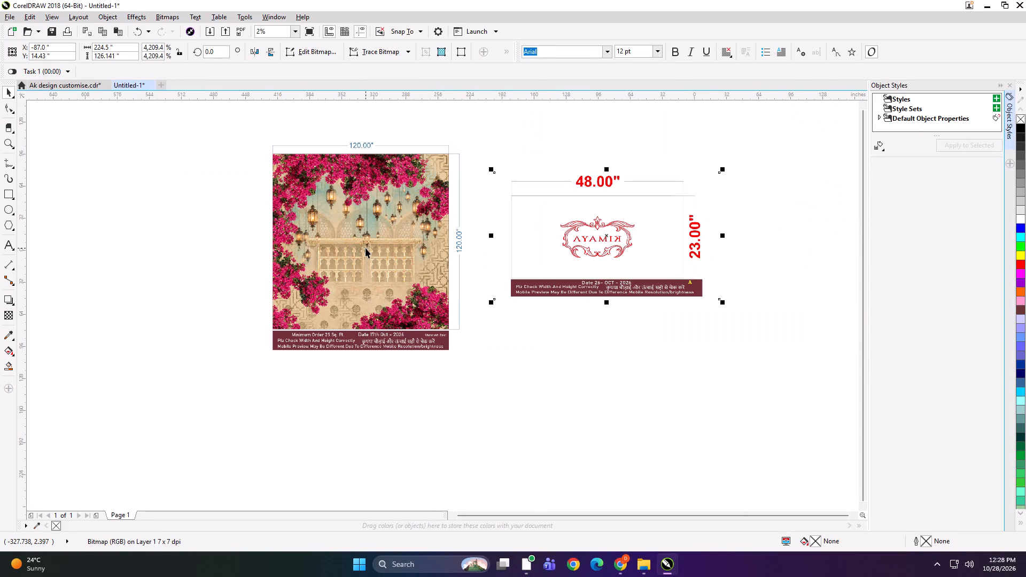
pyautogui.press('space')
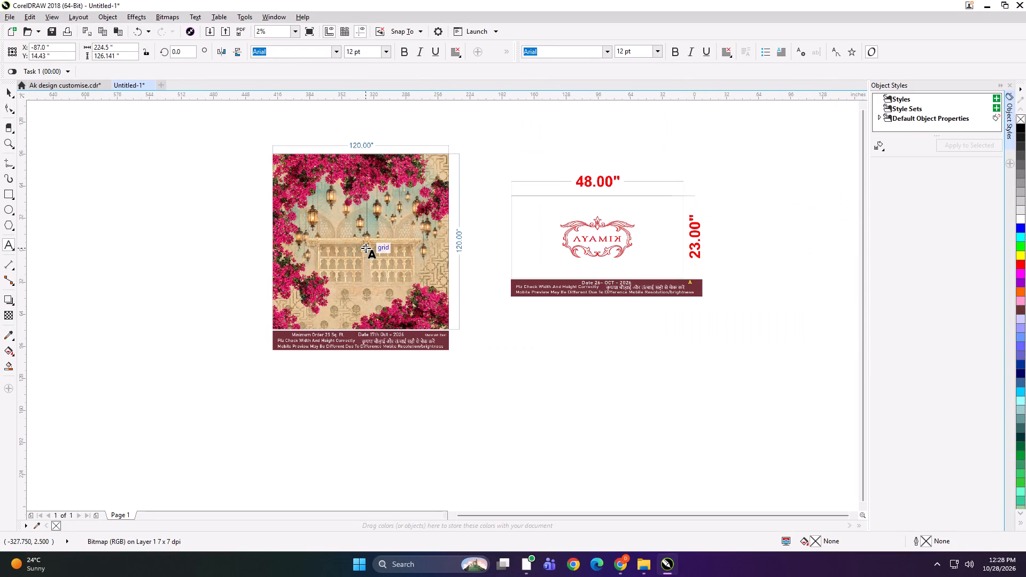
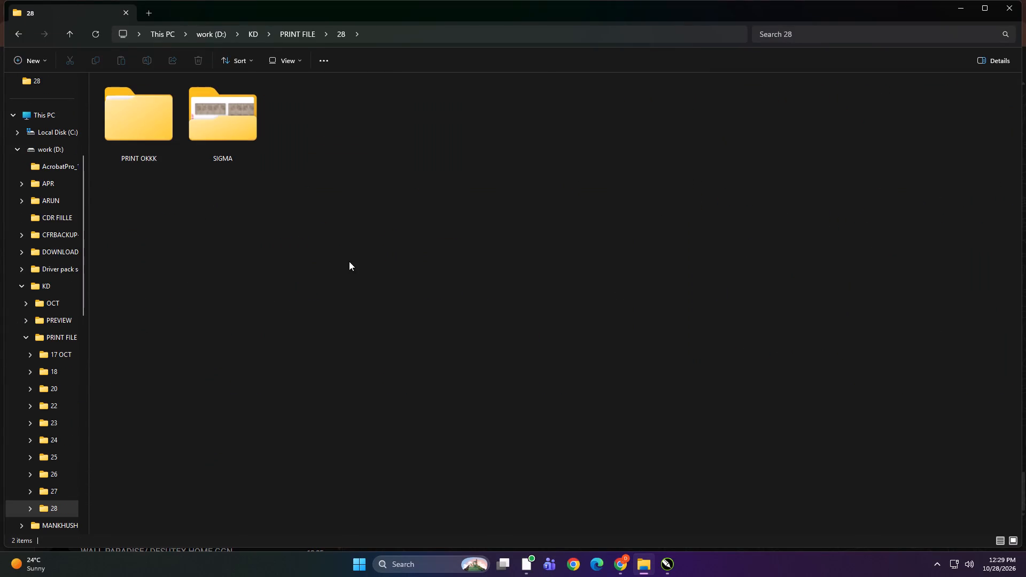
# Cut the SIGMA folder from the local 28 print folder and open PRINT OKKK as its destination.
pyautogui.keyDown('ctrl'); pyautogui.scroll(11, 355, 317); pyautogui.keyUp('ctrl')
pyautogui.click(321, 175)
pyautogui.hotkey('ctrl', 'x')
pyautogui.doubleClick(190, 135)
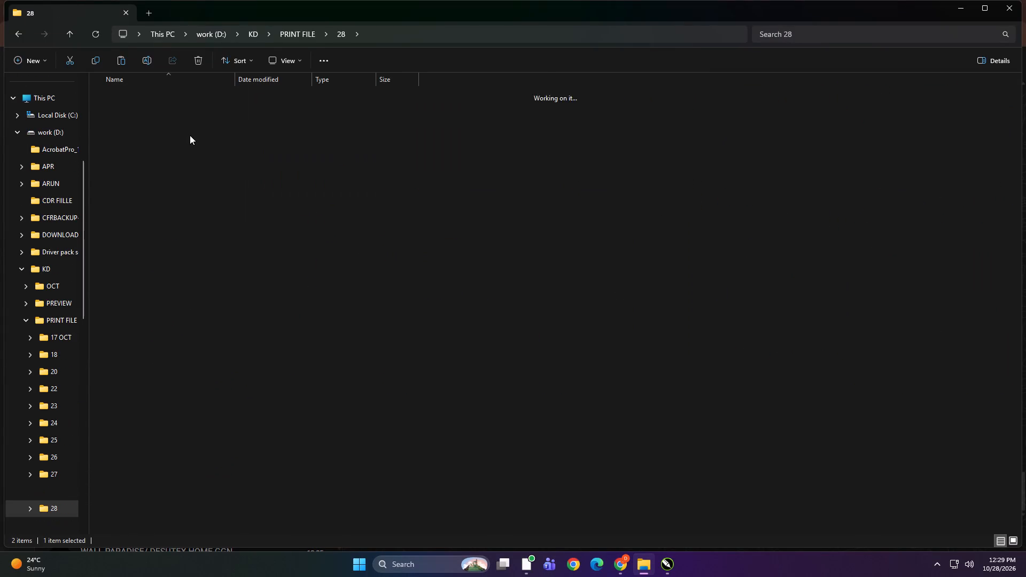
# Rename the existing sigma folder inside PRINT OKKK as sigmaA.
pyautogui.click(196, 264)
pyautogui.click(35, 64)
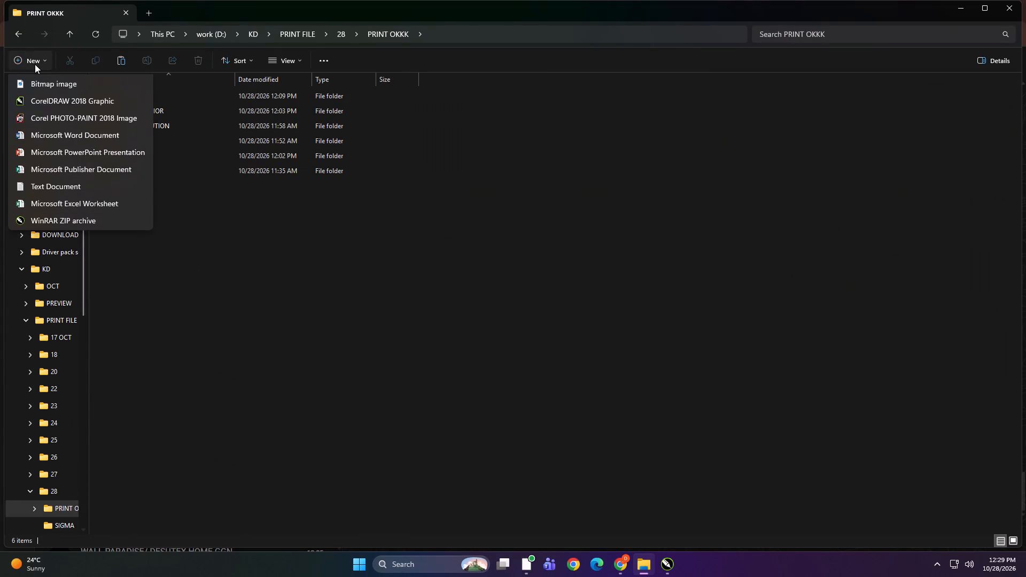
pyautogui.click(187, 226)
pyautogui.click(157, 176)
pyautogui.rightClick(157, 176)
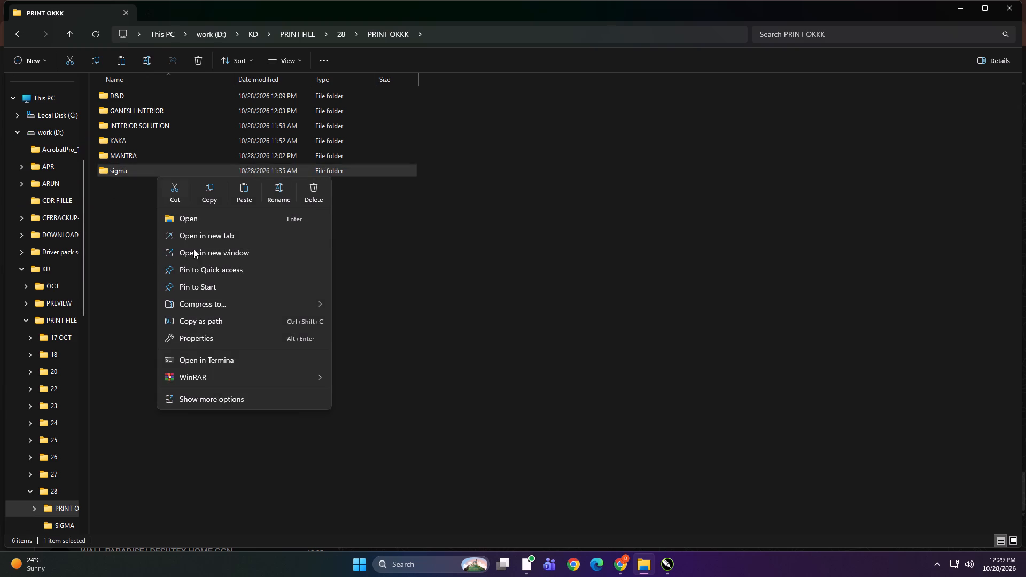
pyautogui.click(270, 197)
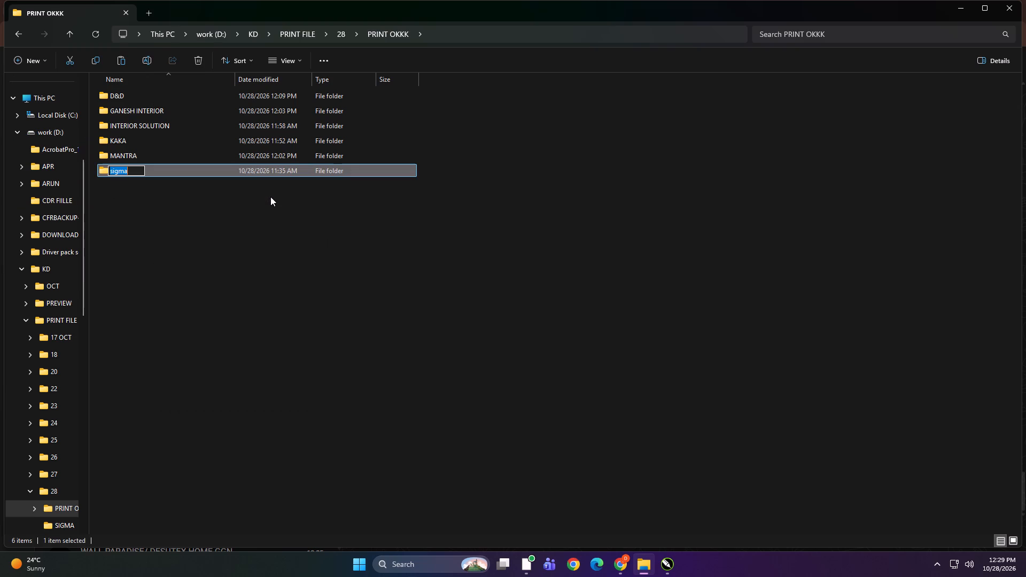
pyautogui.press('Right')
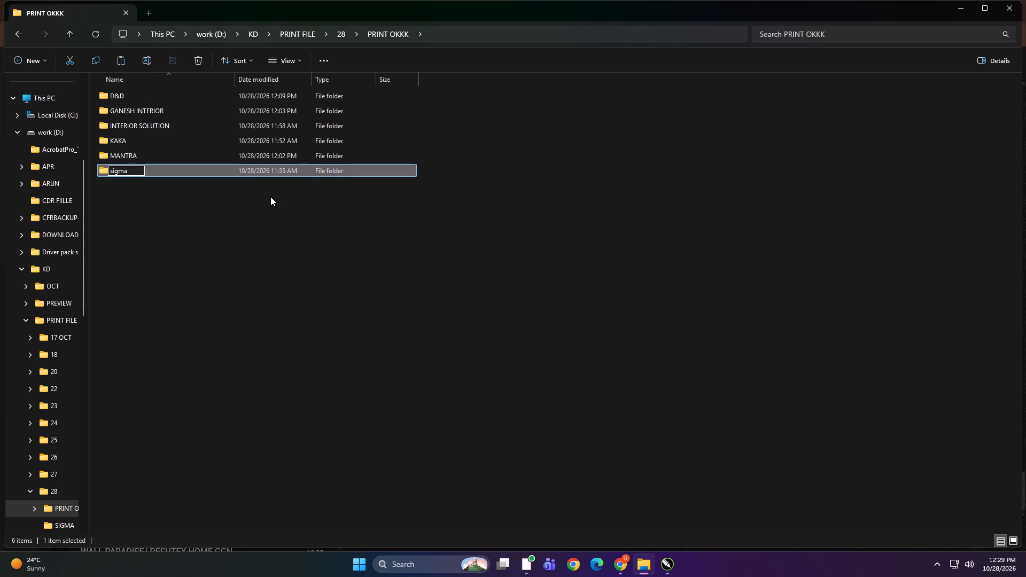
pyautogui.press('a')
pyautogui.press('Return')
# Paste the cut SIGMA folder into PRINT OKKK.
pyautogui.click(259, 201)
pyautogui.moveTo(259, 201); pyautogui.dragTo(262, 204, button='right')
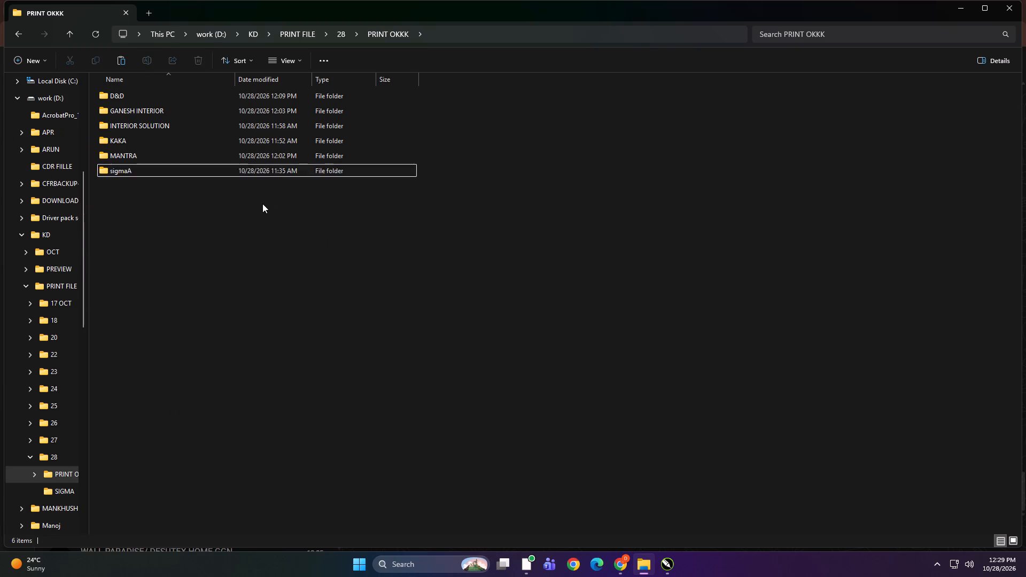
pyautogui.moveTo(262, 204); pyautogui.dragTo(270, 207, button='right')
pyautogui.click(285, 222)
# Copy the SIGMA folder from PRINT OKKK and open folder 28 under Print on the DIGITECH_SHAREDRIVE network drive.
pyautogui.hotkey('ctrl', 'c')
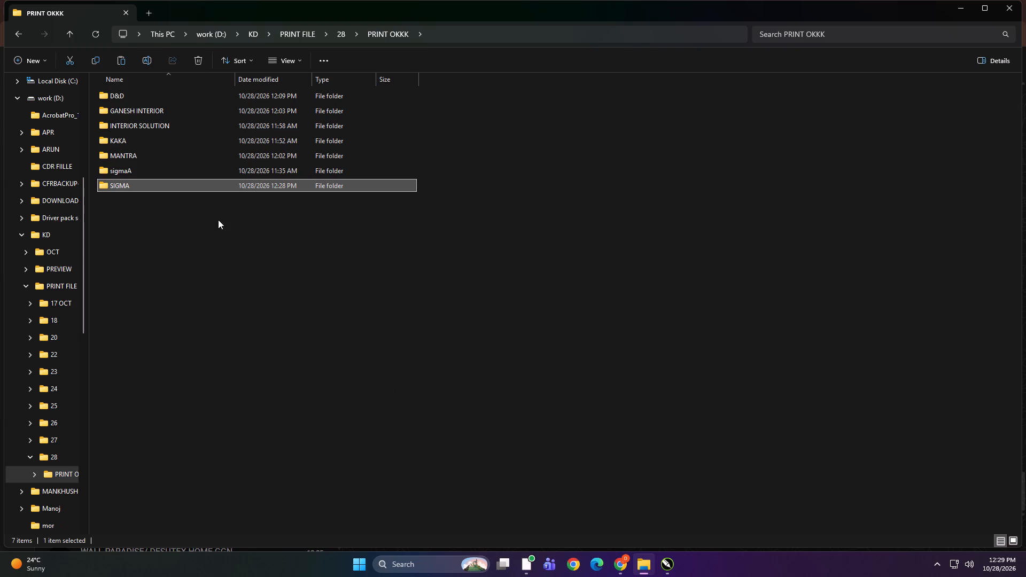
pyautogui.hotkey('ctrl', 'c')
pyautogui.scroll(5, 42, 326)
pyautogui.click(40, 335)
pyautogui.doubleClick(188, 299)
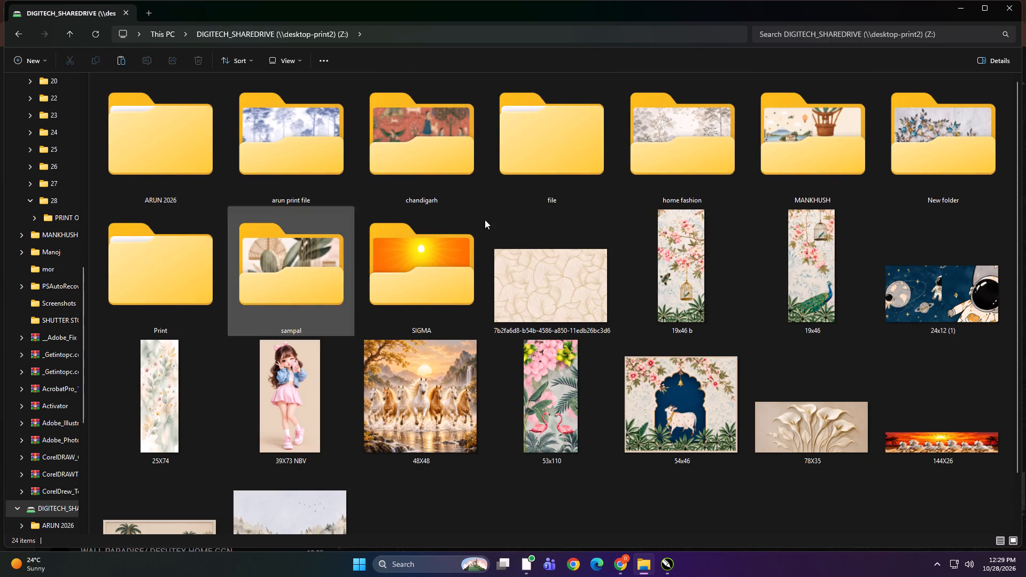
pyautogui.doubleClick(178, 265)
pyautogui.doubleClick(655, 116)
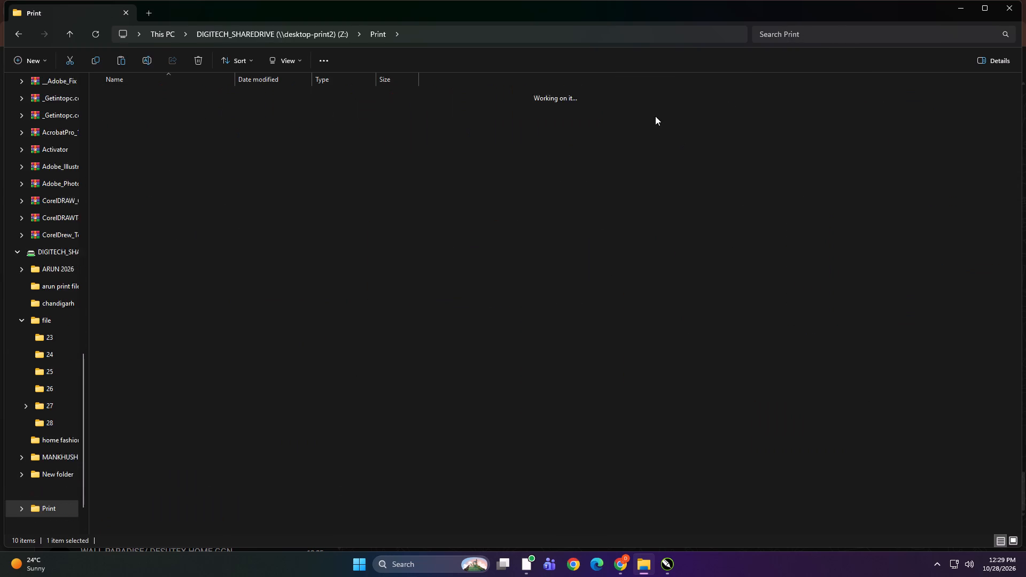
pyautogui.keyDown('ctrl'); pyautogui.scroll(20, 408, 212); pyautogui.keyUp('ctrl')
pyautogui.keyDown('ctrl'); pyautogui.scroll(14, 408, 212); pyautogui.keyUp('ctrl')
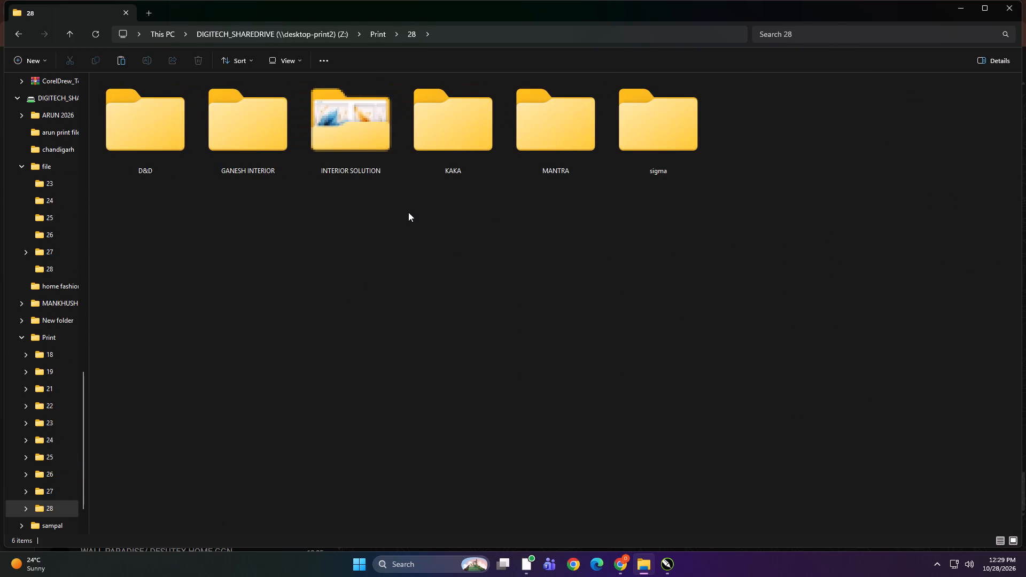
# Rename the existing sigma folder in the shared drive's folder 28 as sigmaA.
pyautogui.click(644, 143)
pyautogui.rightClick(644, 143)
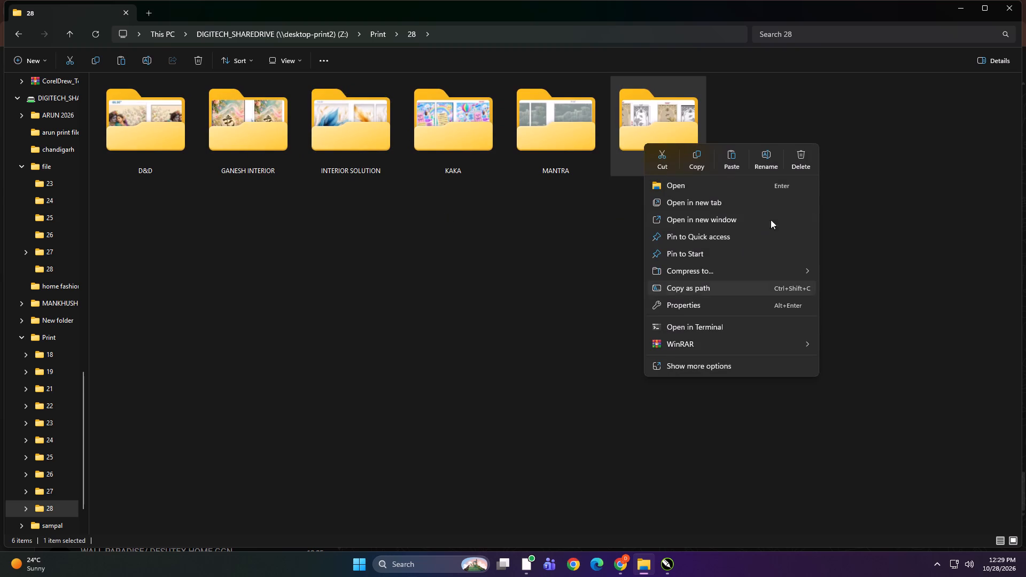
pyautogui.click(766, 164)
pyautogui.press('Right')
pyautogui.press('a')
pyautogui.press('Return')
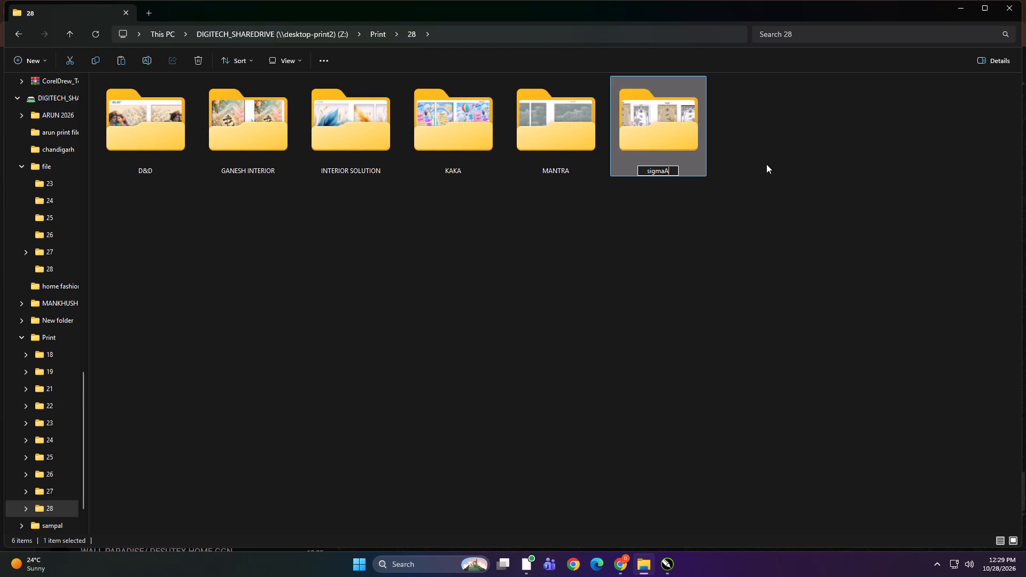
# Paste the copied SIGMA folder into folder 28 under Print on the shared drive.
pyautogui.rightClick(766, 164)
pyautogui.click(700, 241)
pyautogui.rightClick(699, 242)
pyautogui.rightClick(627, 255)
pyautogui.click(558, 259)
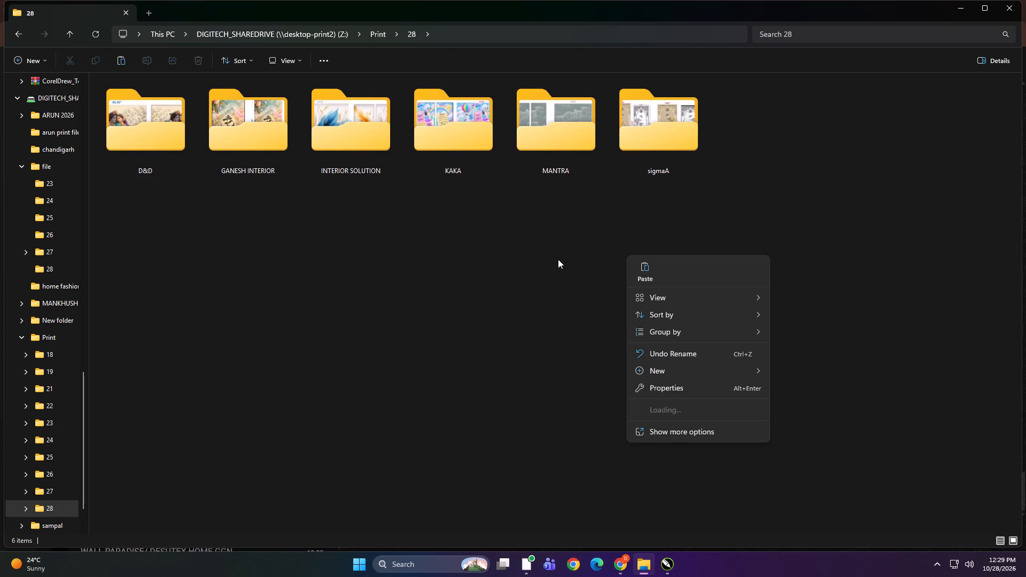
pyautogui.click(639, 268)
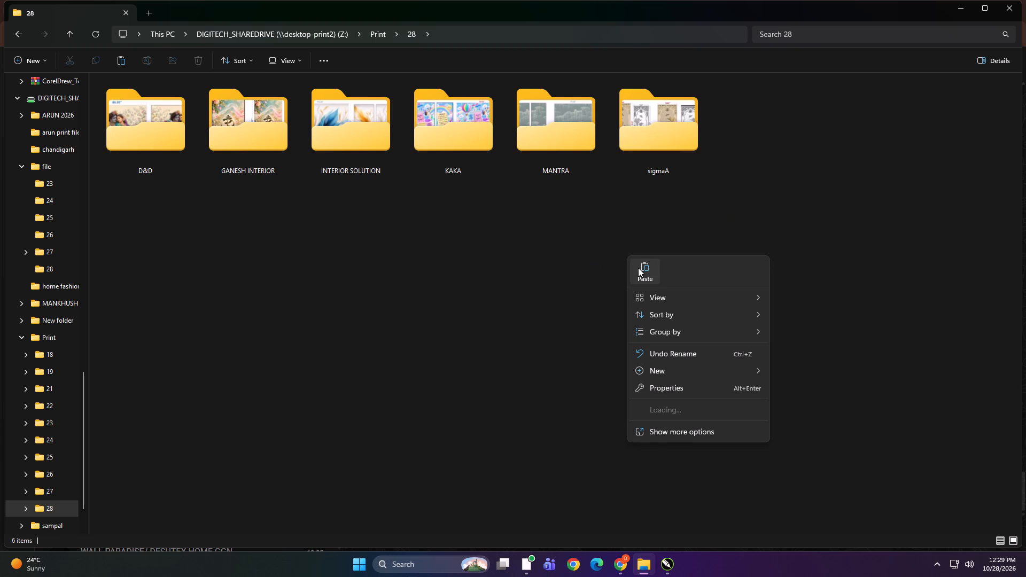
pyautogui.click(635, 268)
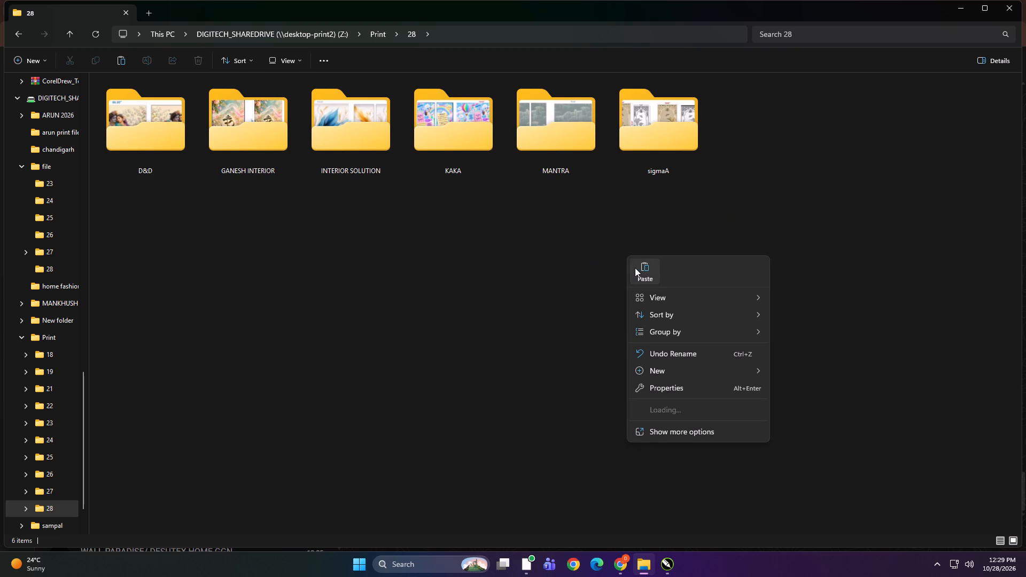
pyautogui.click(636, 268)
pyautogui.click(577, 277)
pyautogui.rightClick(577, 277)
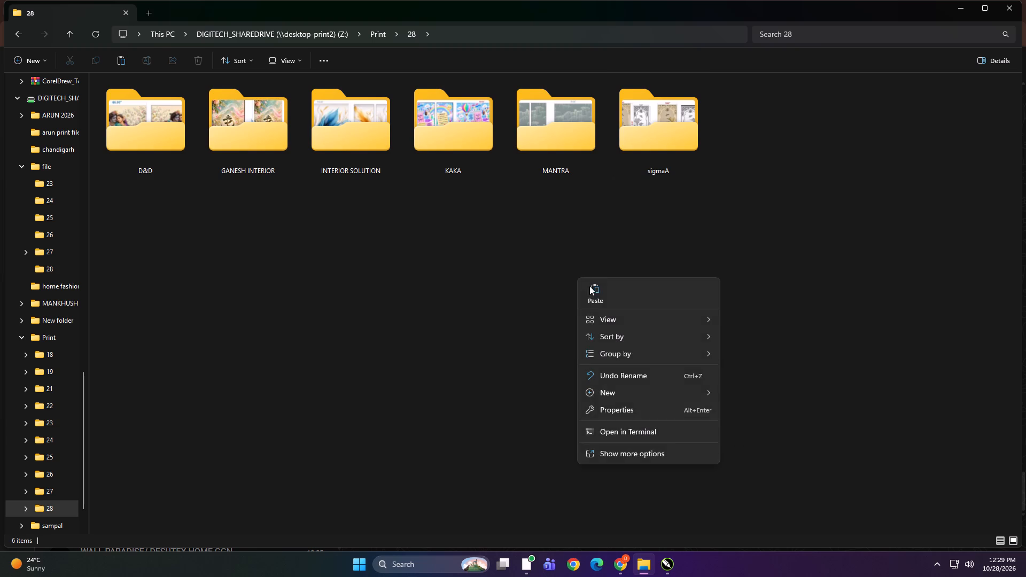
pyautogui.click(598, 292)
pyautogui.click(519, 293)
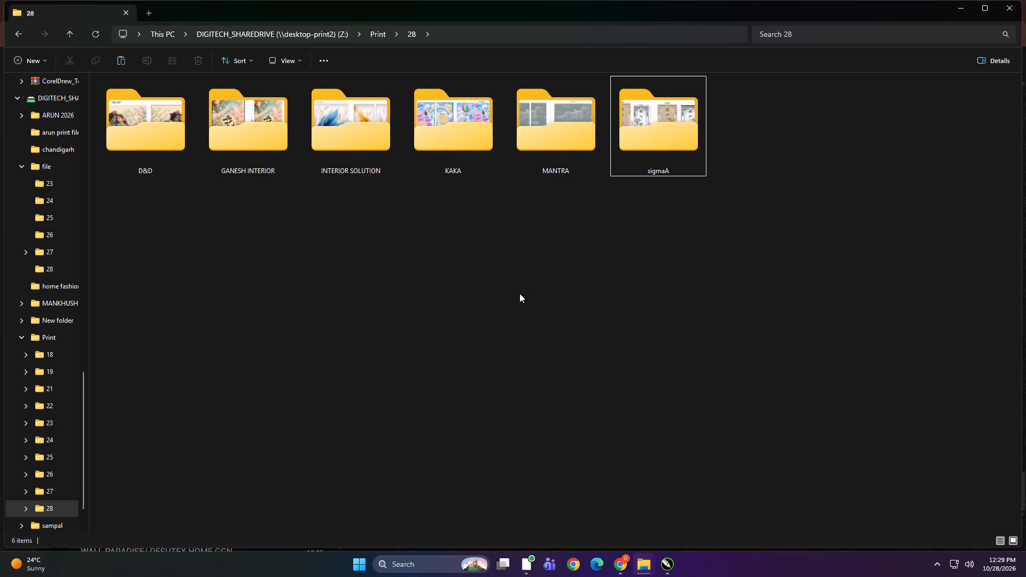
pyautogui.rightClick(501, 319)
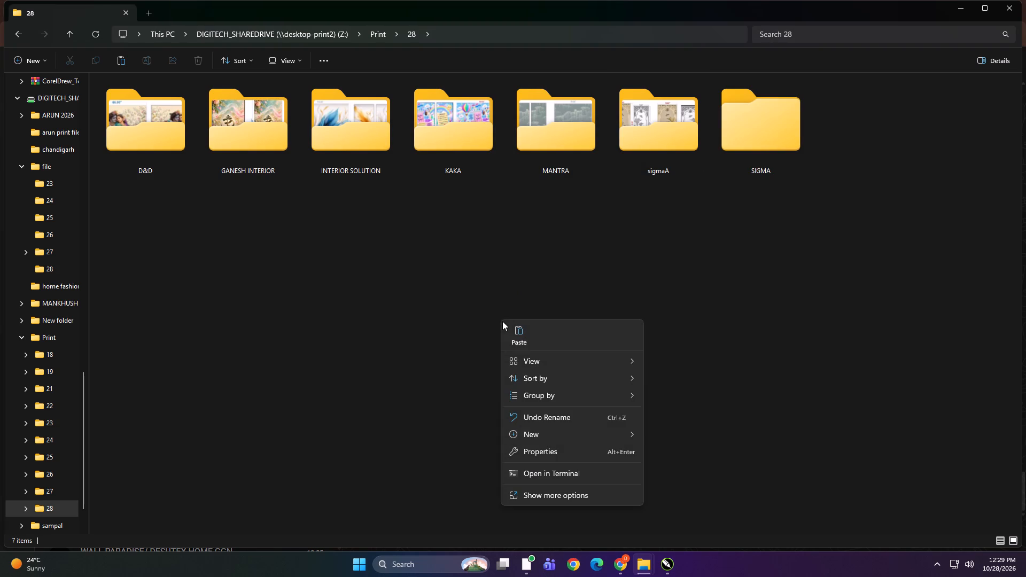
pyautogui.click(446, 436)
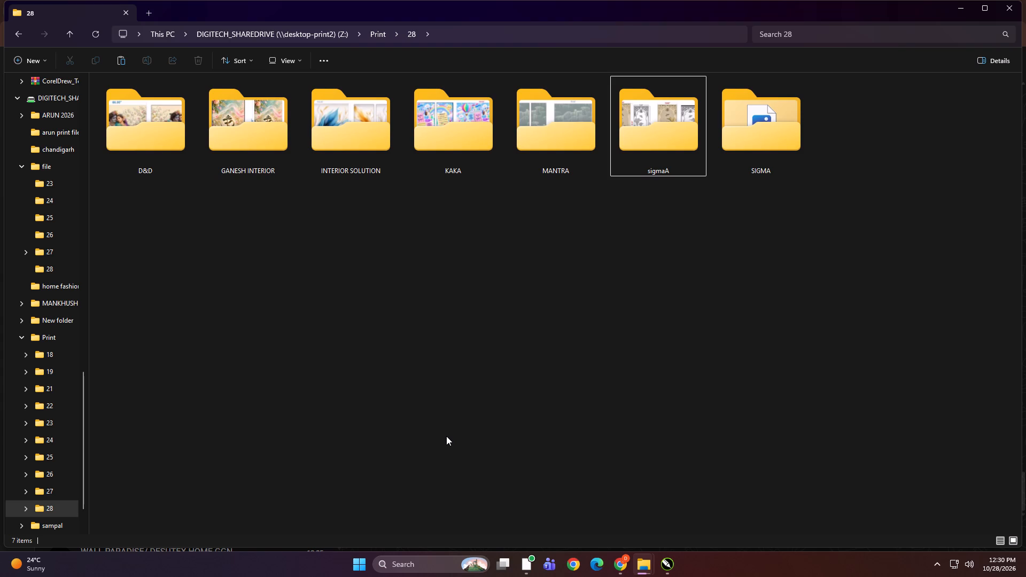
# Refresh the contents of the shared drive's folder 28.
pyautogui.rightClick(500, 318)
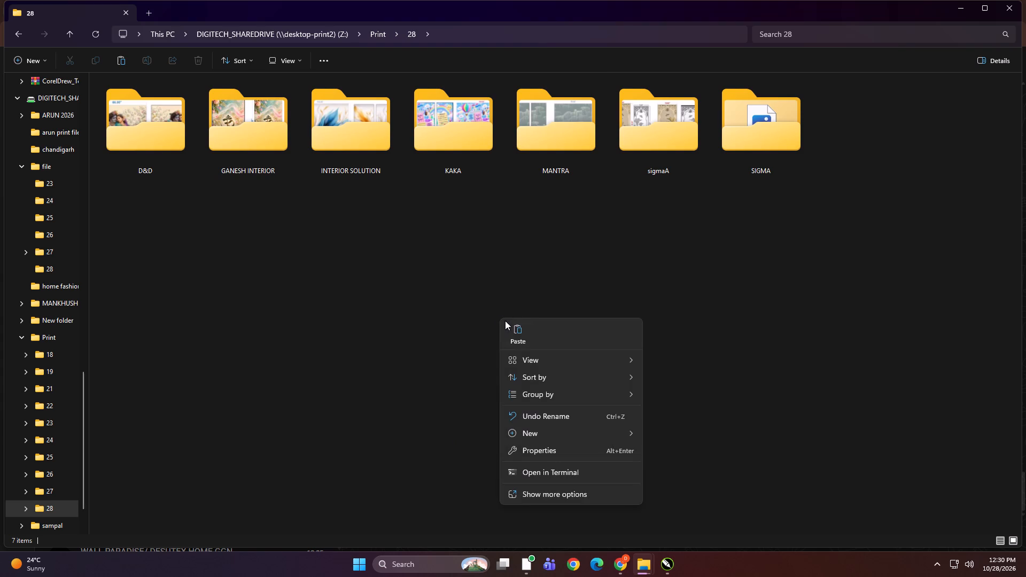
pyautogui.click(541, 497)
pyautogui.click(531, 364)
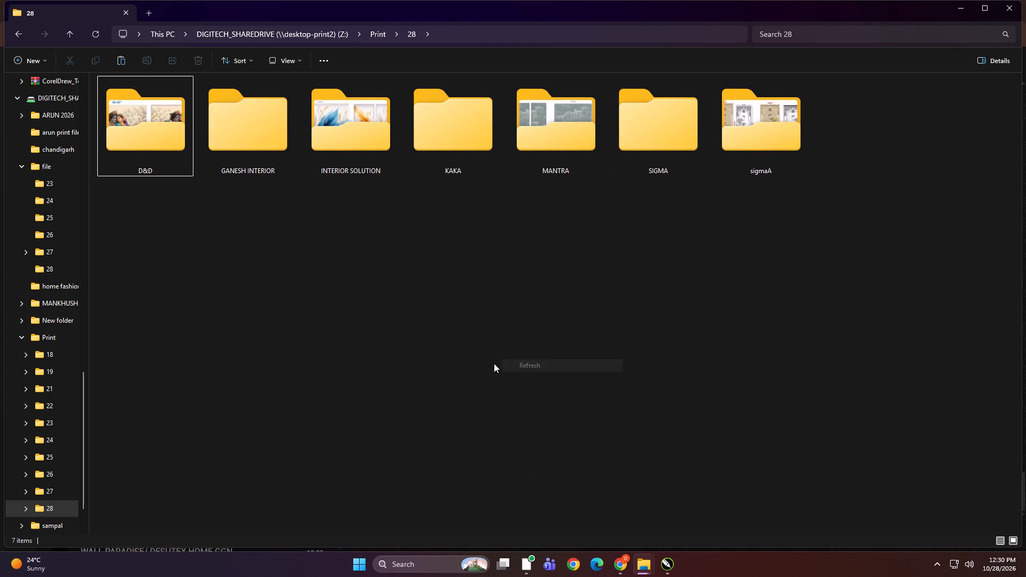
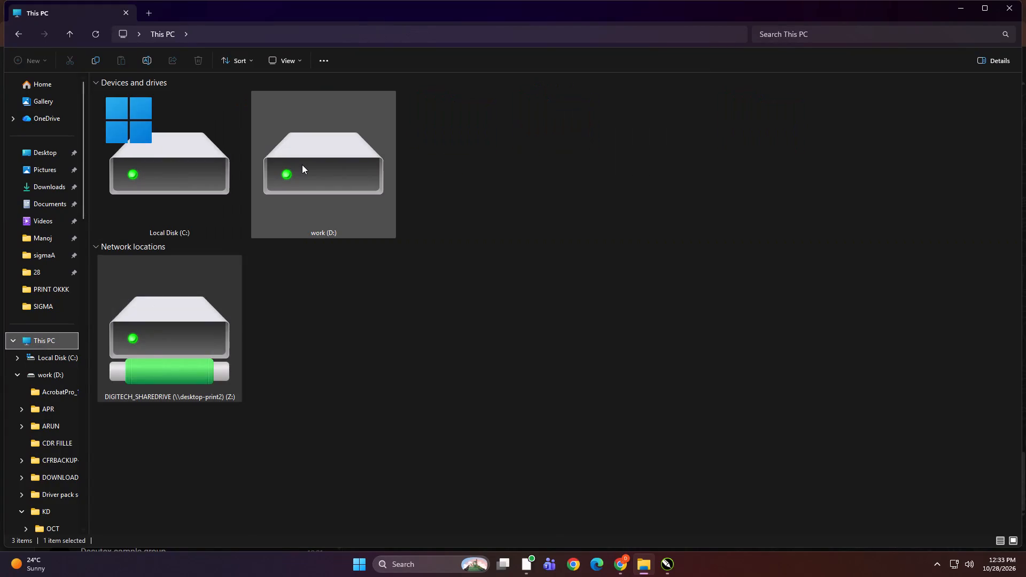
# Check folder 28 inside the file folder on DIGITECH_SHAREDRIVE, and go back to look over the drive's top-level contents.
pyautogui.doubleClick(103, 311)
pyautogui.doubleClick(541, 142)
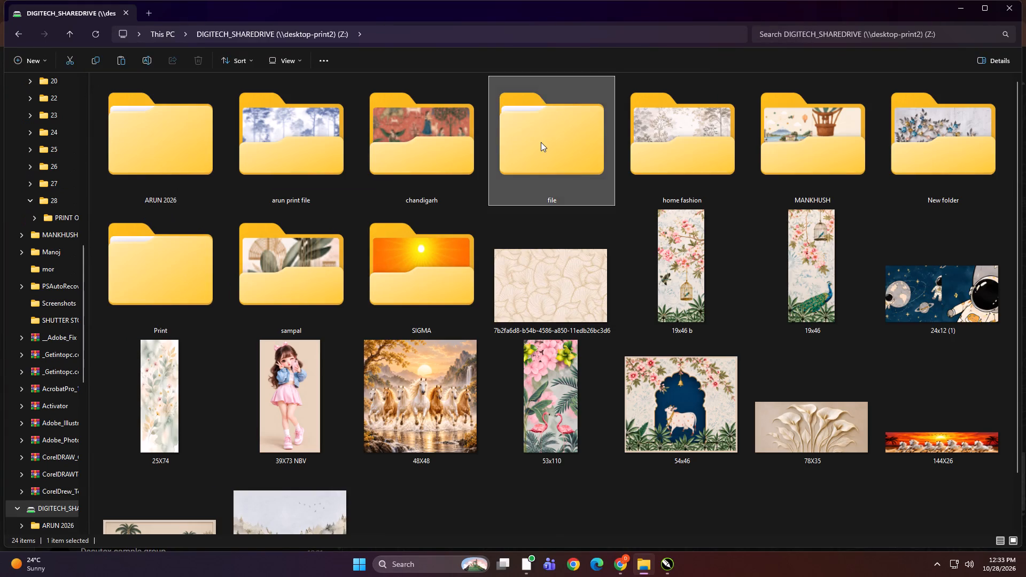
pyautogui.doubleClick(881, 147)
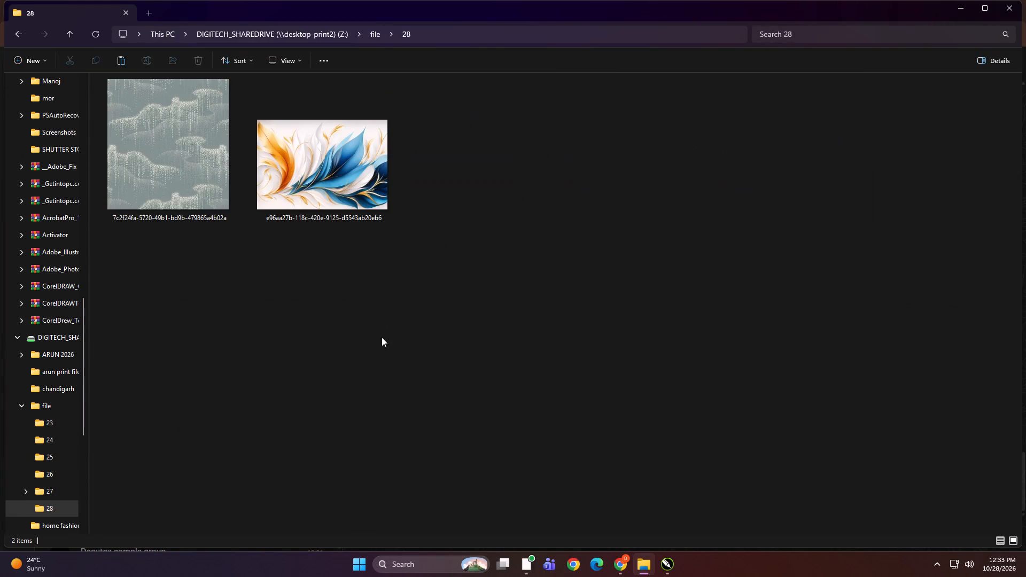
pyautogui.click(581, 318)
pyautogui.press('BackSpace')
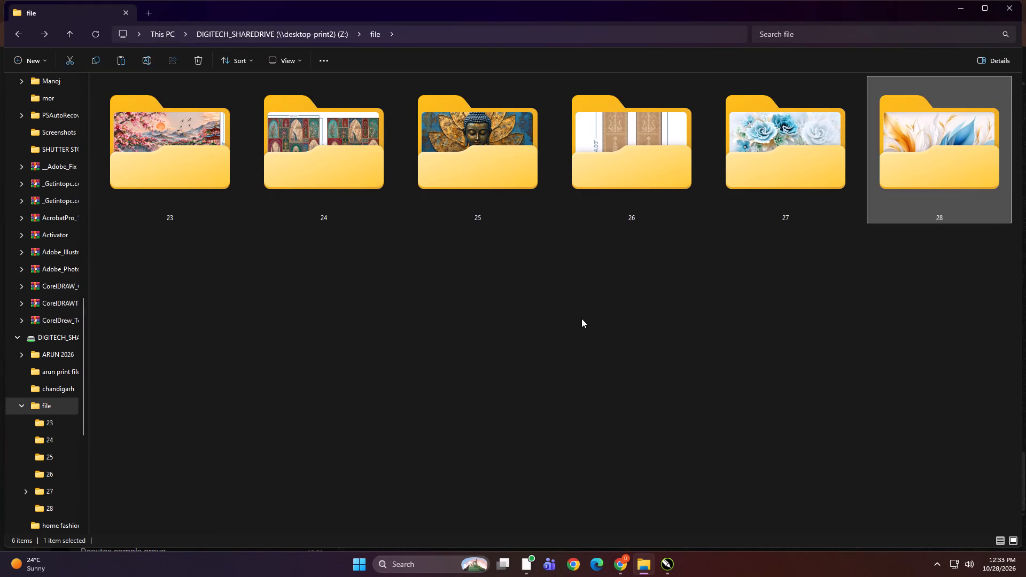
pyautogui.click(581, 318)
pyautogui.press('BackSpace')
pyautogui.scroll(-2, 531, 373)
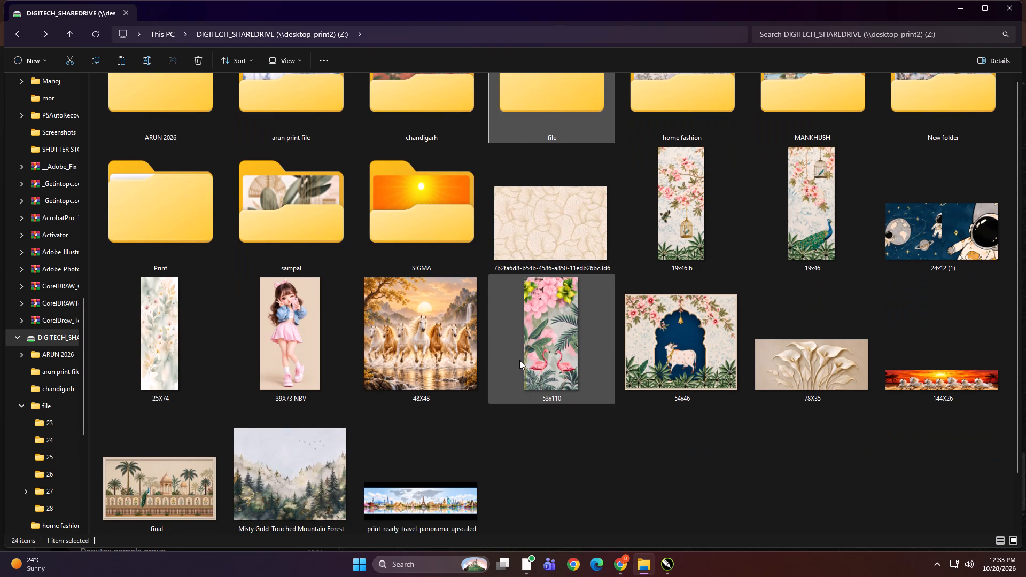
pyautogui.keyDown('ctrl'); pyautogui.scroll(-8, 522, 360); pyautogui.keyUp('ctrl')
pyautogui.click(551, 353)
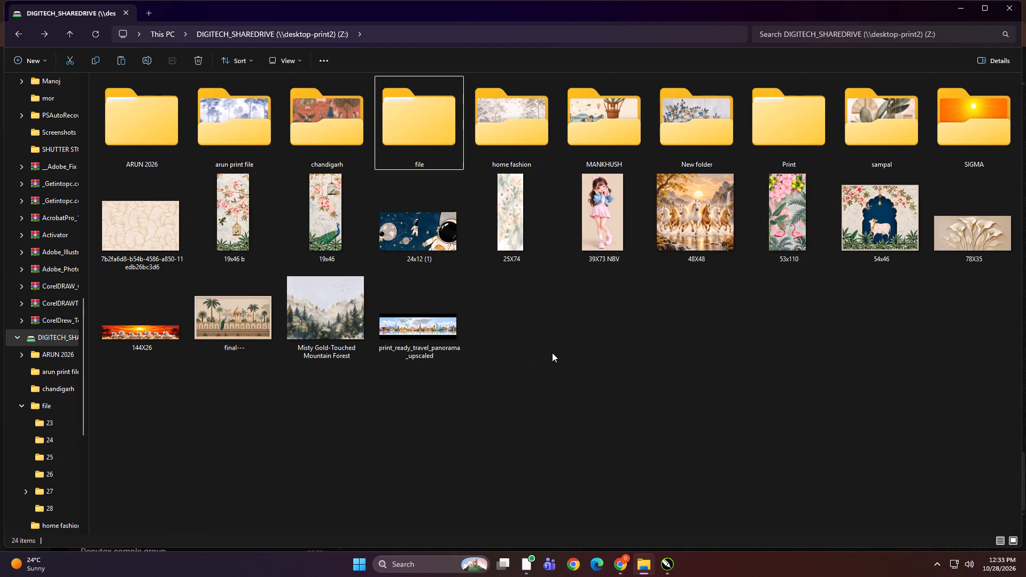
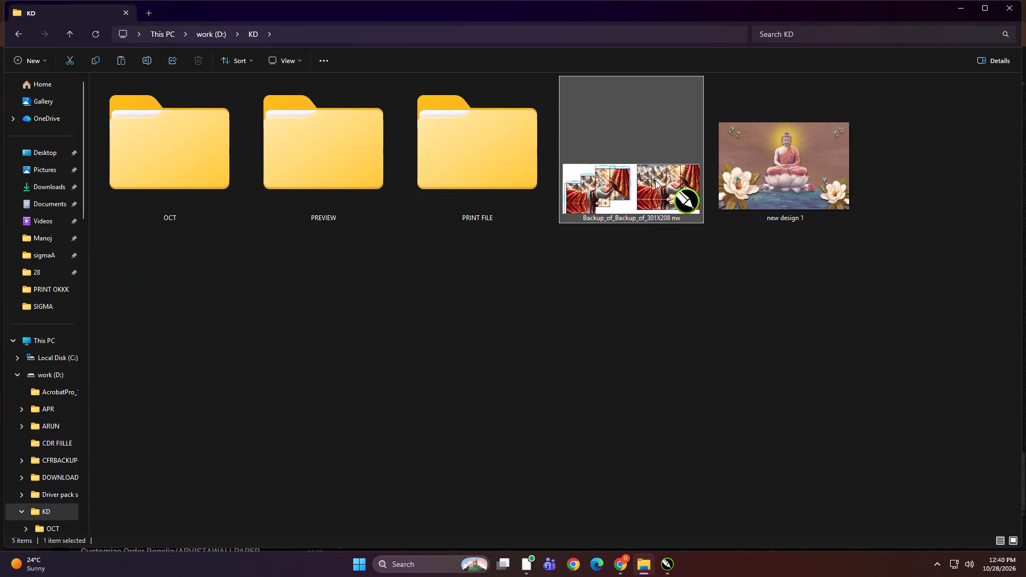
# Import the Backup_of_Backup_of_301X208 nw file from the KD folder into the Untitled-1 drawing in CorelDRAW, below the existing previews.
pyautogui.moveTo(600, 178); pyautogui.dragTo(607, 493)
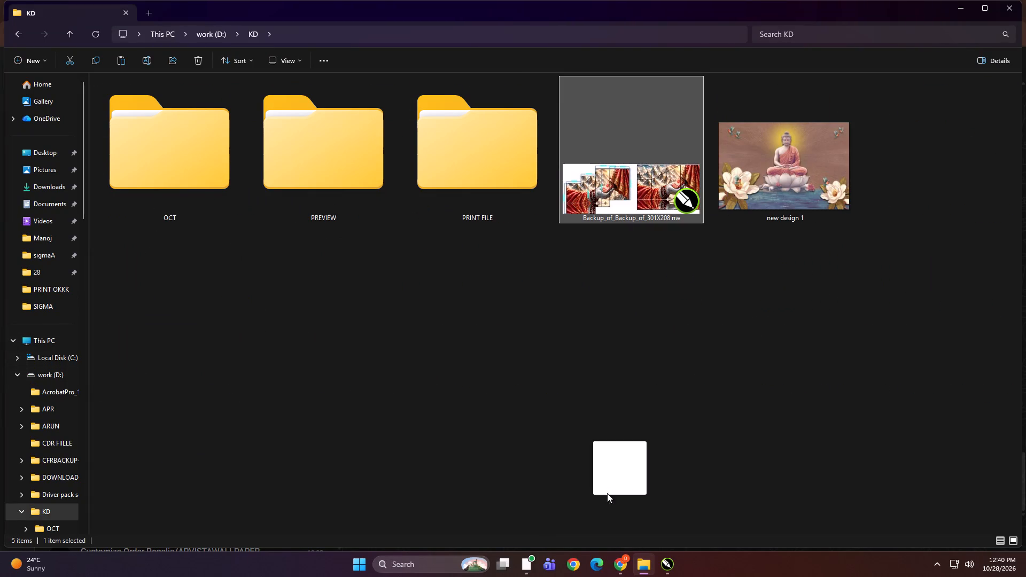
pyautogui.moveTo(607, 493); pyautogui.dragTo(577, 385)
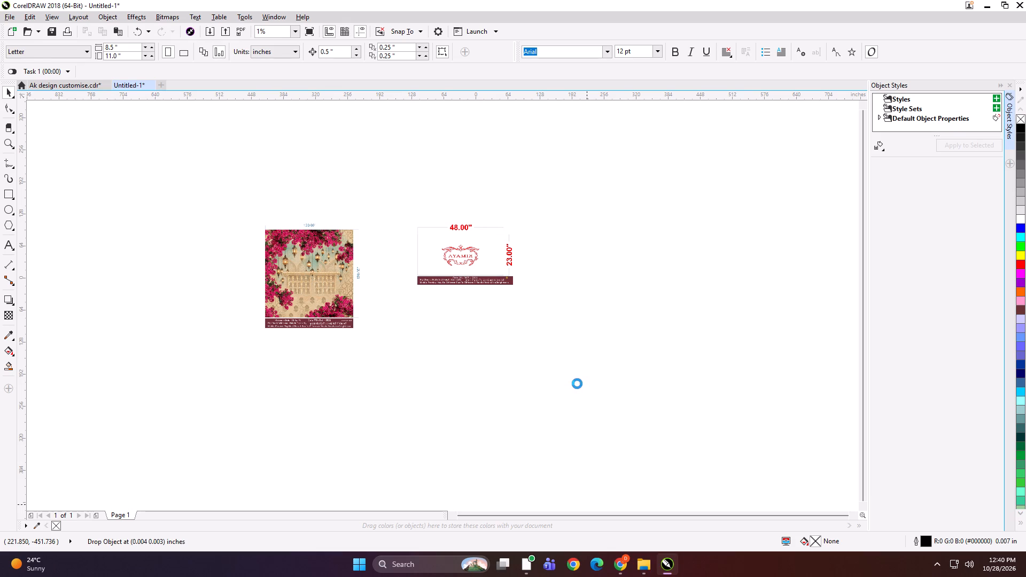
pyautogui.moveTo(555, 391); pyautogui.dragTo(529, 389)
# Ungroup the imported stepped wall design with the hand and foot artwork, and check that its 59 by 124 inch panel selects separately.
pyautogui.scroll(1, 499, 402)
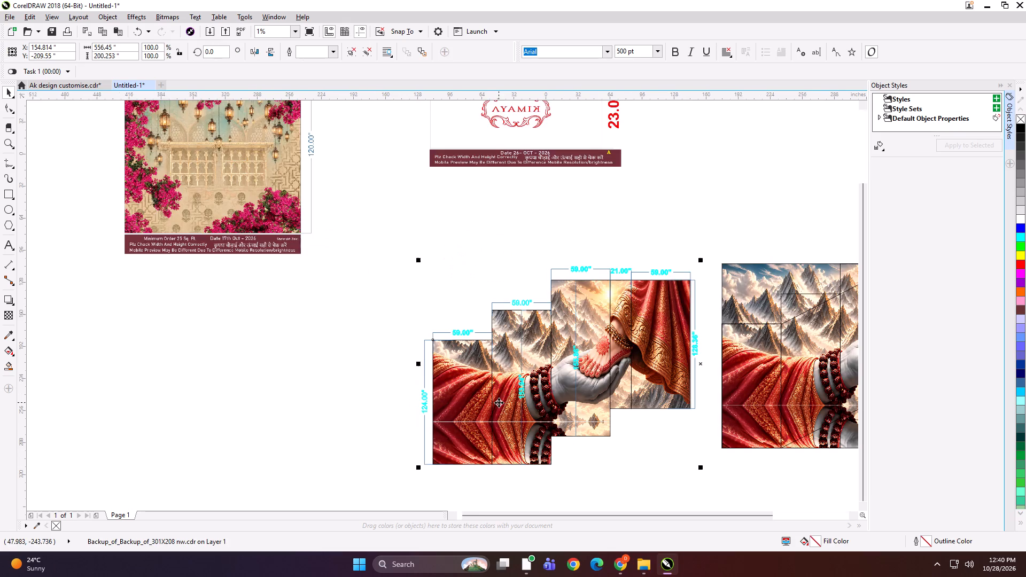
pyautogui.scroll(1, 573, 488)
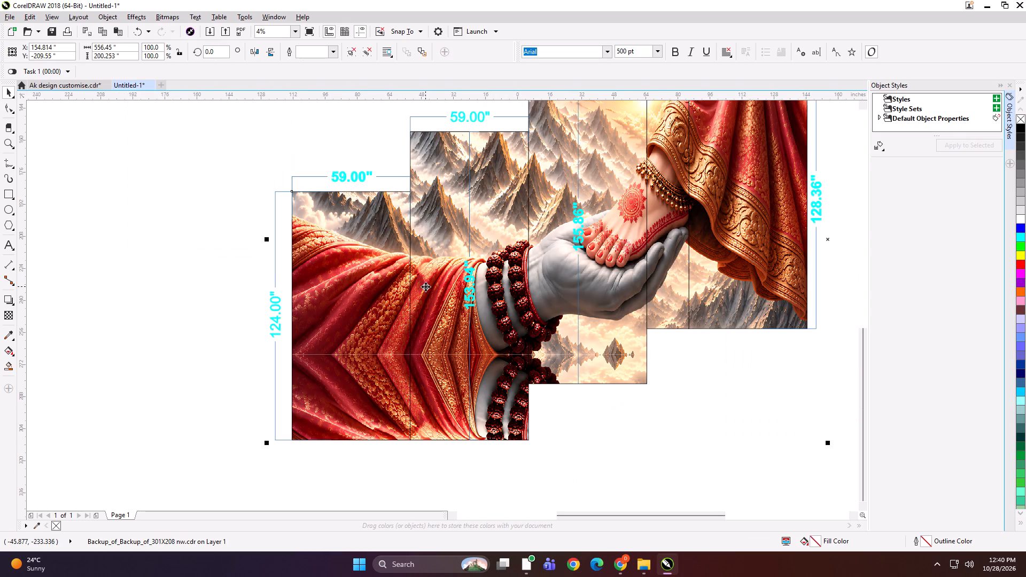
pyautogui.scroll(-1, 445, 254)
pyautogui.click(276, 315)
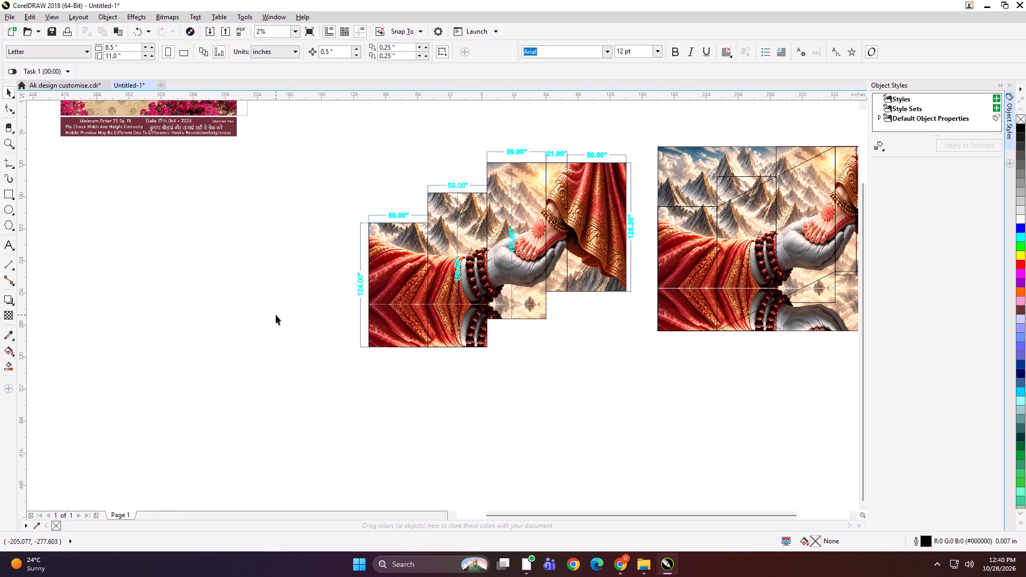
pyautogui.click(407, 338)
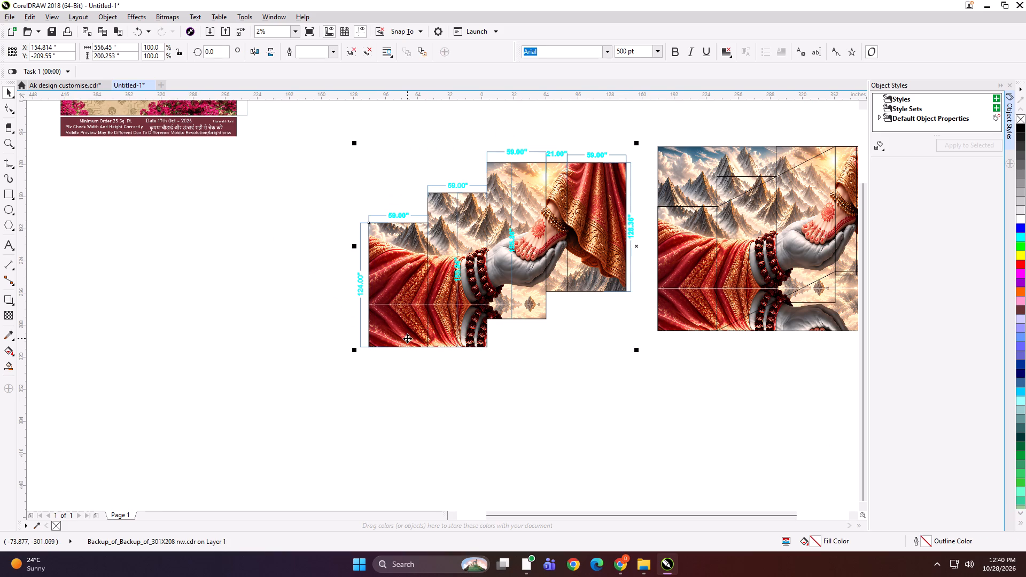
pyautogui.hotkey('ctrl', 'u')
pyautogui.click(291, 340)
pyautogui.click(407, 326)
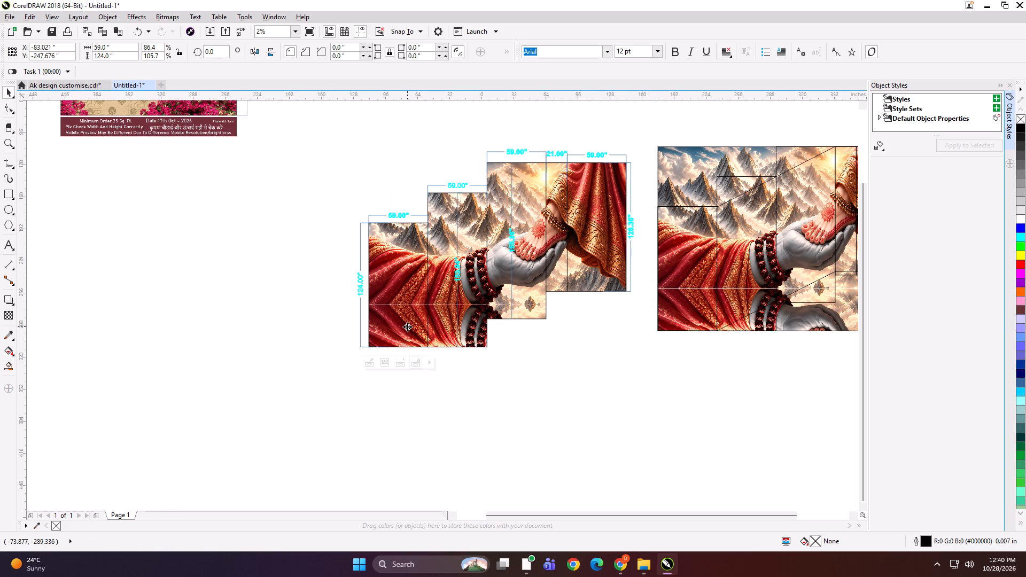
pyautogui.click(298, 340)
# Start drawing a rectangle with the Rectangle tool near the bottom corner of the stepped design's 124-inch-high panel.
pyautogui.click(7, 194)
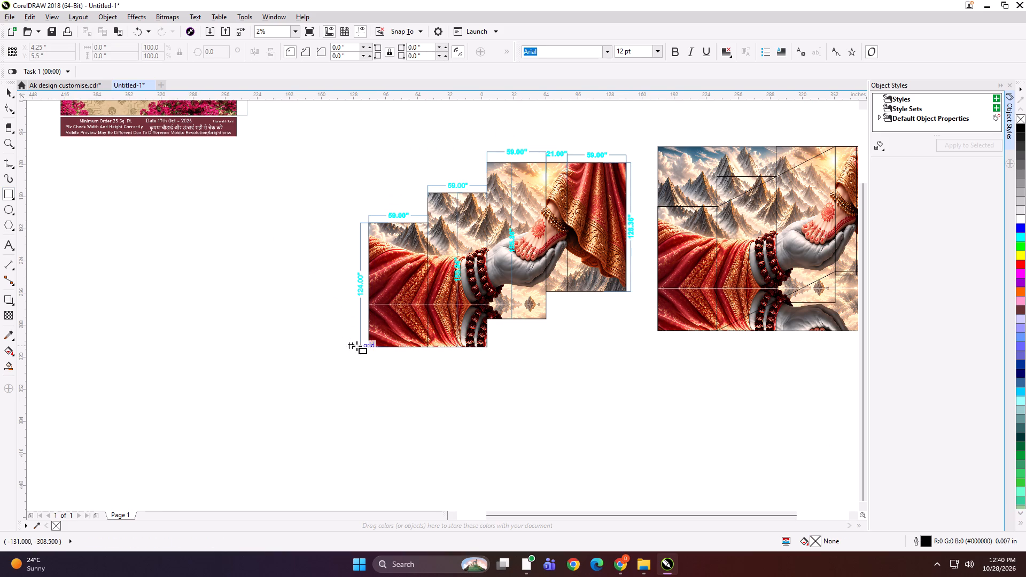
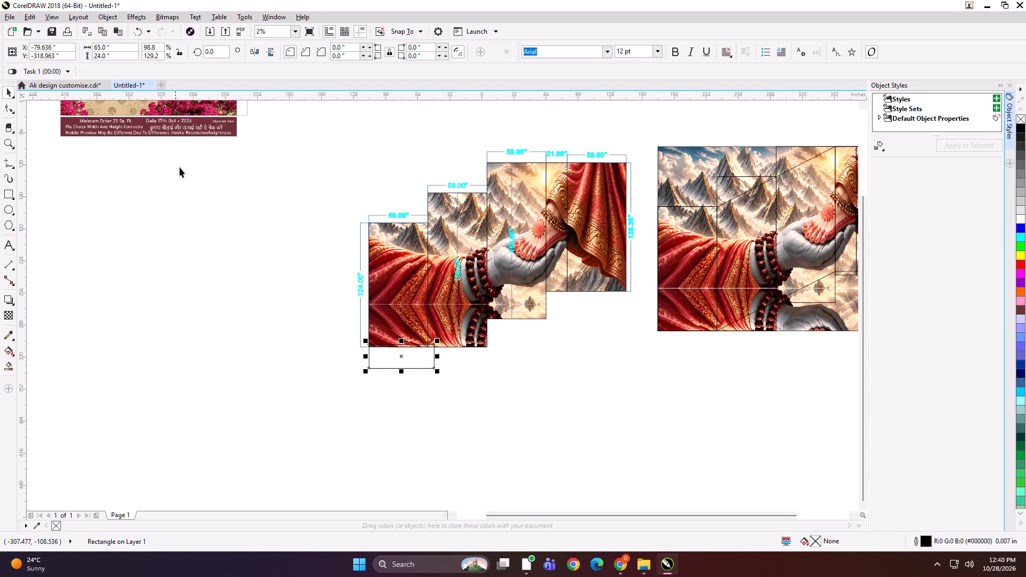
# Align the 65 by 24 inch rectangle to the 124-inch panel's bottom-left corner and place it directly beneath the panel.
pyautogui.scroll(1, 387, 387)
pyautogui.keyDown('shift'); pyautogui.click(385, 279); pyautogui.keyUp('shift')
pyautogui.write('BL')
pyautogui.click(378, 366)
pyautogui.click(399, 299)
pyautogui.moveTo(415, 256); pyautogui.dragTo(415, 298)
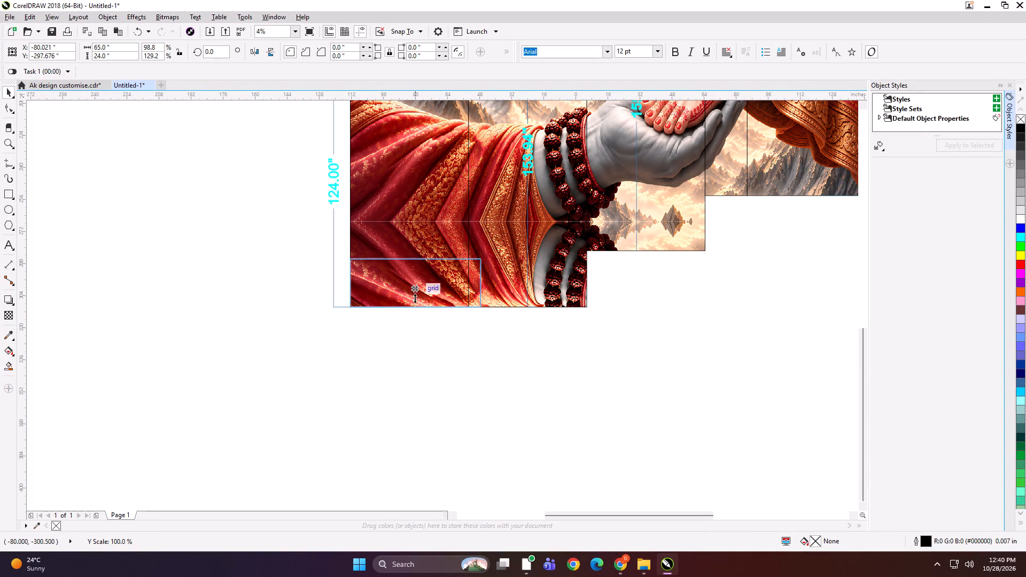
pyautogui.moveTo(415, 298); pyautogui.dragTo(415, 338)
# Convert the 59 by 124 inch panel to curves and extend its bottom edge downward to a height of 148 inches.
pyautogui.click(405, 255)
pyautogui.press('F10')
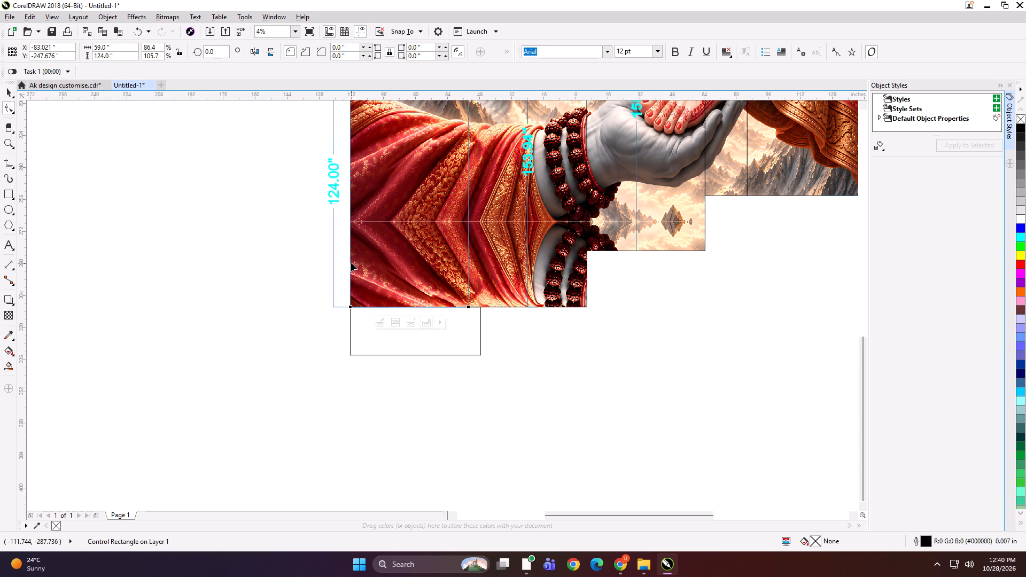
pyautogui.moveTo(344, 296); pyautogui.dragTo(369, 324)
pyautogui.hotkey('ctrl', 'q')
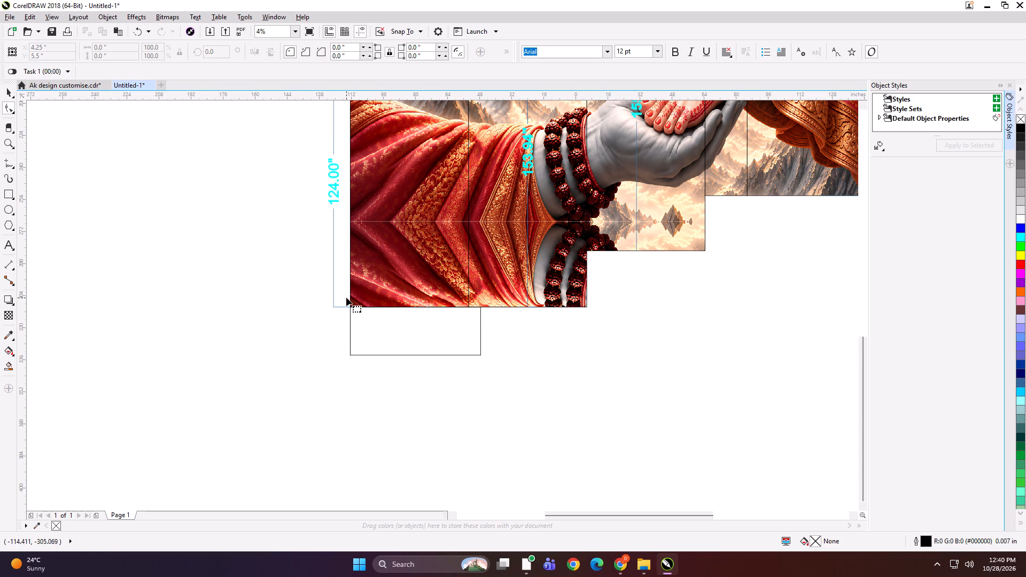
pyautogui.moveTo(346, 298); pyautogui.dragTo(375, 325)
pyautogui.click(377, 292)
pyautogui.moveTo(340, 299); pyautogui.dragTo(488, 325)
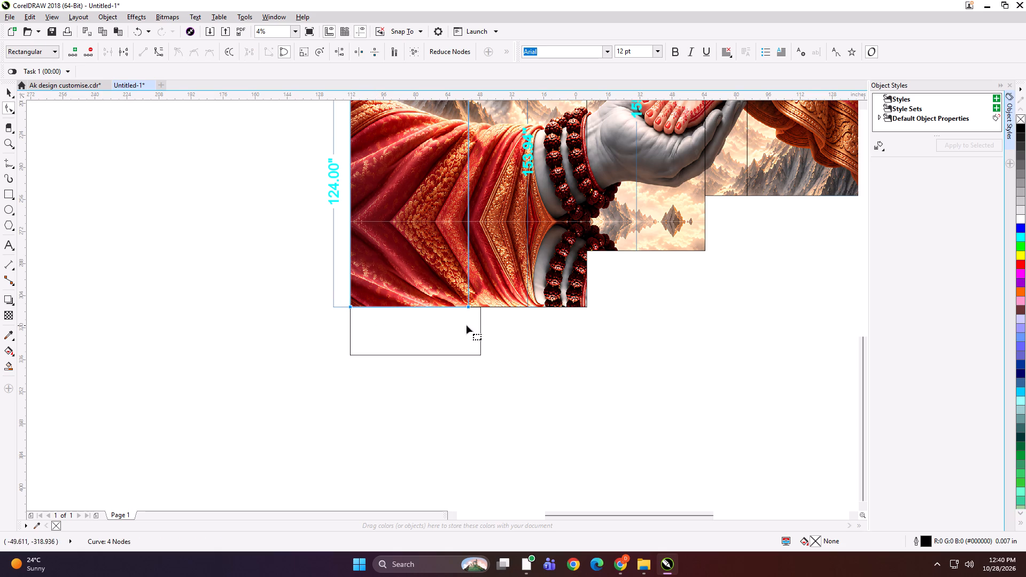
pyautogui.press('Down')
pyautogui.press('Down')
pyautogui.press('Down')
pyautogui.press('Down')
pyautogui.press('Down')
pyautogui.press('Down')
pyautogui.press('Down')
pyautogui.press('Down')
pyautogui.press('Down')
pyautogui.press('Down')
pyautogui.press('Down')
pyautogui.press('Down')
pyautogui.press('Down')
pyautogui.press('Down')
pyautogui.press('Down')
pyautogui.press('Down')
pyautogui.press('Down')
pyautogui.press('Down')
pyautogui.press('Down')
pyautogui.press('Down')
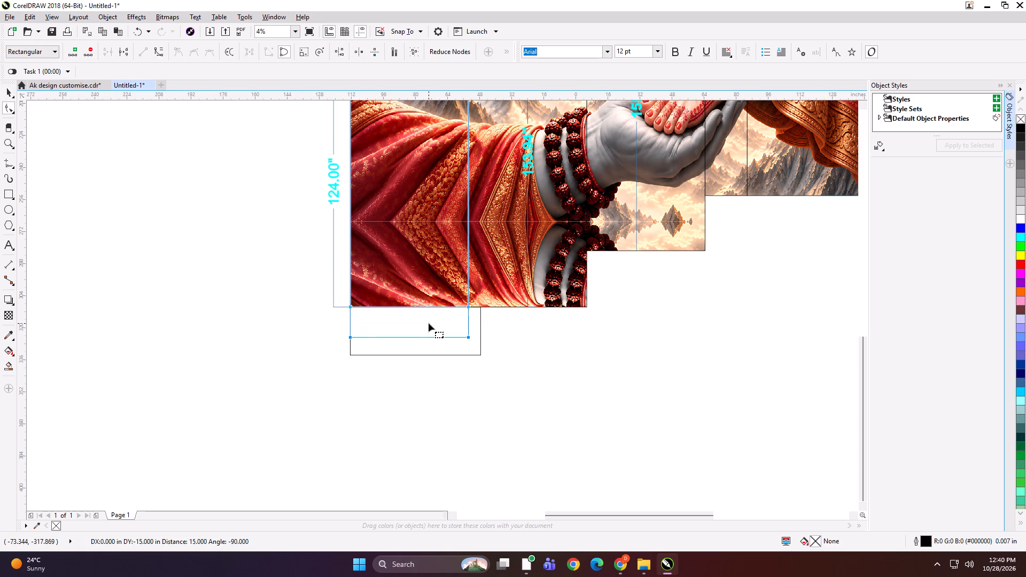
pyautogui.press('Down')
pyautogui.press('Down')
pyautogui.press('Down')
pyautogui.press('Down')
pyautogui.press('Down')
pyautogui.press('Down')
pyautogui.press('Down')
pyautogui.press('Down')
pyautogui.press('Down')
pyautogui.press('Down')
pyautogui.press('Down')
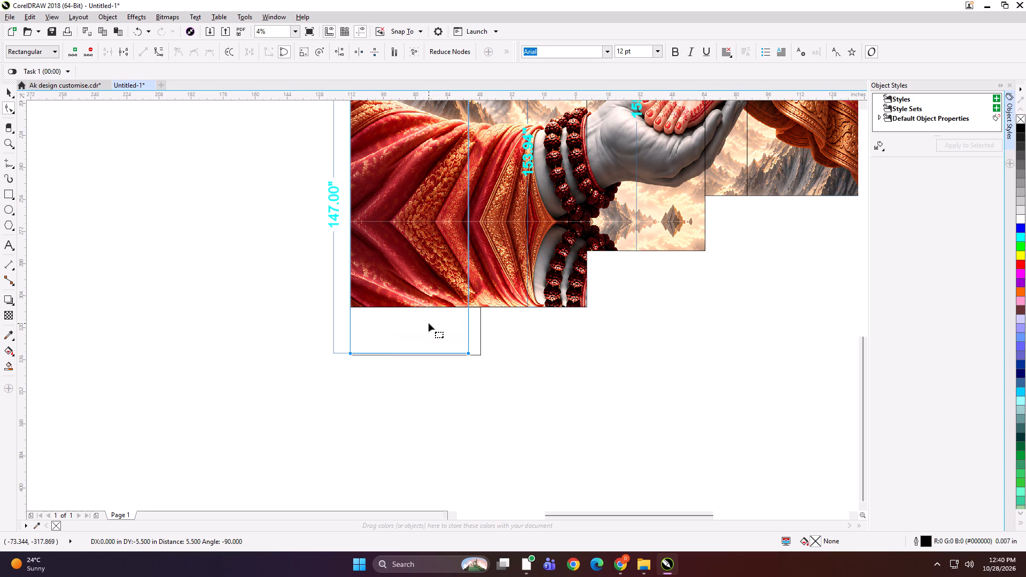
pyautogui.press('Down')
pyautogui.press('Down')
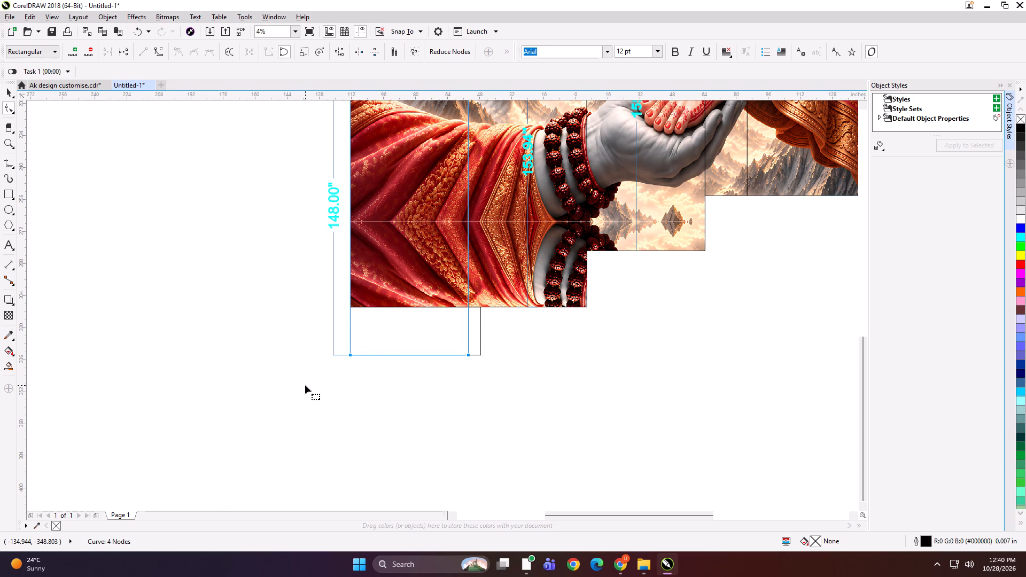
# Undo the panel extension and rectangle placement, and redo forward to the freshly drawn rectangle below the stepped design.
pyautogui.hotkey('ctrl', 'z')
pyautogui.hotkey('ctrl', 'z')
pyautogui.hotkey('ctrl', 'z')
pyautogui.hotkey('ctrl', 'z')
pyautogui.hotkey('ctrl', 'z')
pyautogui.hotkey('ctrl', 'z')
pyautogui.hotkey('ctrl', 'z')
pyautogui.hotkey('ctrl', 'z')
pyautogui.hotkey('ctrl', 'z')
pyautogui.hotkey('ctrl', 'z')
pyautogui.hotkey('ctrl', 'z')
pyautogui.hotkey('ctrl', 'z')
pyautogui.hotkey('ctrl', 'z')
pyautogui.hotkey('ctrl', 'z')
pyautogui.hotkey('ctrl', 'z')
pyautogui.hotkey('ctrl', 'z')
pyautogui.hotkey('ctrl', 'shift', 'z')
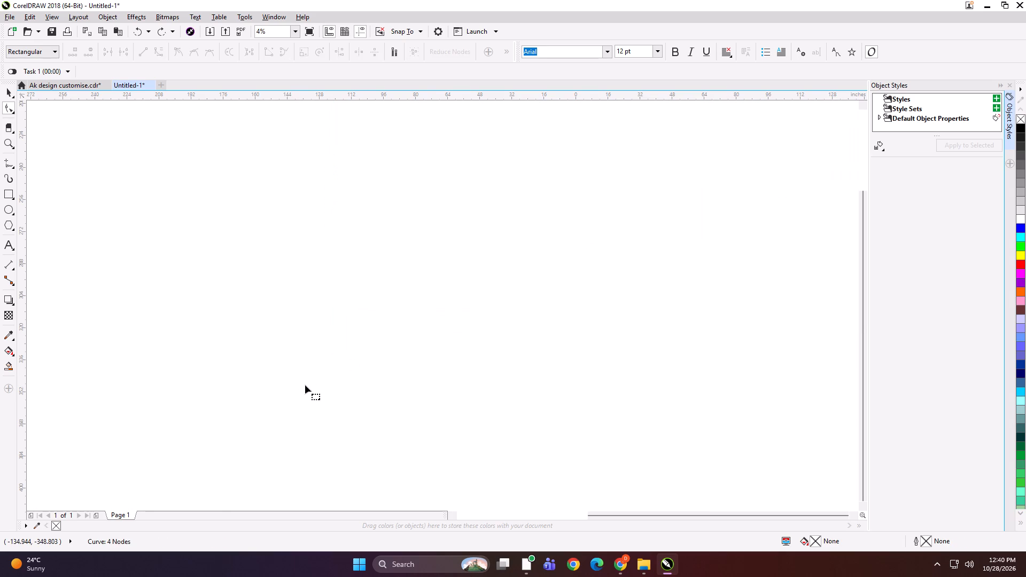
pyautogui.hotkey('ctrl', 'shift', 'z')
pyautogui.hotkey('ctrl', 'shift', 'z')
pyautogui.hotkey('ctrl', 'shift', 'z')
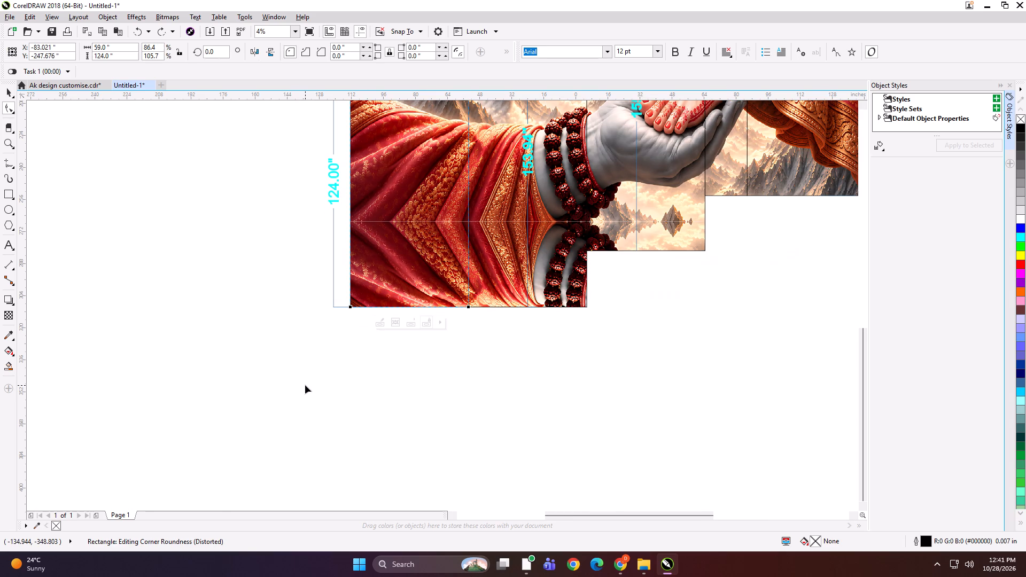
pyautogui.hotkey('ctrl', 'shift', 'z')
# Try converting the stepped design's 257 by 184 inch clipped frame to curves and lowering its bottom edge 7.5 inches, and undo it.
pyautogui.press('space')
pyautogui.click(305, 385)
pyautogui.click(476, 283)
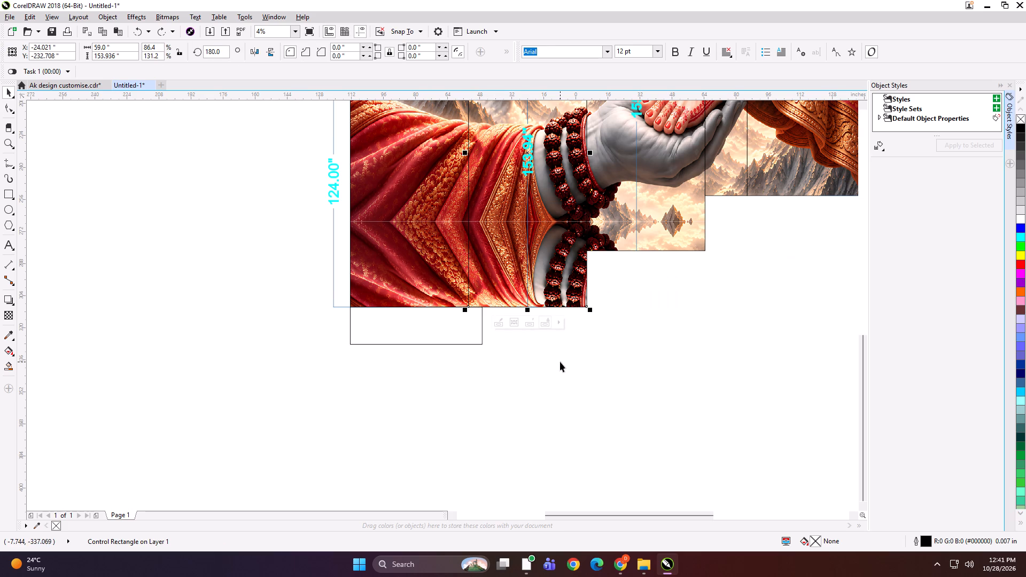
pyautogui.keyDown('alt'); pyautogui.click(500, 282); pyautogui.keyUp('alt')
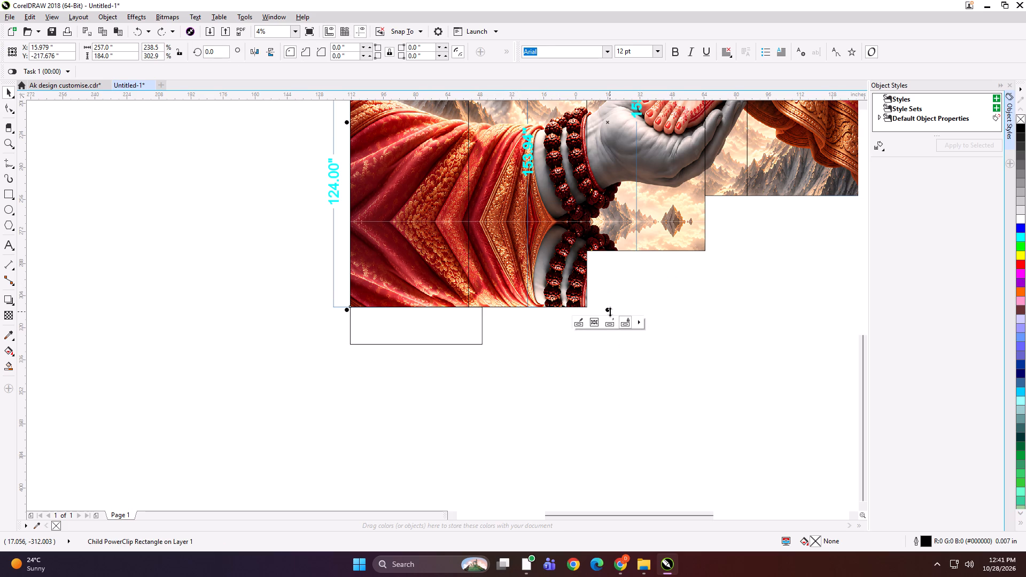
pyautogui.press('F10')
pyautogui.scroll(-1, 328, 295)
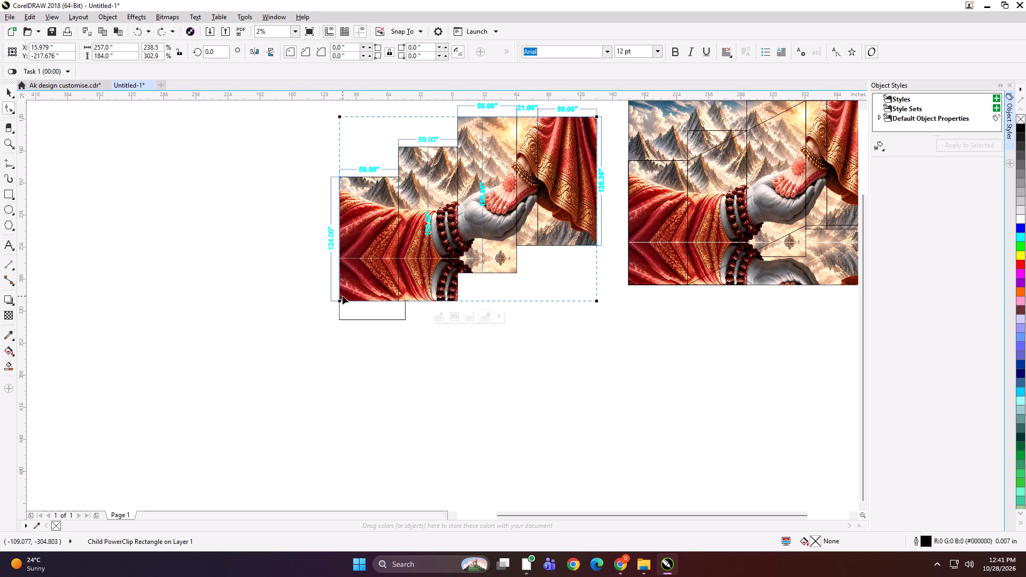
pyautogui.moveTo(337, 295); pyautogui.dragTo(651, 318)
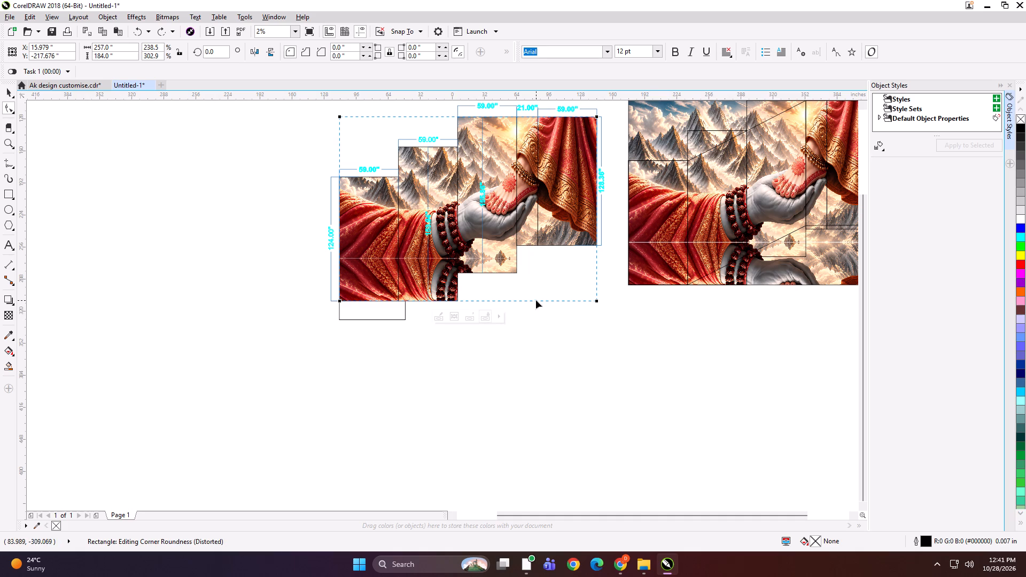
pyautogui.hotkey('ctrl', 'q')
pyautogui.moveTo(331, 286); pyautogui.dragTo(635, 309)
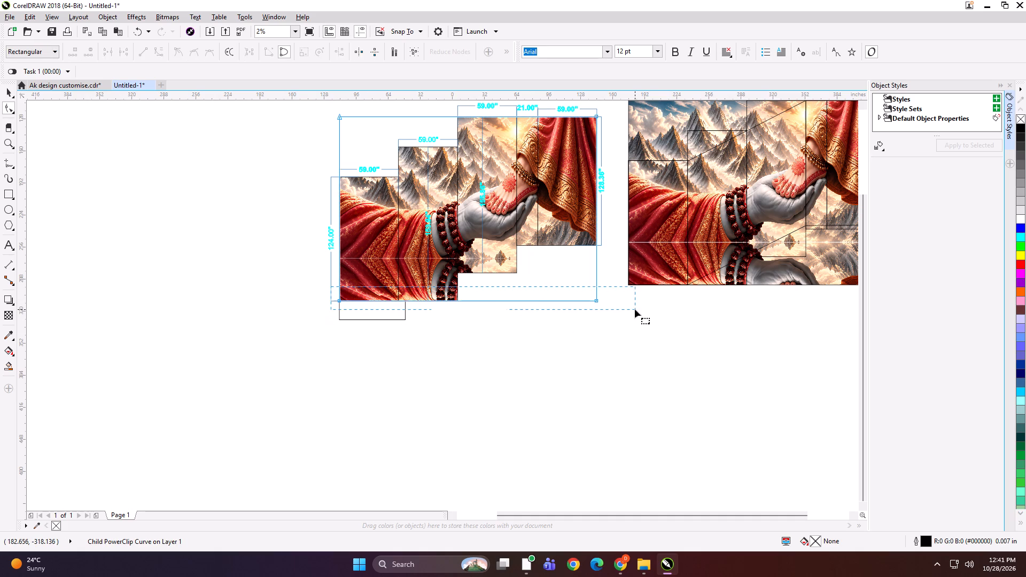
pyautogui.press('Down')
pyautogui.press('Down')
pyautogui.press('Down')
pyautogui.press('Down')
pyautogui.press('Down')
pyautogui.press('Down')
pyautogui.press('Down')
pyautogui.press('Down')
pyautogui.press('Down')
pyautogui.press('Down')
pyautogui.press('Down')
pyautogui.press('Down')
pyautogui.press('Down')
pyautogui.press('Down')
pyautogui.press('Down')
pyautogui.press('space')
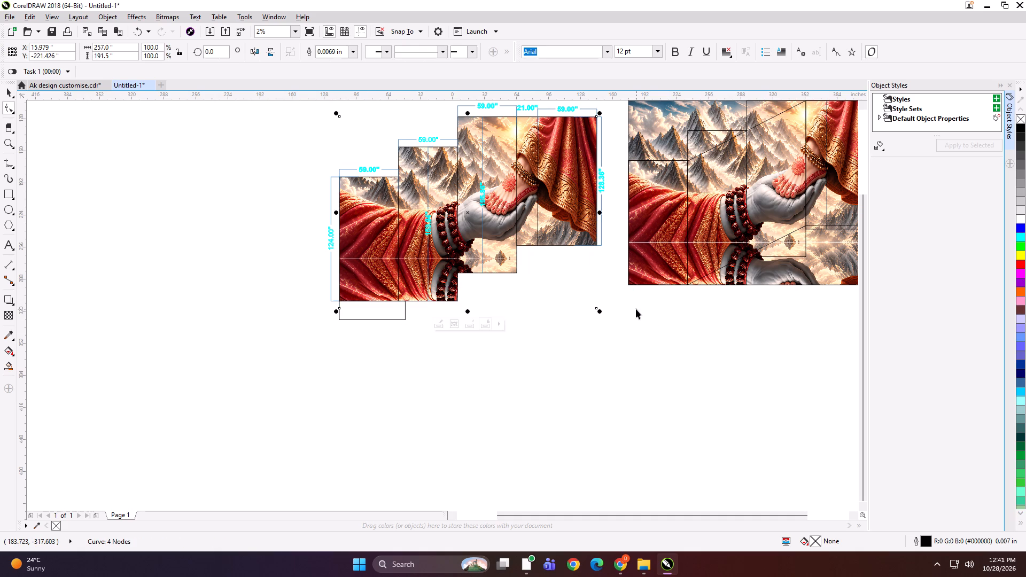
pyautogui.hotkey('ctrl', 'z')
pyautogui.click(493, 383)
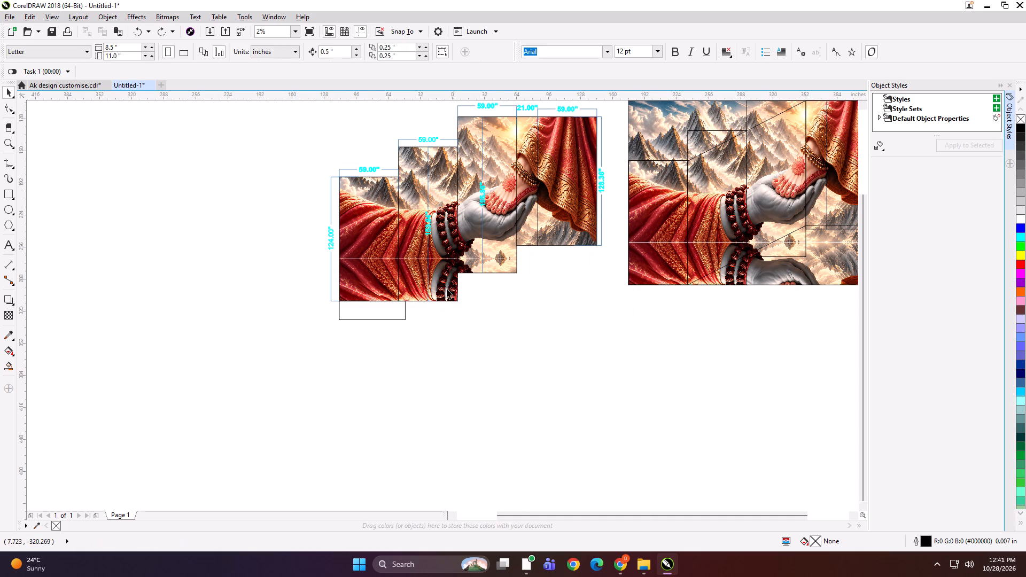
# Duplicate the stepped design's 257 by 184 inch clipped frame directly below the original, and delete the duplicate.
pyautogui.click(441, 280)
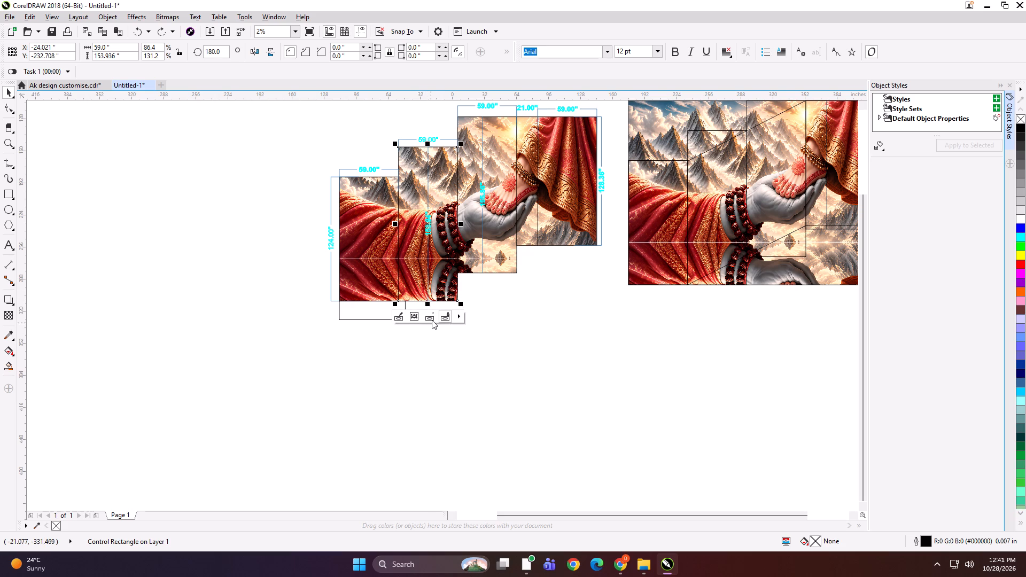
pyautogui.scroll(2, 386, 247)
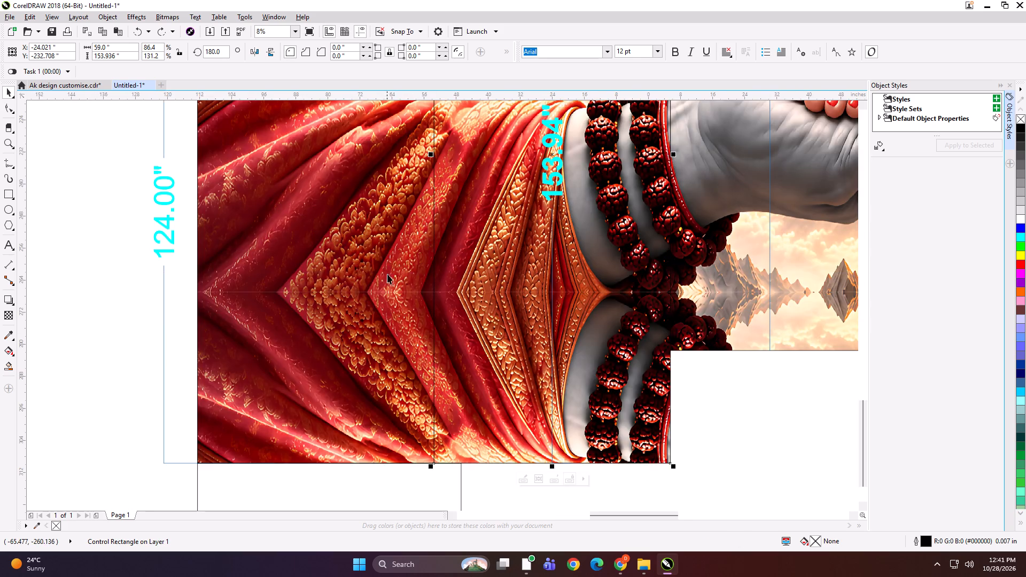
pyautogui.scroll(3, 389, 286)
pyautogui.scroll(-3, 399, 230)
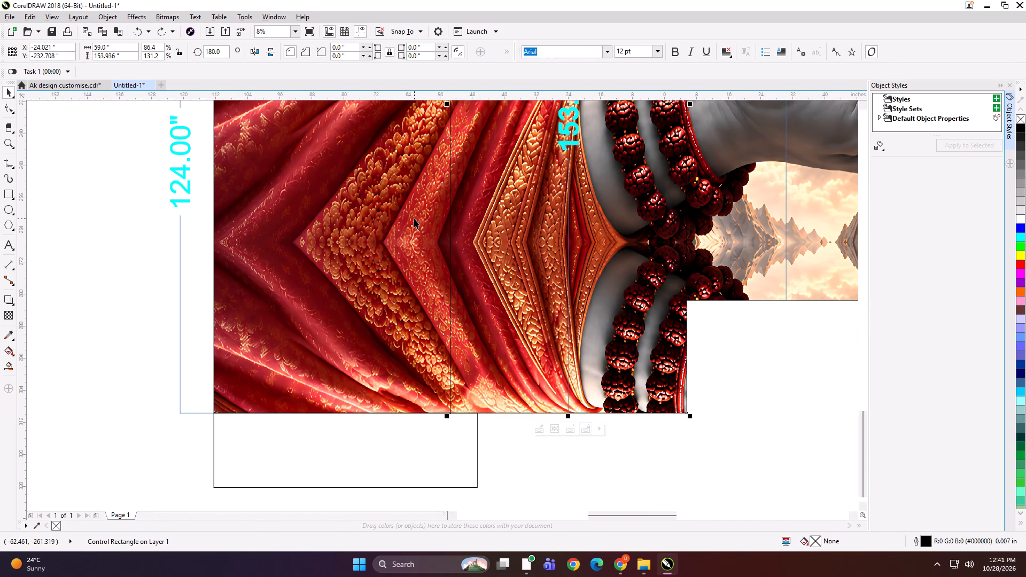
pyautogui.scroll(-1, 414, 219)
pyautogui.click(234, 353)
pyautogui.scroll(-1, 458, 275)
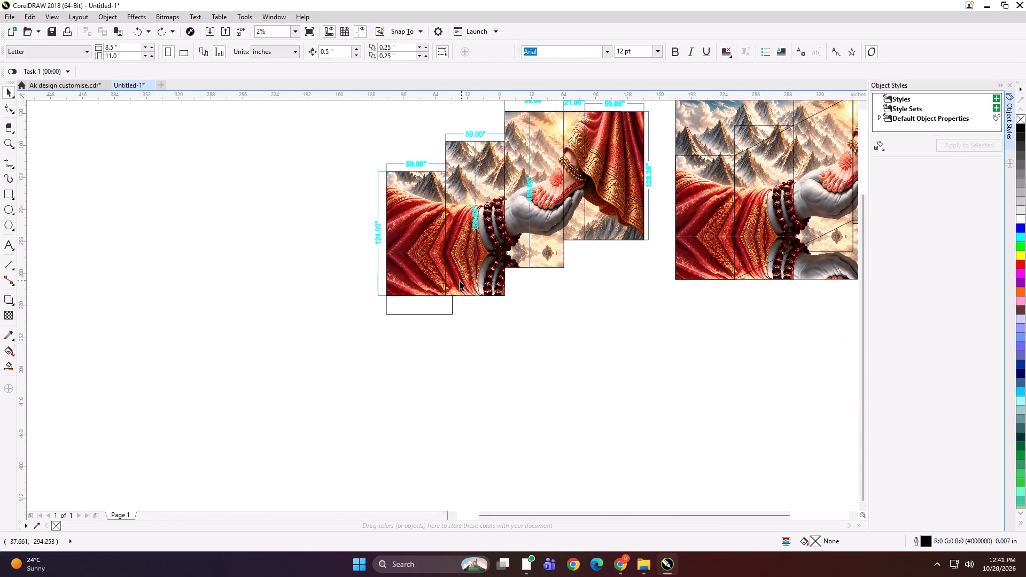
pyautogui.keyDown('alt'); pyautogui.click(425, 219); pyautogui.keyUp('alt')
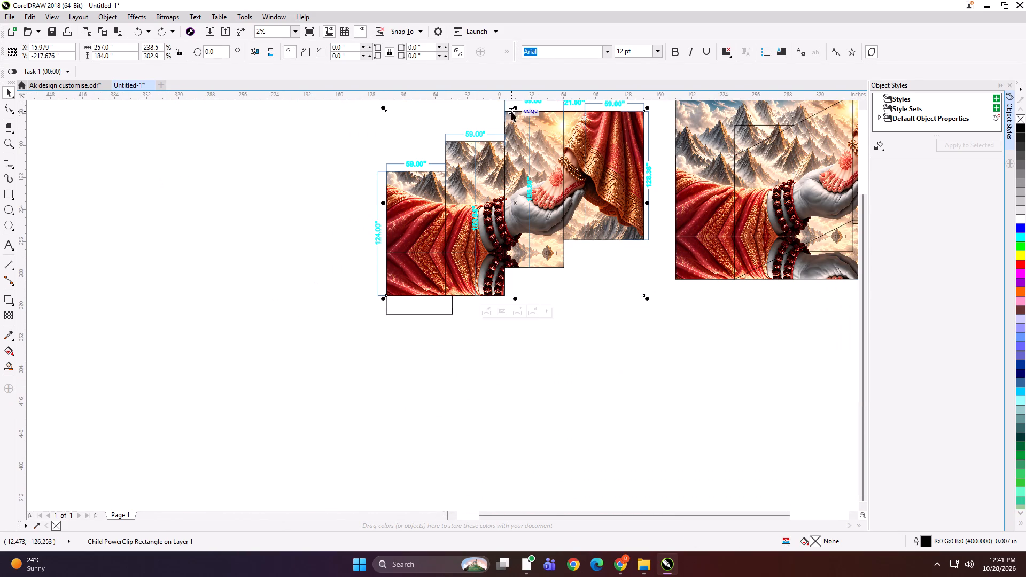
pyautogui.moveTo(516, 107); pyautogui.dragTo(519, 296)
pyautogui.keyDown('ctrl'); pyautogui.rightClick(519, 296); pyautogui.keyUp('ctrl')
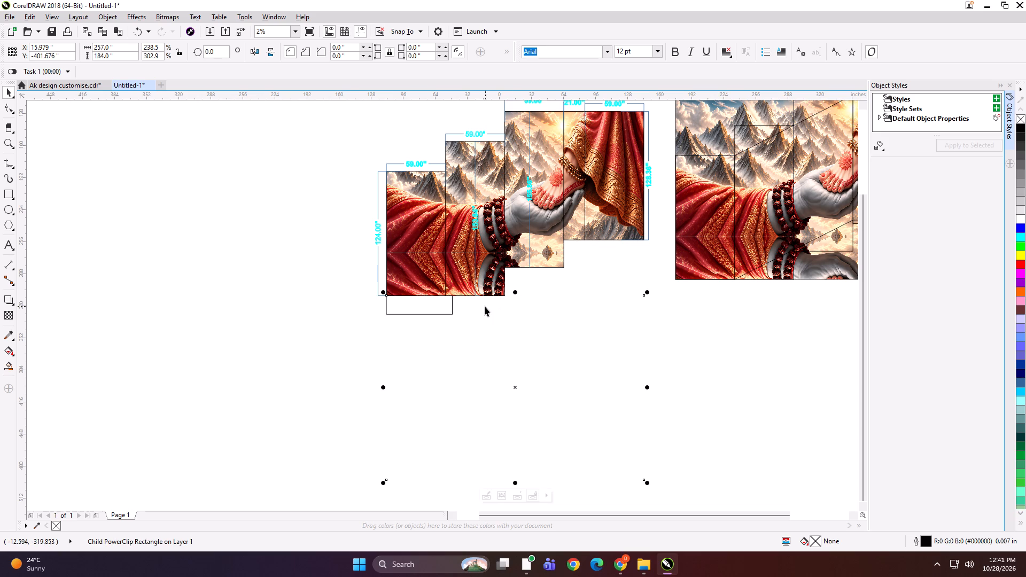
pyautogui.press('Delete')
# Examine the panel rectangles laid over the full rectangular copy of the artwork by selecting them one by one.
pyautogui.click(301, 318)
pyautogui.scroll(-1, 282, 281)
pyautogui.scroll(1, 570, 252)
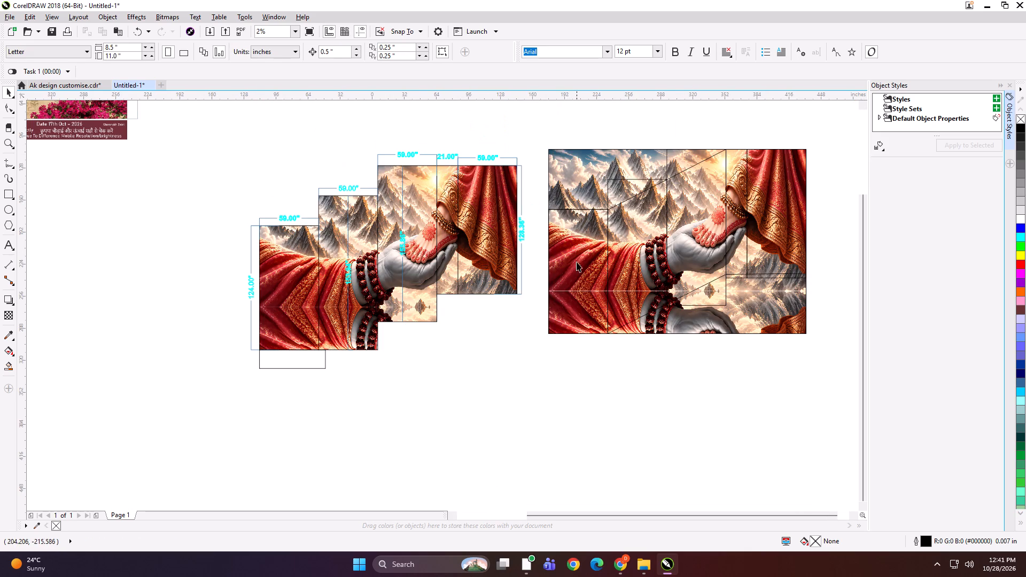
pyautogui.click(693, 326)
pyautogui.click(625, 251)
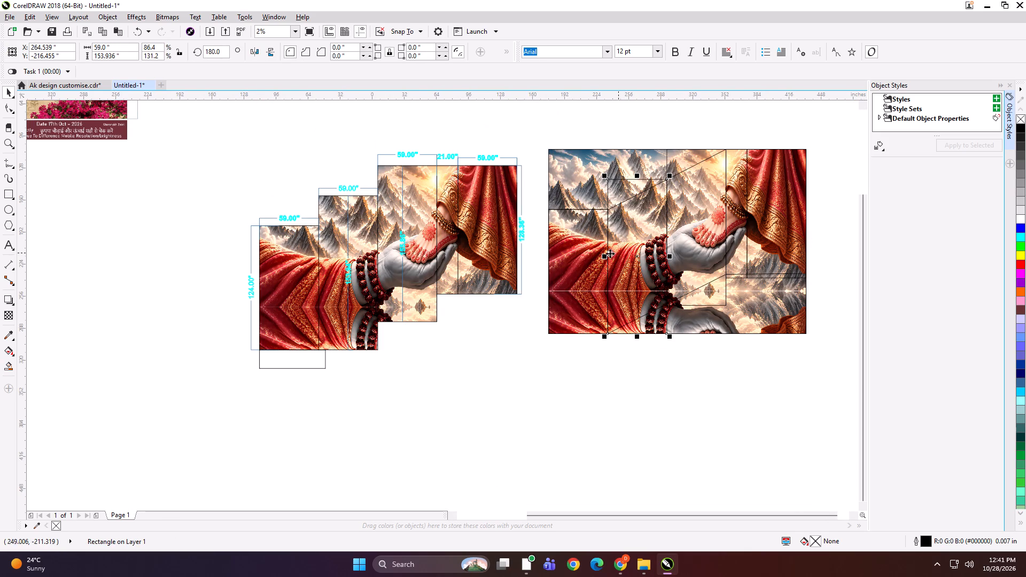
pyautogui.click(585, 253)
pyautogui.click(638, 240)
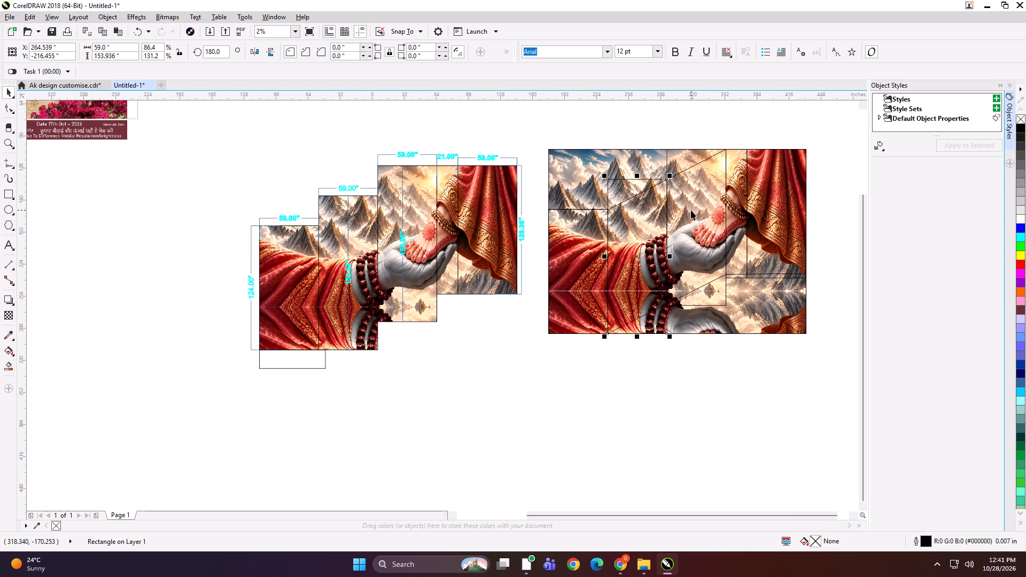
pyautogui.click(691, 210)
pyautogui.click(737, 210)
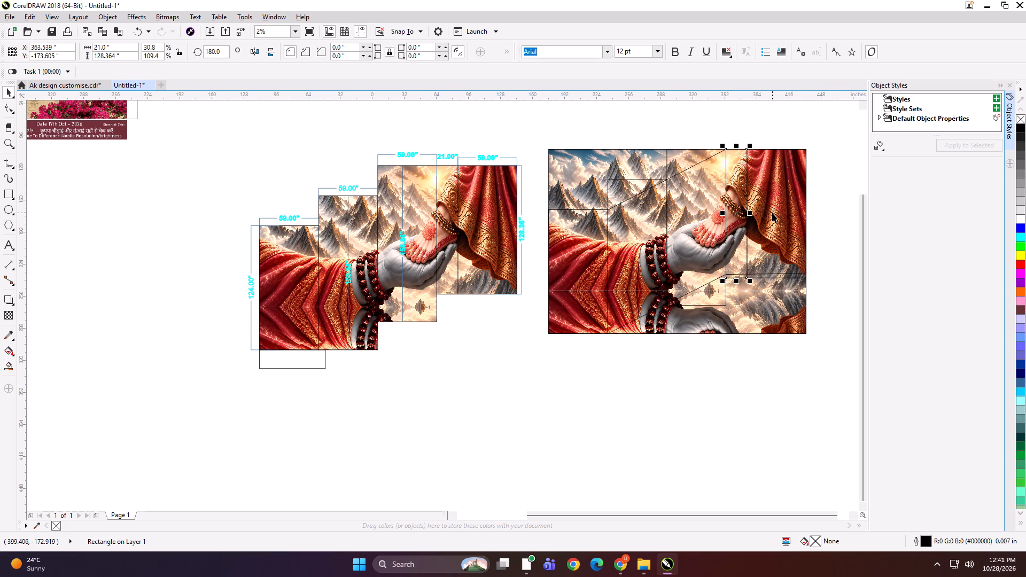
pyautogui.click(772, 213)
pyautogui.click(580, 347)
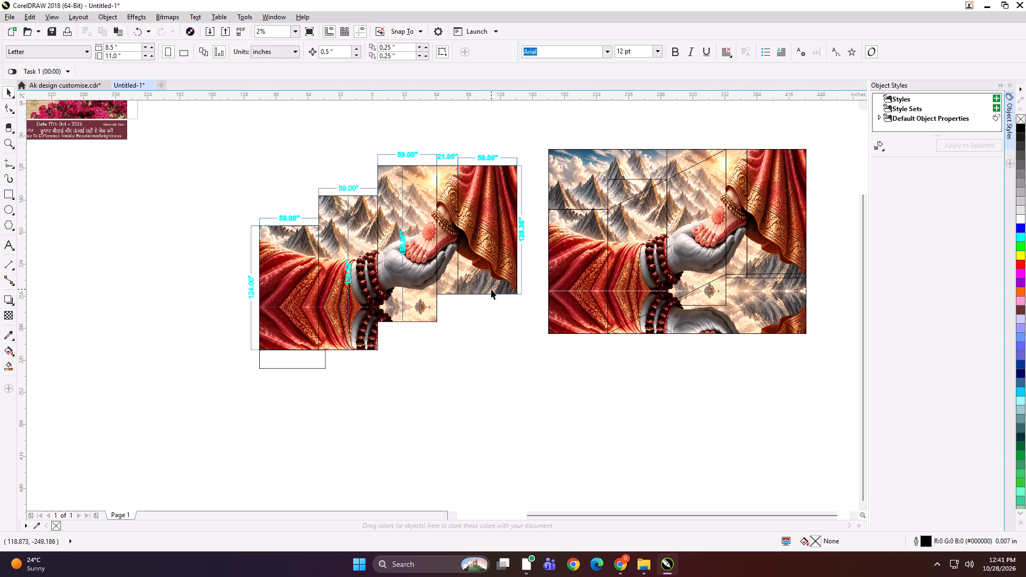
# Delete the first three 59-inch-wide panel rectangles laid over the full rectangular copy of the artwork.
pyautogui.scroll(1, 633, 331)
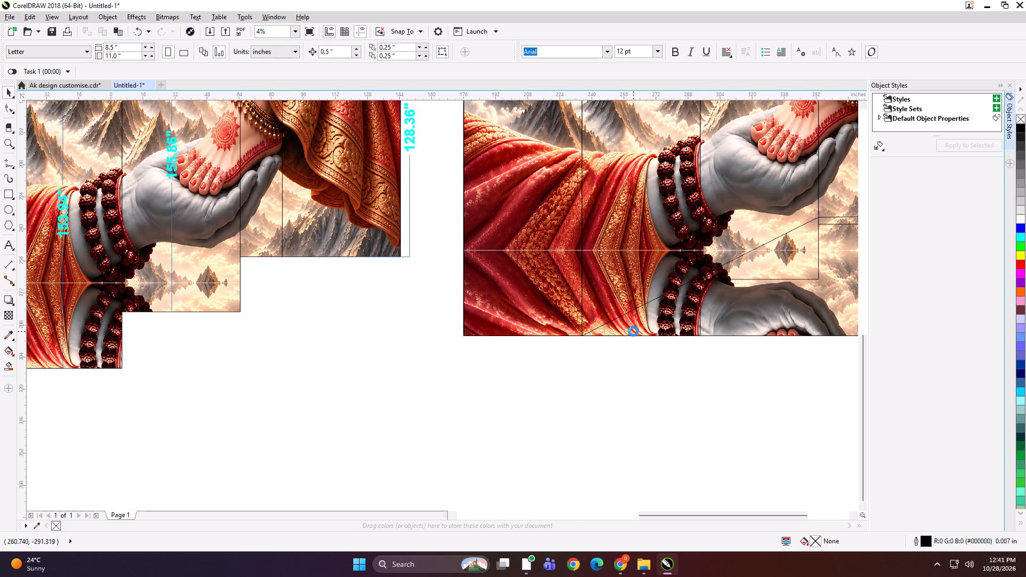
pyautogui.click(642, 332)
pyautogui.moveTo(642, 330); pyautogui.dragTo(642, 348)
pyautogui.hotkey('ctrl', 'z')
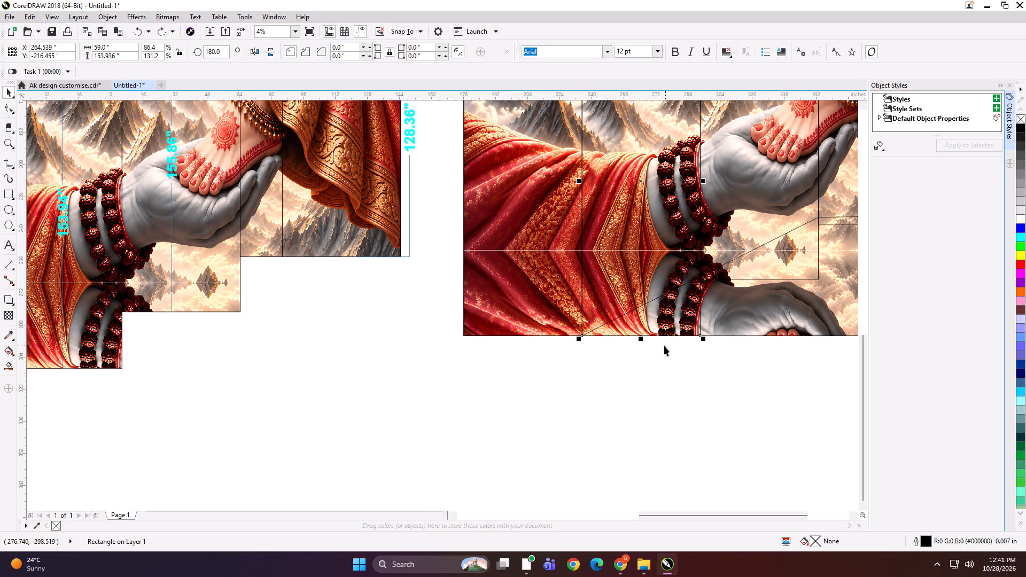
pyautogui.scroll(-1, 539, 267)
pyautogui.press('Delete')
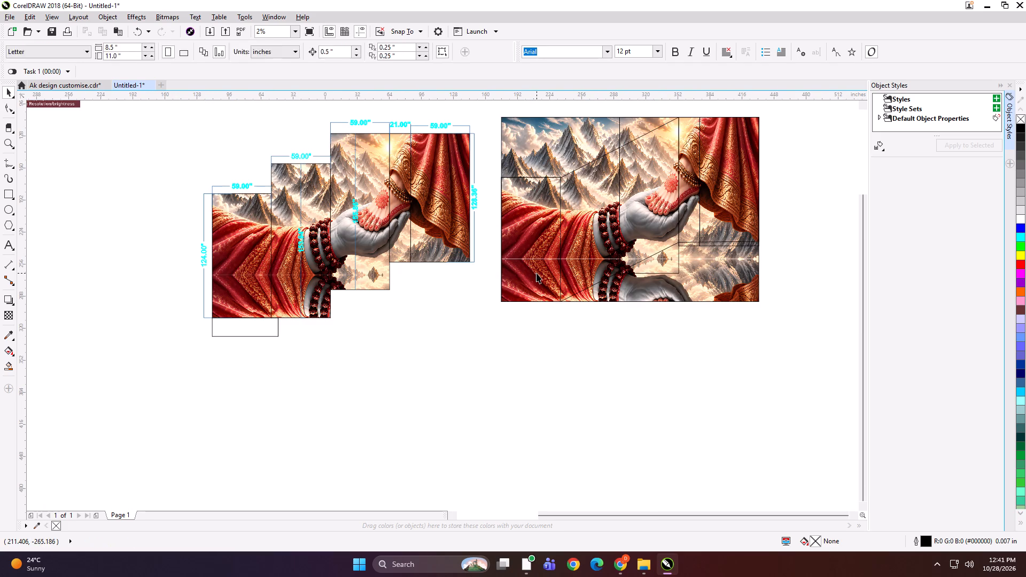
pyautogui.click(537, 273)
pyautogui.press('Delete')
pyautogui.click(661, 265)
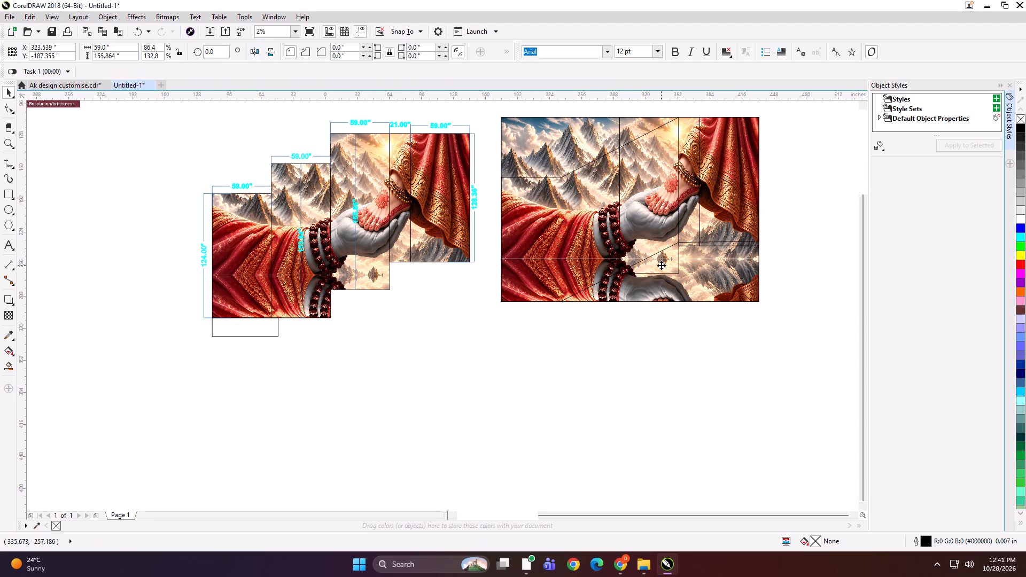
pyautogui.press('Delete')
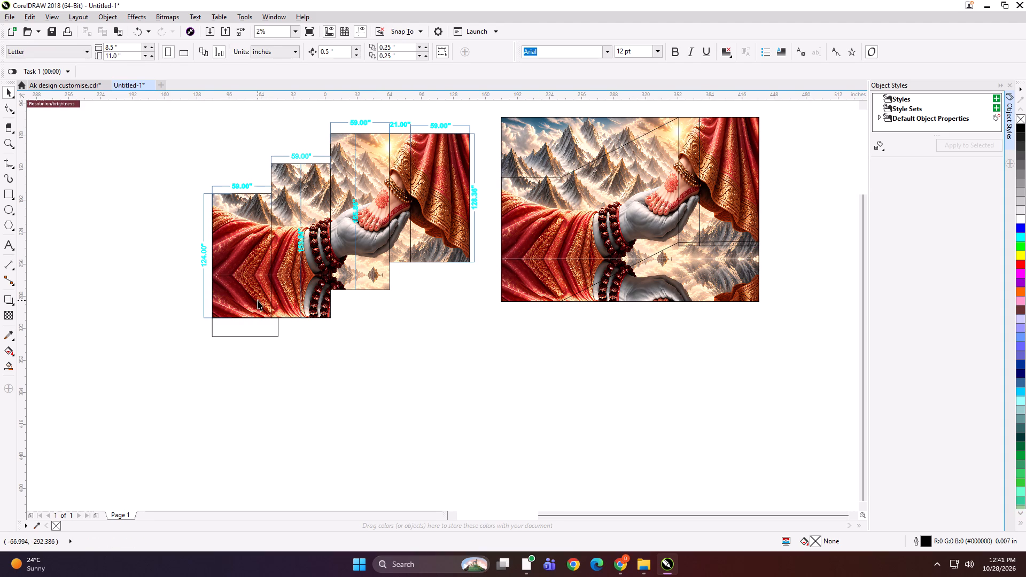
# Create a rectangle over the full artwork copy and set its size to 65 by 24 inches.
pyautogui.click(539, 246)
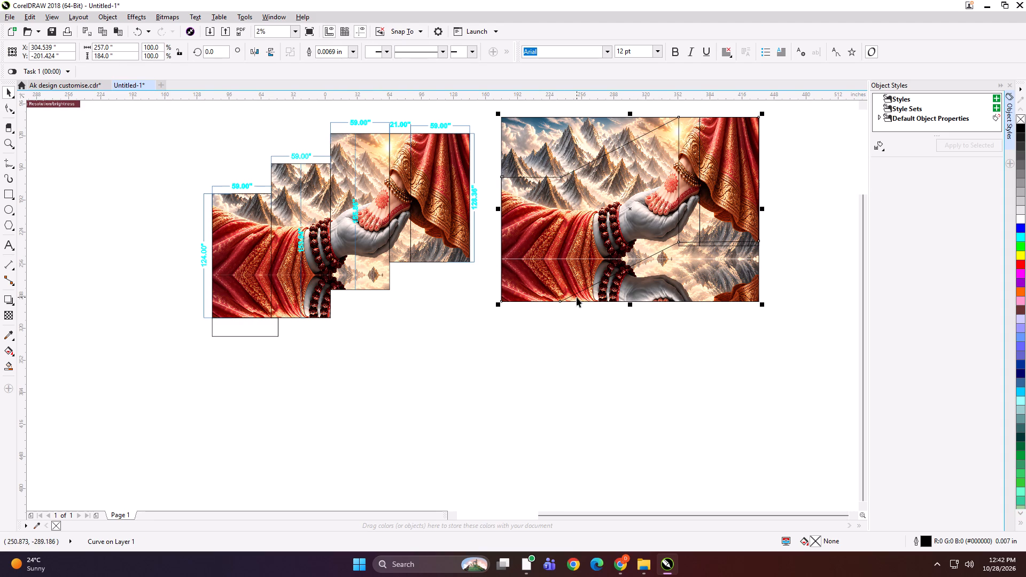
pyautogui.keyDown('shift'); pyautogui.doubleClick(7, 190); pyautogui.keyUp('shift')
pyautogui.hotkey('shift', 'space')
pyautogui.moveTo(122, 48); pyautogui.dragTo(43, 46)
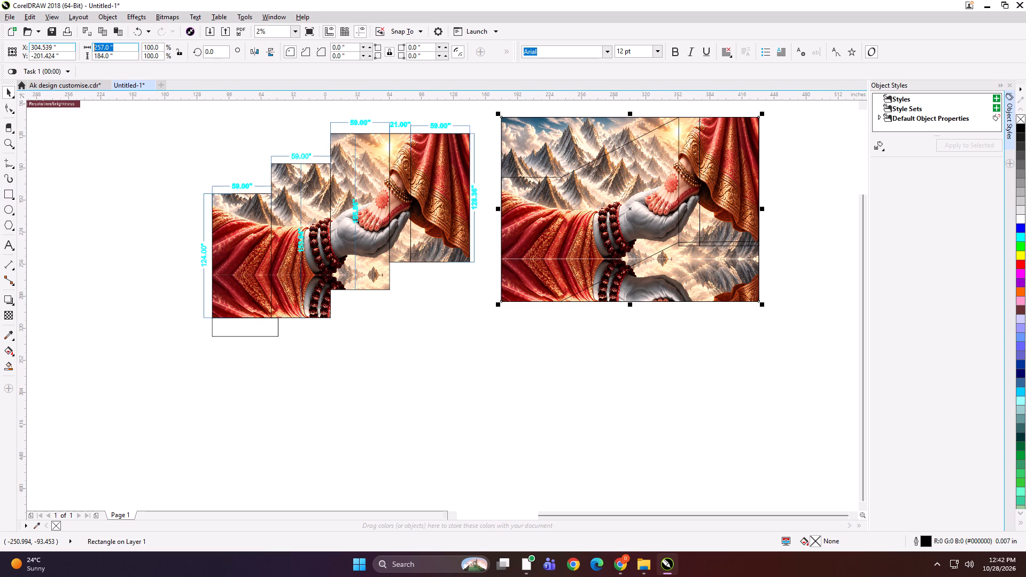
pyautogui.write('65')
pyautogui.press('Tab')
pyautogui.write('24')
pyautogui.press('Return')
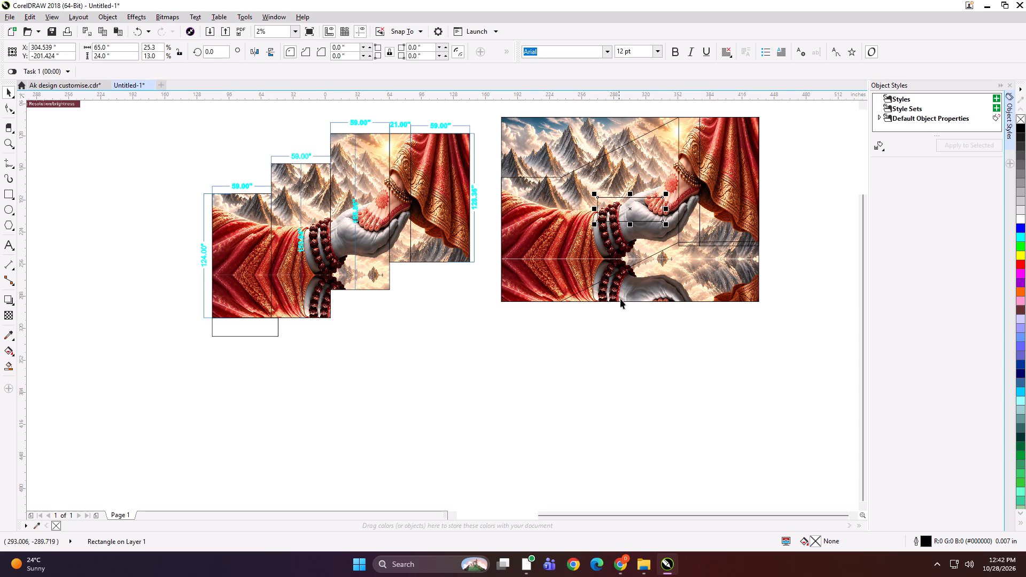
# Align the 65 by 24 inch rectangle to the full artwork copy's lower-left corner, and place it directly beneath the copy's bottom edge.
pyautogui.keyDown('shift'); pyautogui.click(621, 290); pyautogui.keyUp('shift')
pyautogui.write('BL')
pyautogui.click(576, 335)
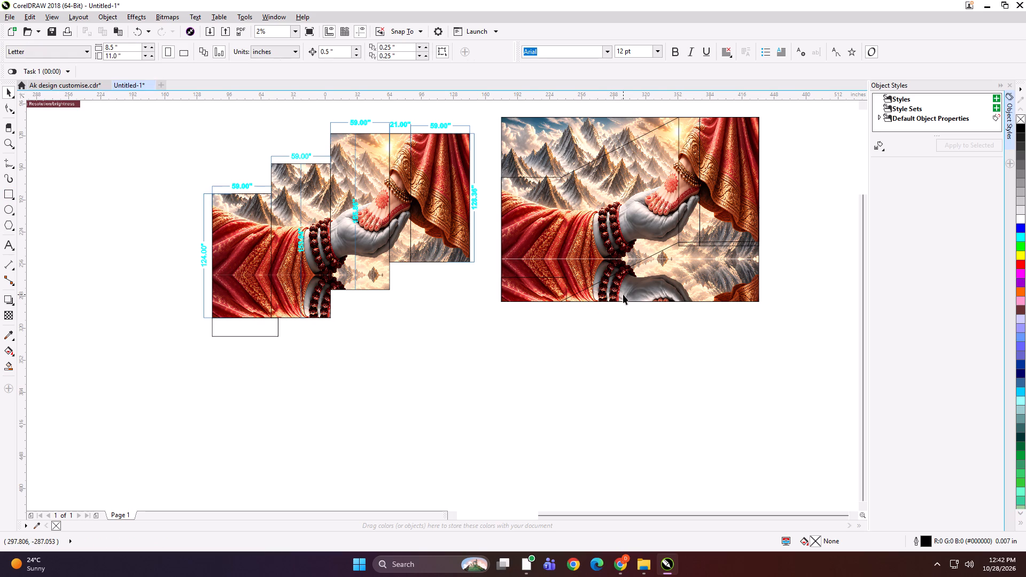
pyautogui.click(547, 285)
pyautogui.moveTo(535, 274); pyautogui.dragTo(539, 317)
# Convert the full artwork copy's frame to curves and extend its bottom edge down to the small rectangle's base, making it 208 inches high.
pyautogui.click(631, 294)
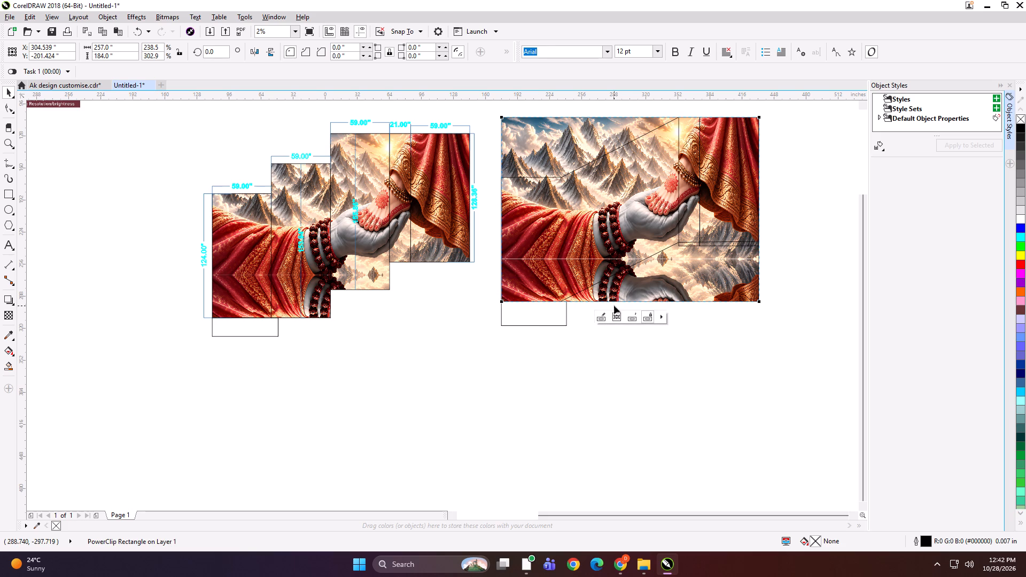
pyautogui.press('F10')
pyautogui.hotkey('ctrl', 'q')
pyautogui.moveTo(491, 292); pyautogui.dragTo(774, 310)
pyautogui.press('Down')
pyautogui.press('Down')
pyautogui.press('Down')
pyautogui.press('Down')
pyautogui.press('Down')
pyautogui.press('Down')
pyautogui.press('Down')
pyautogui.press('Down')
pyautogui.press('Down')
pyautogui.press('Down')
pyautogui.press('Down')
pyautogui.press('Down')
pyautogui.press('Down')
pyautogui.press('Down')
pyautogui.press('Down')
pyautogui.press('Down')
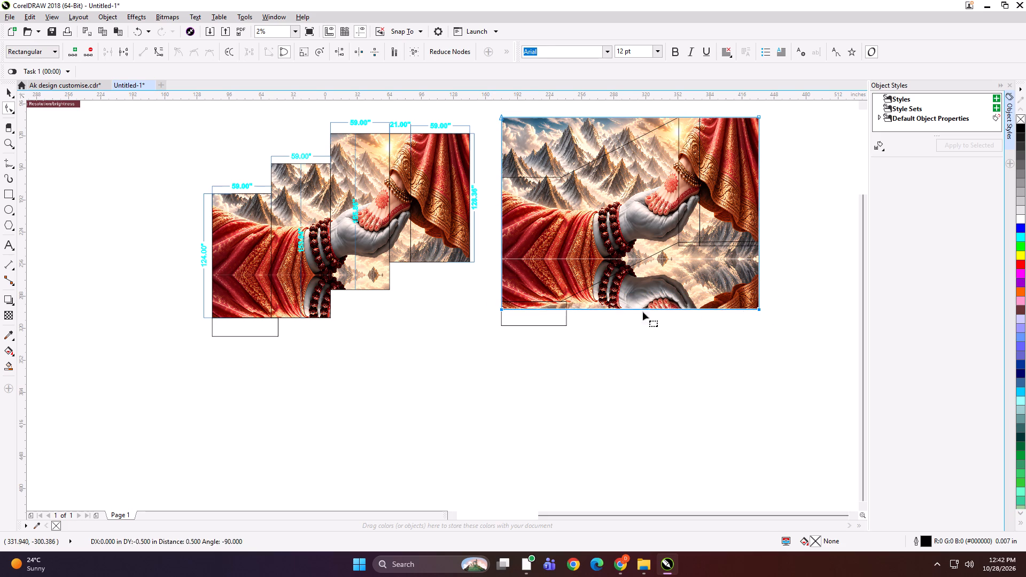
pyautogui.press('Down')
pyautogui.press('Down')
pyautogui.press('Down')
pyautogui.press('Down')
pyautogui.press('Down')
pyautogui.scroll(2, 561, 321)
pyautogui.press('Down')
pyautogui.press('Down')
pyautogui.press('Down')
pyautogui.press('Down')
pyautogui.press('Down')
pyautogui.press('Down')
pyautogui.press('Down')
pyautogui.press('Down')
pyautogui.press('Down')
pyautogui.press('Down')
pyautogui.press('Down')
pyautogui.press('Down')
pyautogui.press('Down')
pyautogui.press('Down')
pyautogui.press('Down')
pyautogui.press('Down')
pyautogui.press('Down')
pyautogui.press('Down')
pyautogui.press('Down')
pyautogui.press('Down')
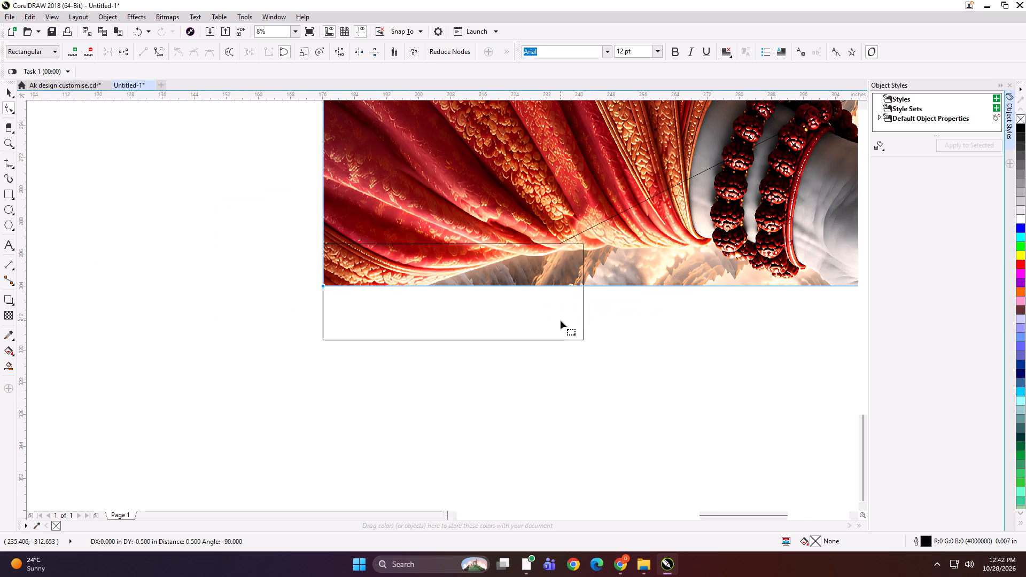
pyautogui.press('Down')
pyautogui.press('Down')
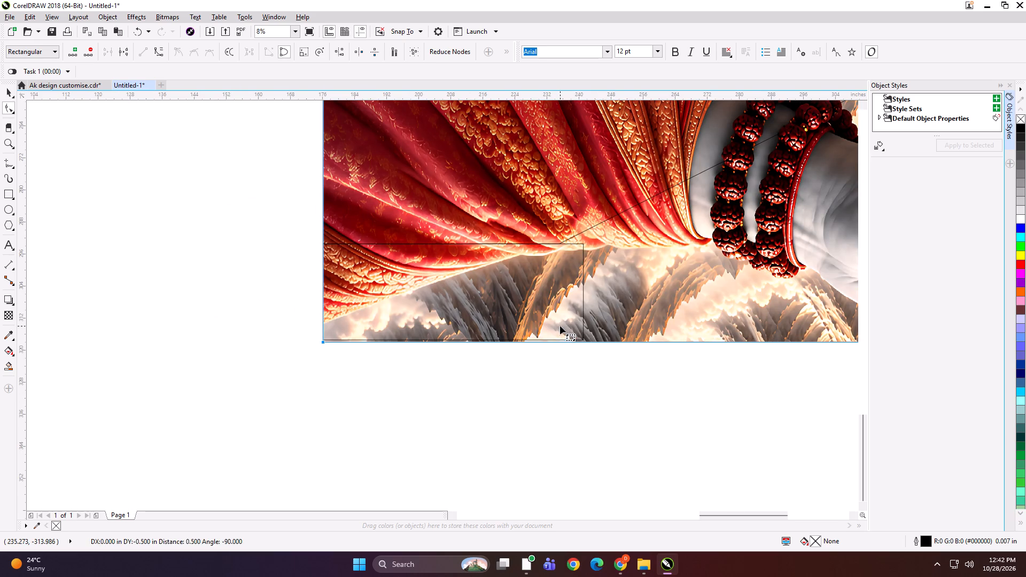
pyautogui.press('Up')
pyautogui.press('space')
pyautogui.scroll(-1, 543, 322)
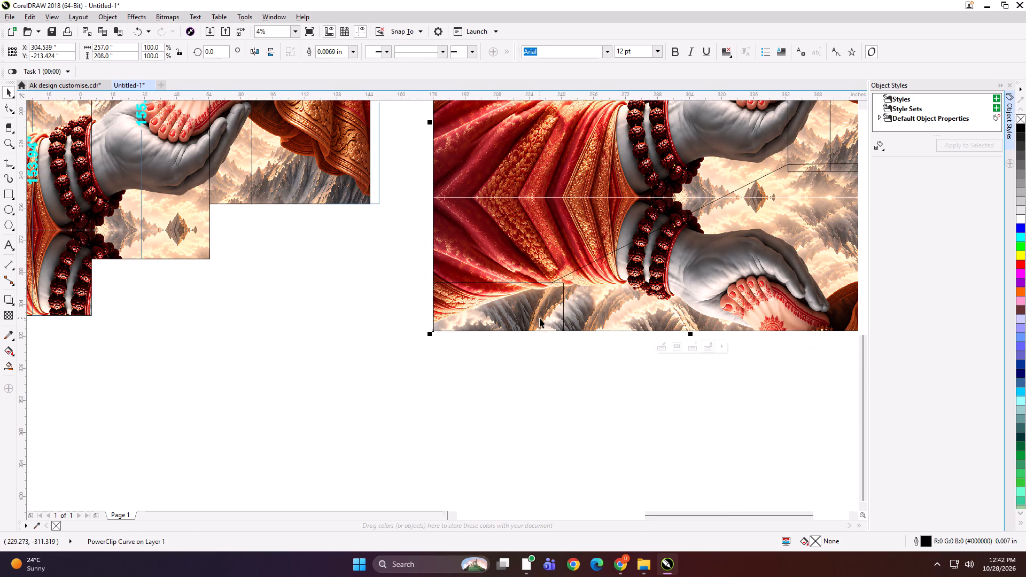
# PowerClip a duplicate of the extended artwork inside the 65 by 24 inch rectangle and move the filled piece below the stepped design.
pyautogui.click(539, 350)
pyautogui.click(516, 300)
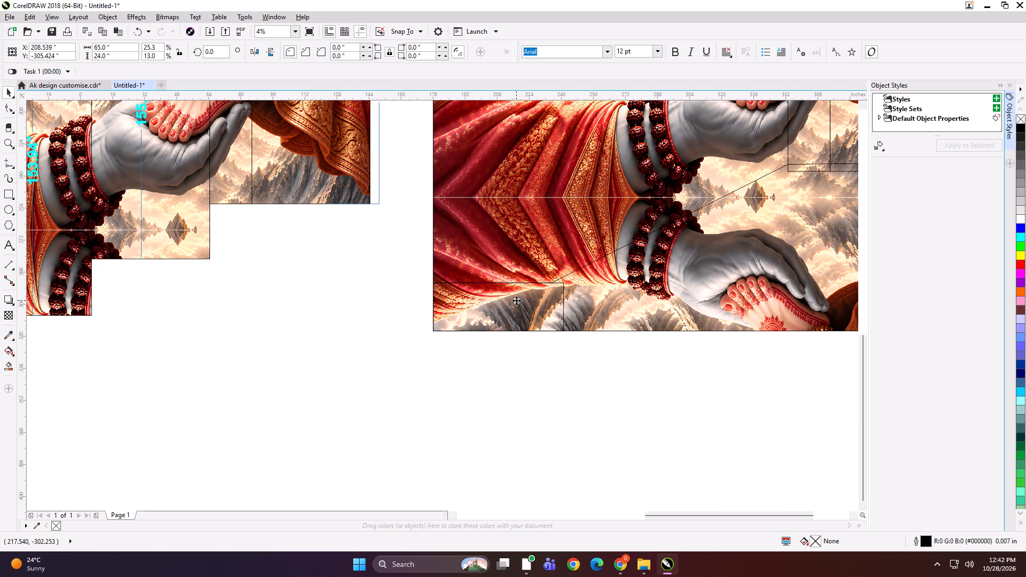
pyautogui.press('F10')
pyautogui.click(551, 365)
pyautogui.press('space')
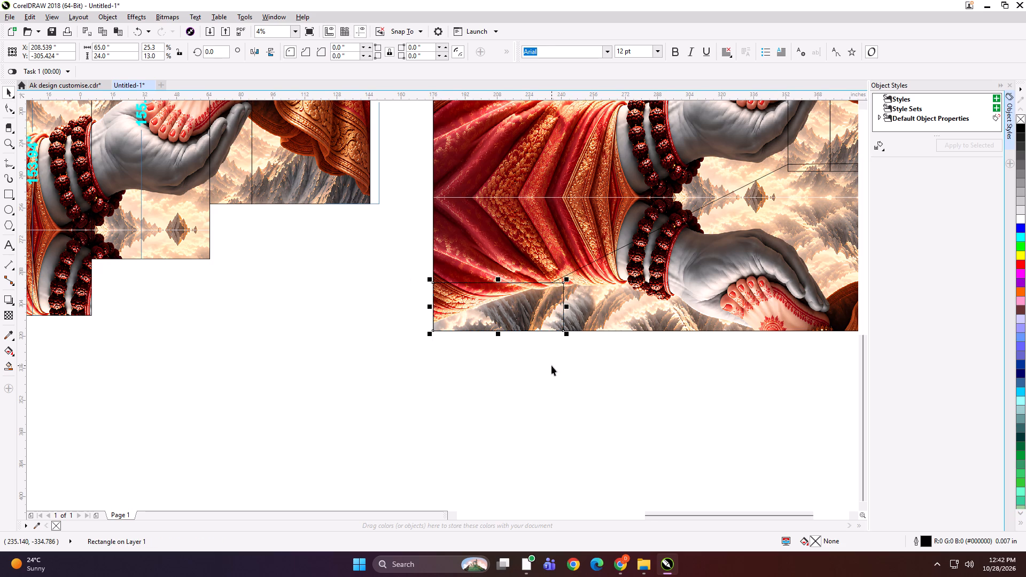
pyautogui.scroll(-1, 540, 311)
pyautogui.click(539, 370)
pyautogui.click(525, 310)
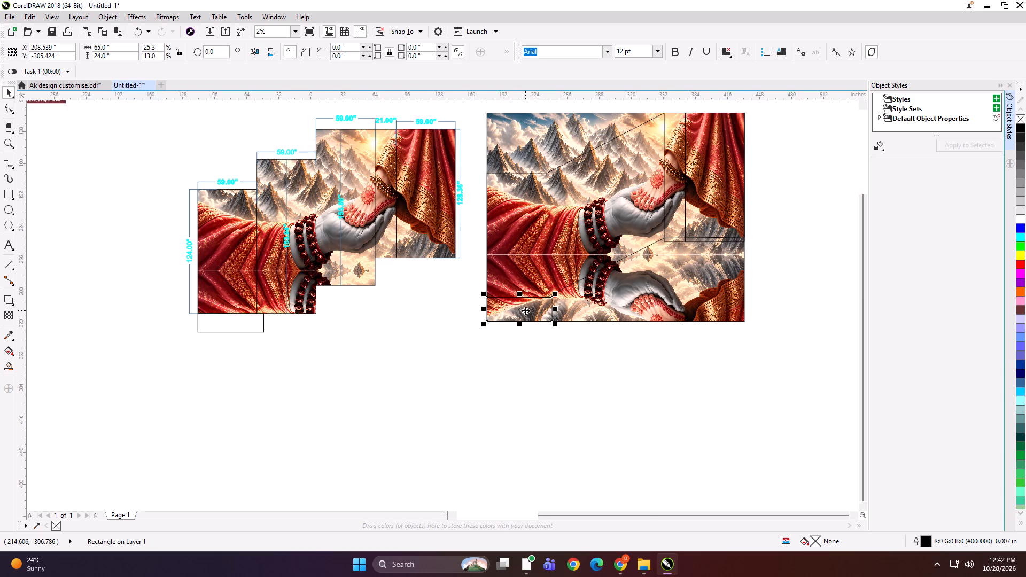
pyautogui.click(601, 314)
pyautogui.press('+')
pyautogui.hotkey('shift', 'Return')
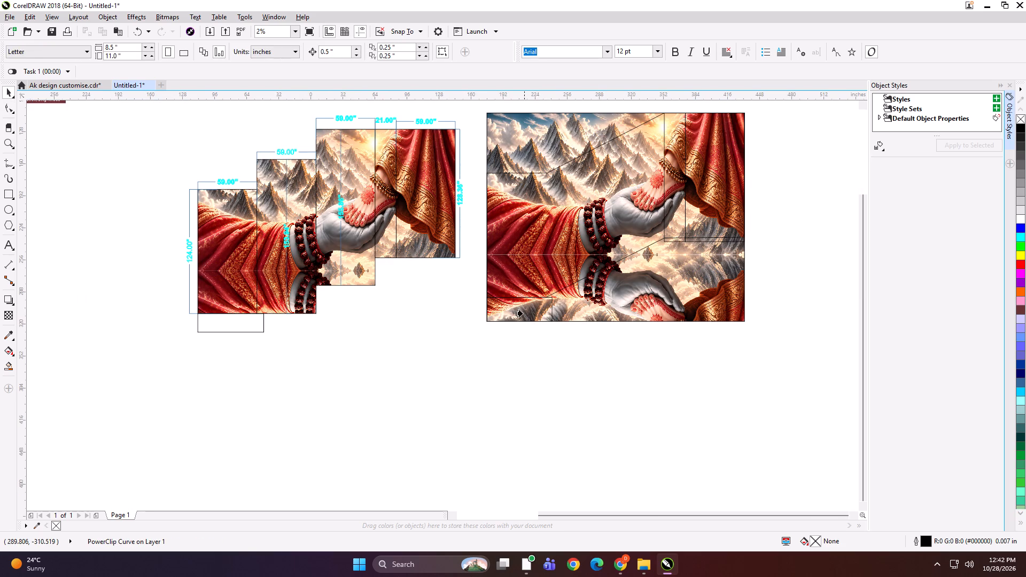
pyautogui.click(522, 308)
pyautogui.moveTo(496, 306); pyautogui.dragTo(345, 345)
# Delete the empty placeholder rectangle beneath the stepped design's first panel.
pyautogui.click(246, 324)
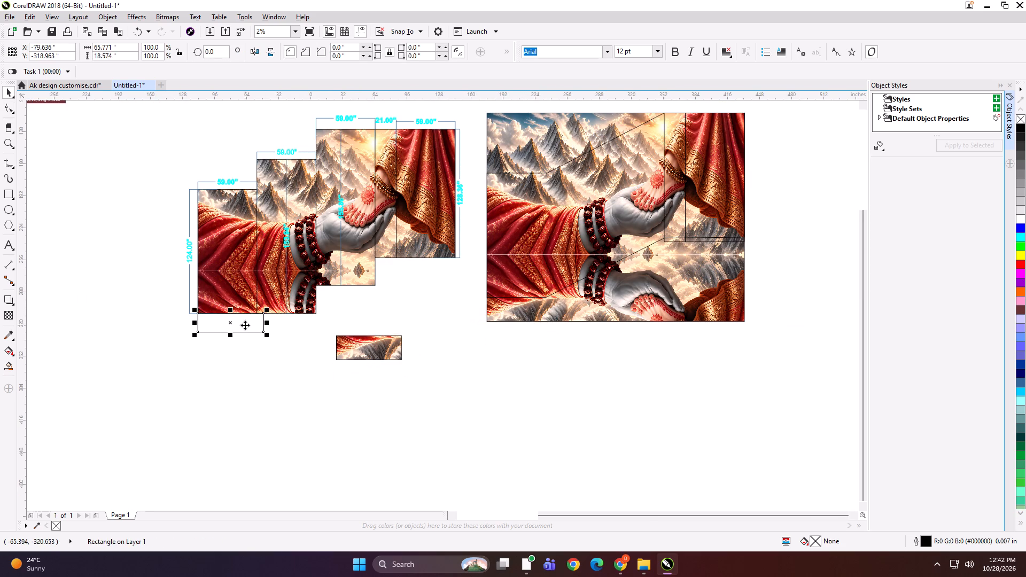
pyautogui.press('Delete')
# Align the filled 65 by 24 inch piece with the first panel's left edge and butt it directly against the panel's bottom edge.
pyautogui.click(355, 338)
pyautogui.keyDown('shift'); pyautogui.click(239, 309); pyautogui.keyUp('shift')
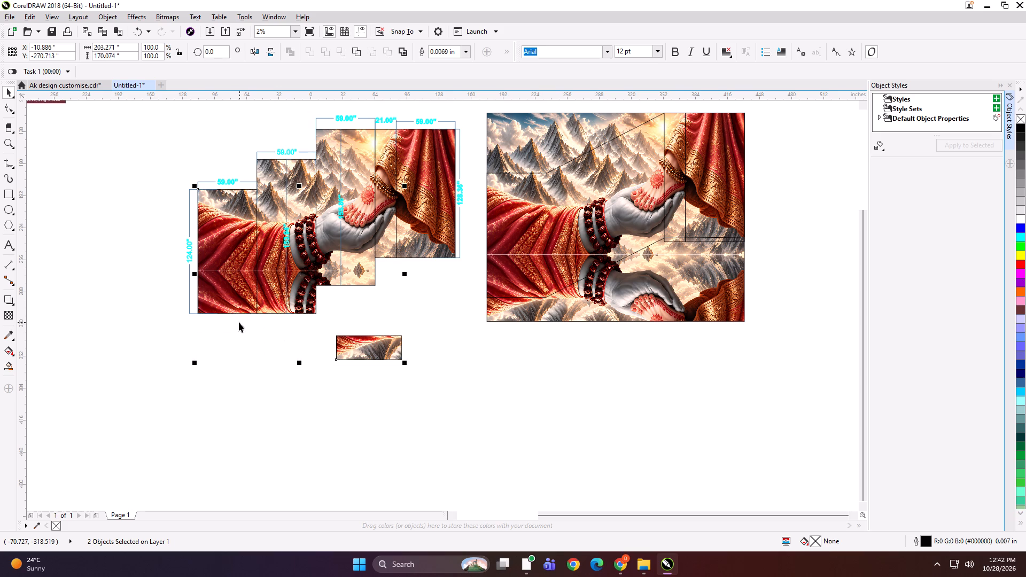
pyautogui.press('l')
pyautogui.click(238, 371)
pyautogui.click(231, 345)
pyautogui.scroll(1, 215, 307)
pyautogui.keyDown('shift'); pyautogui.click(217, 301); pyautogui.keyUp('shift')
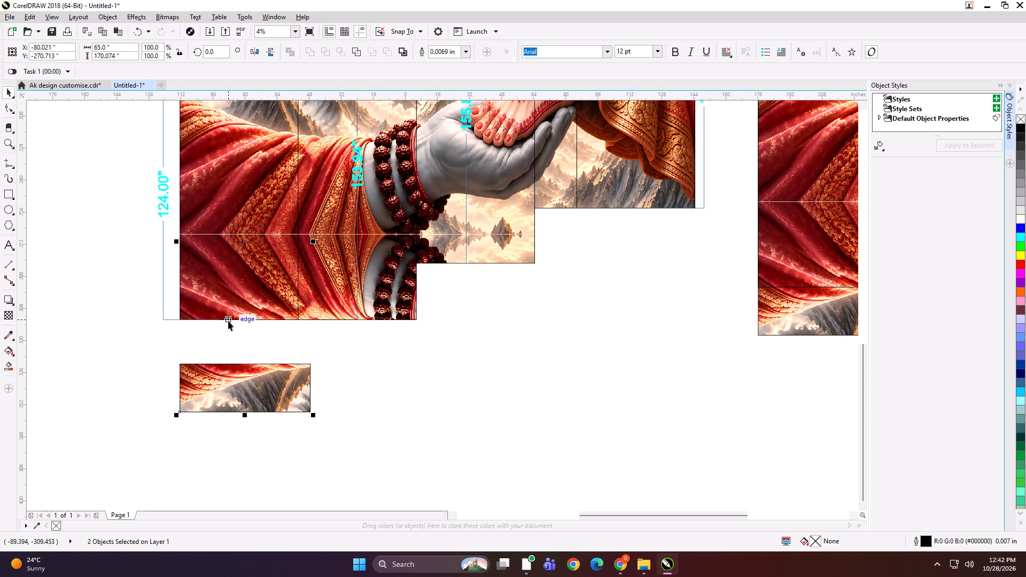
pyautogui.press('b')
pyautogui.click(292, 368)
pyautogui.click(252, 280)
pyautogui.moveTo(247, 268); pyautogui.dragTo(254, 347)
pyautogui.click(273, 58)
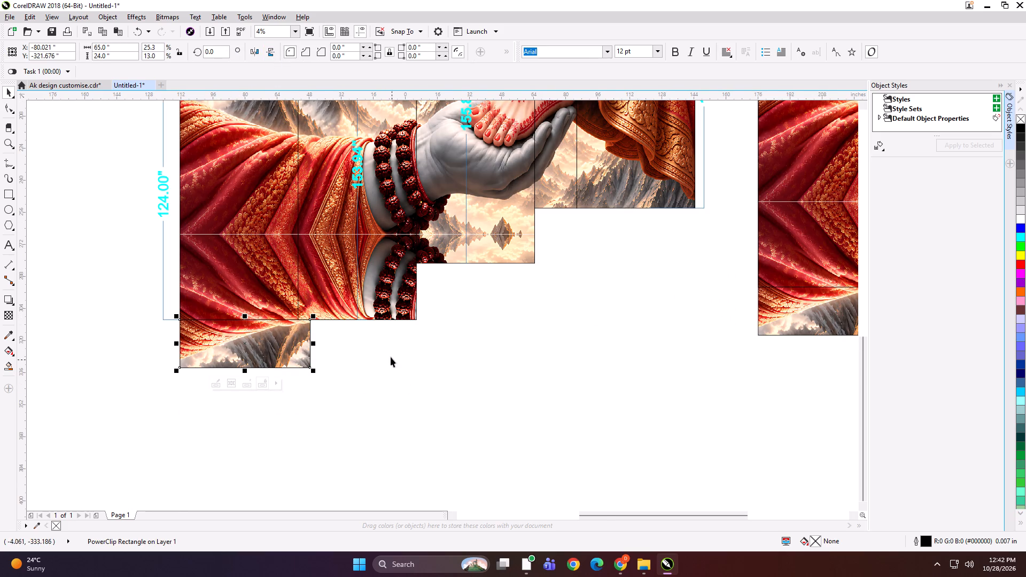
# Examine how the added piece's artwork joins the stepped design along the seam.
pyautogui.click(391, 357)
pyautogui.scroll(3, 230, 313)
pyautogui.scroll(-2, 444, 269)
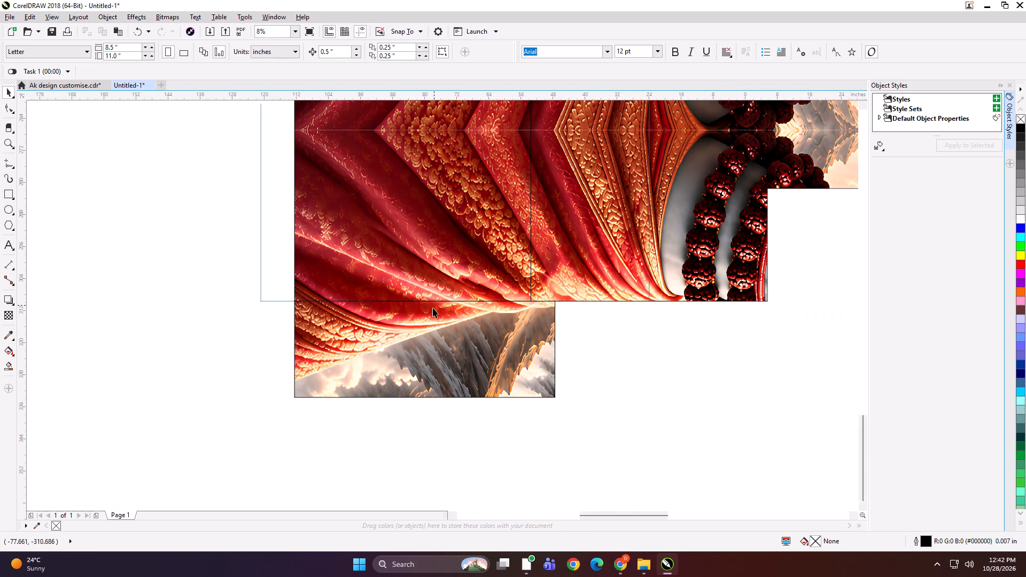
pyautogui.scroll(-1, 430, 314)
pyautogui.click(286, 367)
pyautogui.scroll(-1, 296, 352)
pyautogui.scroll(1, 380, 346)
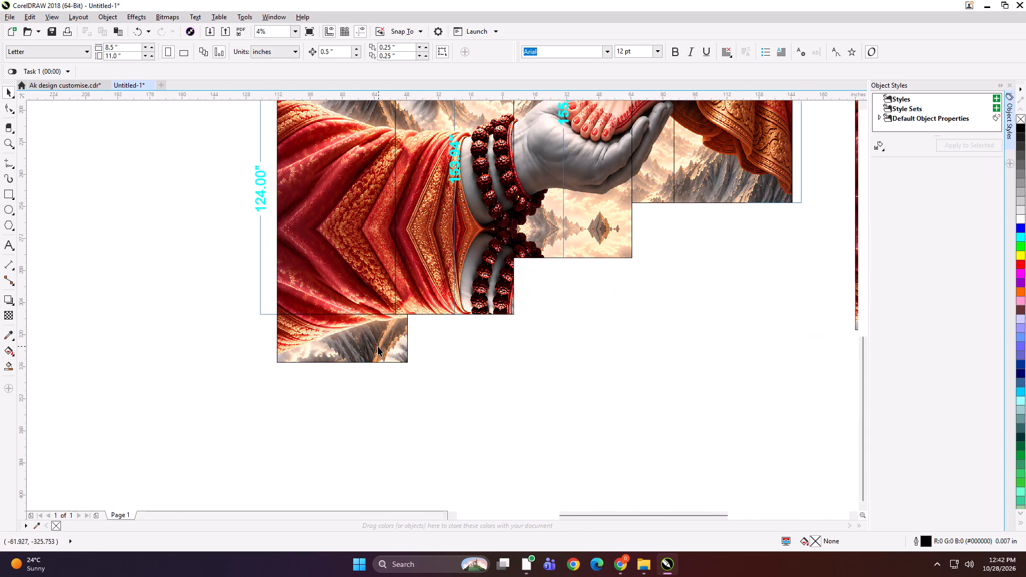
pyautogui.scroll(-1, 337, 338)
pyautogui.click(426, 354)
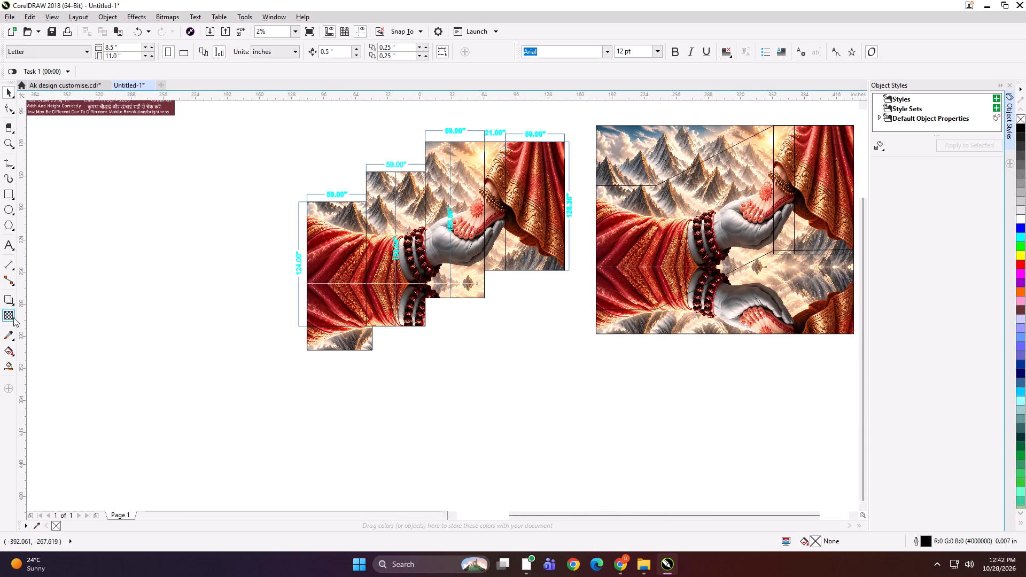
# Dimension the added piece's height along its left side and its width along its bottom edge.
pyautogui.click(10, 262)
pyautogui.scroll(1, 329, 343)
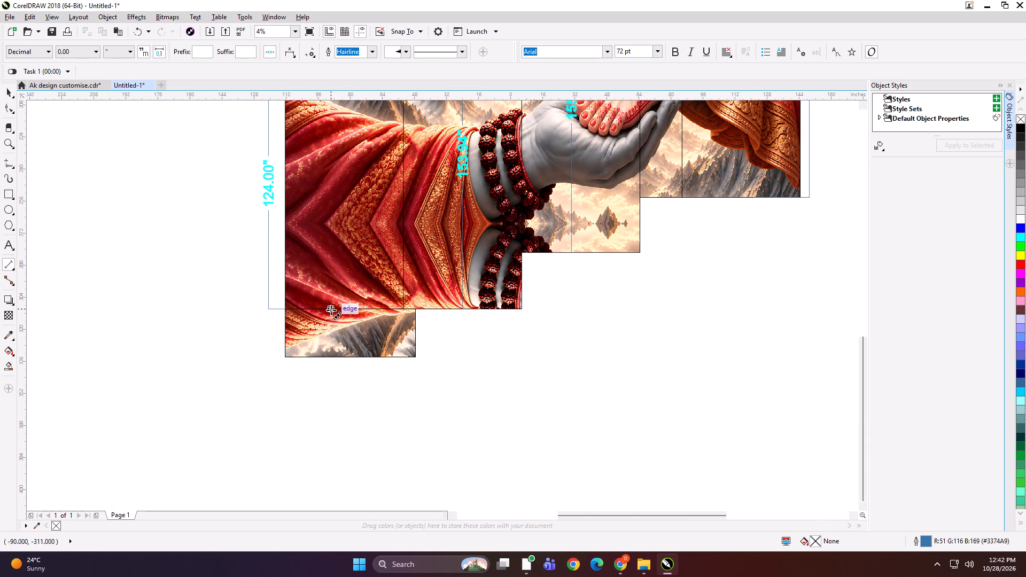
pyautogui.moveTo(332, 308); pyautogui.dragTo(331, 361)
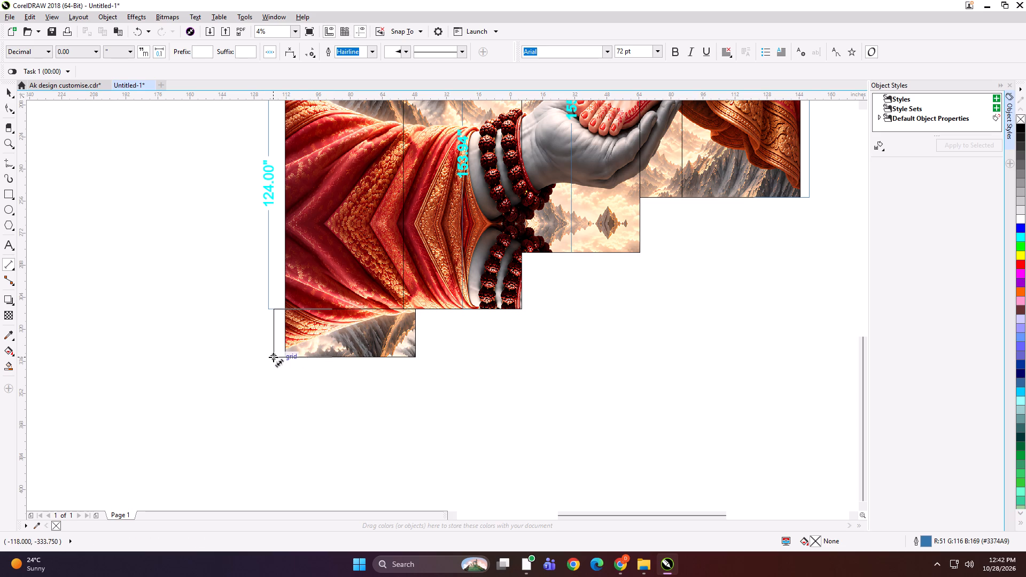
pyautogui.click(270, 357)
pyautogui.moveTo(284, 330); pyautogui.dragTo(415, 330)
pyautogui.click(405, 369)
pyautogui.press('space')
# Set the added piece's height and width dimension labels to 400 pt and make them bold.
pyautogui.moveTo(254, 323); pyautogui.dragTo(378, 385)
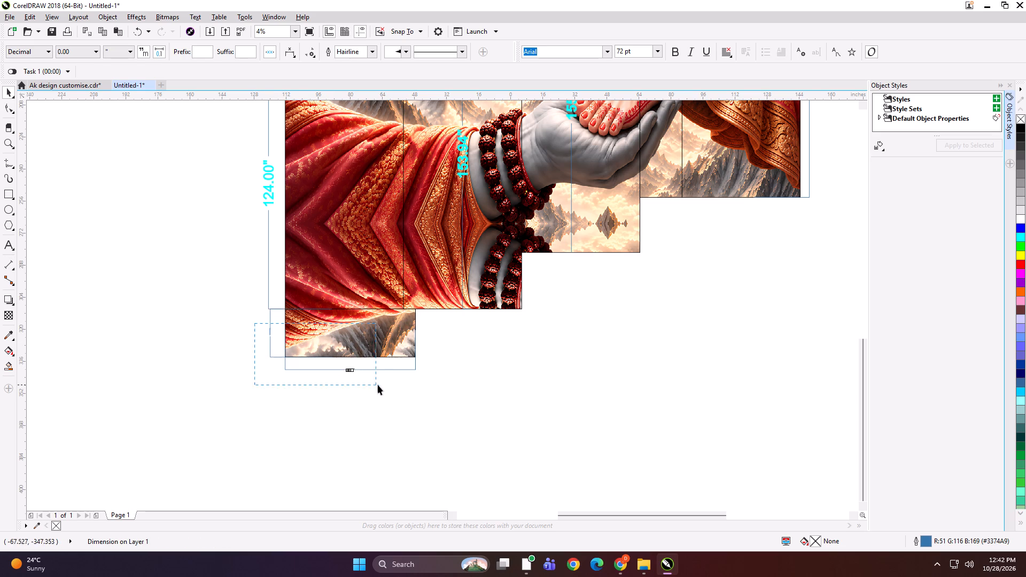
pyautogui.moveTo(378, 385); pyautogui.dragTo(377, 385)
pyautogui.moveTo(368, 50); pyautogui.dragTo(330, 53)
pyautogui.hotkey('ctrl', 'a')
pyautogui.write('500')
pyautogui.press('Return')
pyautogui.click(327, 53)
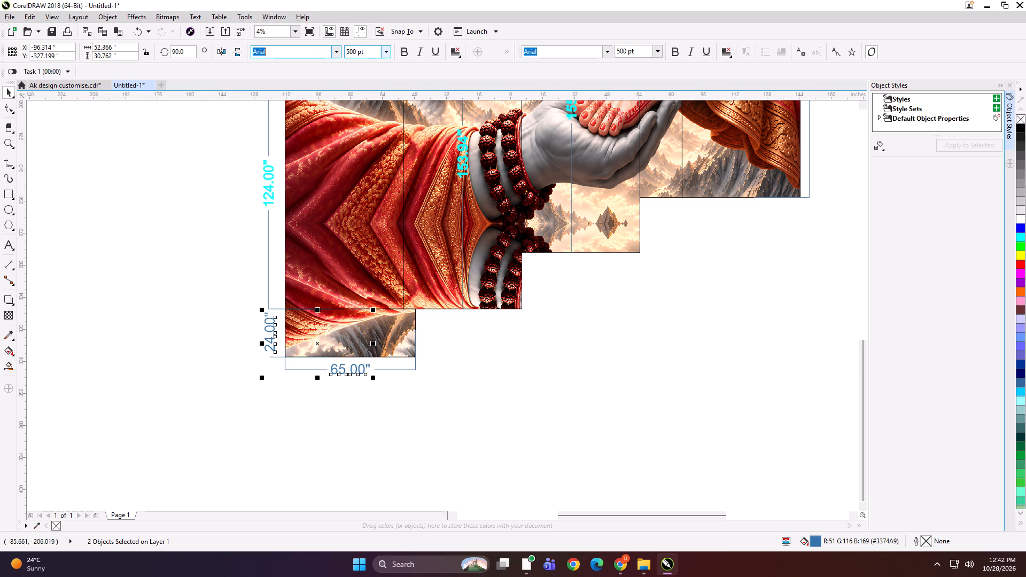
pyautogui.click(360, 51)
pyautogui.write('300')
pyautogui.press('Return')
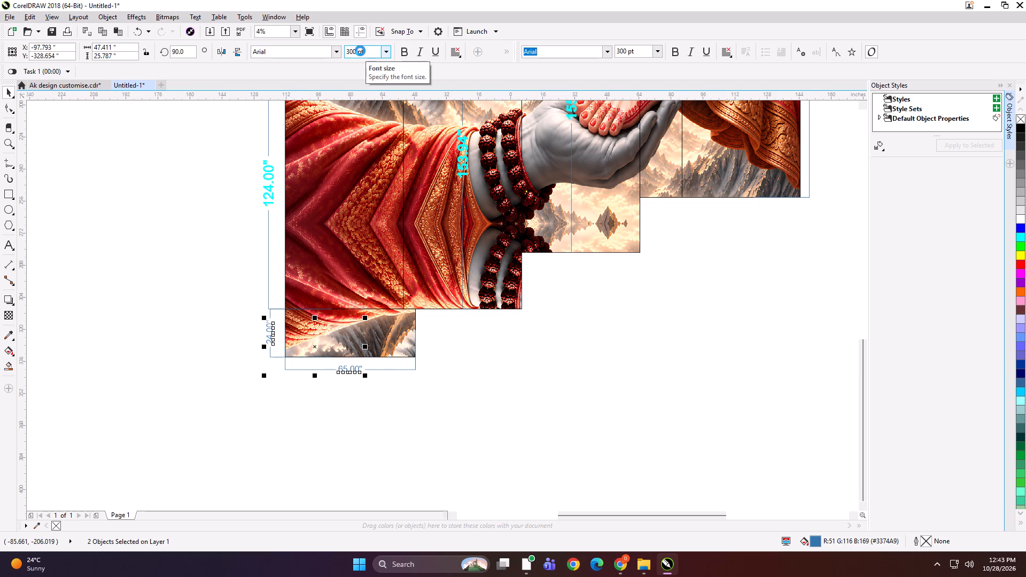
pyautogui.click(360, 51)
pyautogui.write('400')
pyautogui.press('Return')
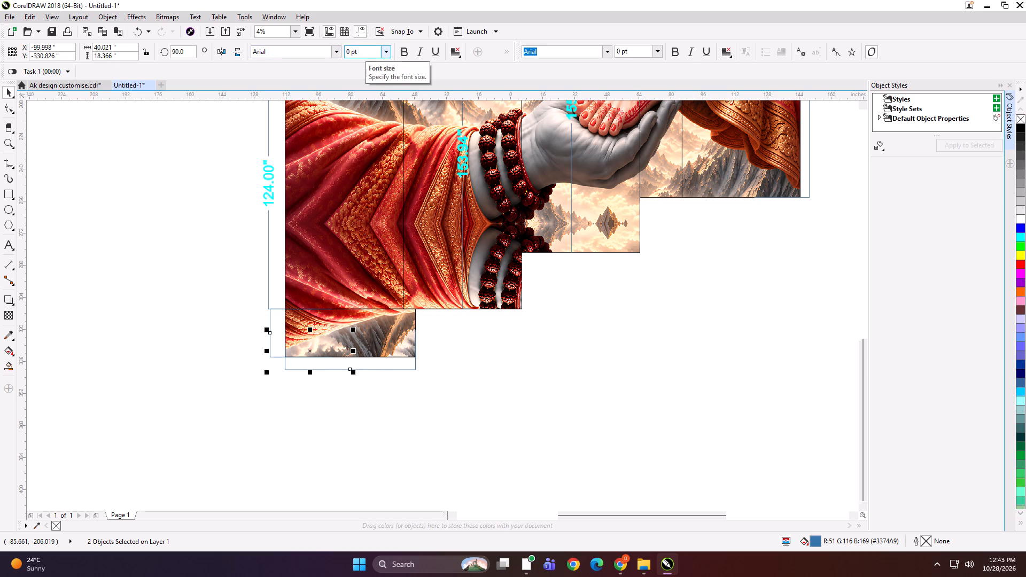
pyautogui.click(363, 51)
pyautogui.write('400')
pyautogui.press('Return')
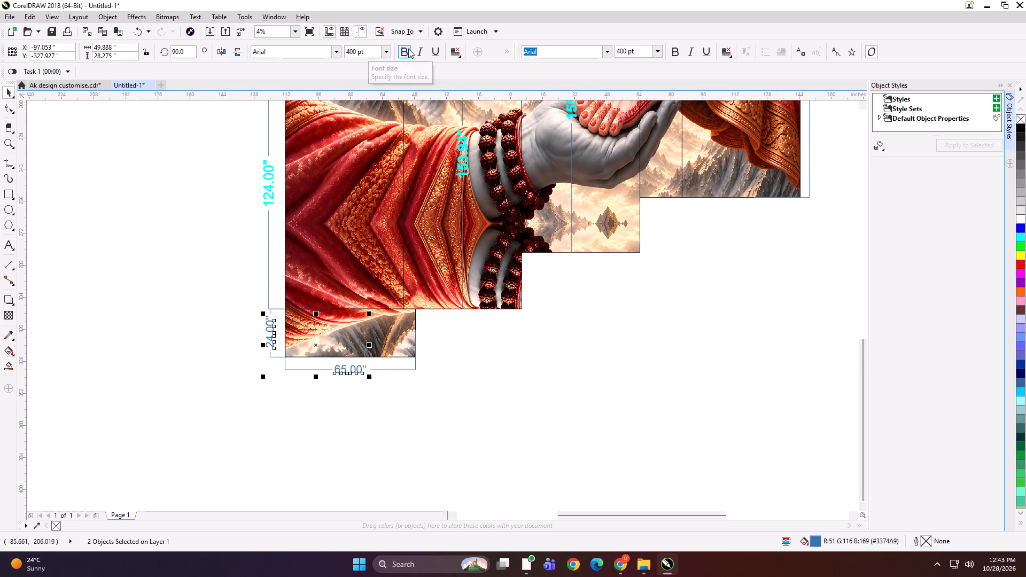
pyautogui.click(409, 49)
pyautogui.click(189, 259)
# In the Ak design customise document, group the maroon notice banner beneath the football design and copy it.
pyautogui.scroll(-1, 371, 239)
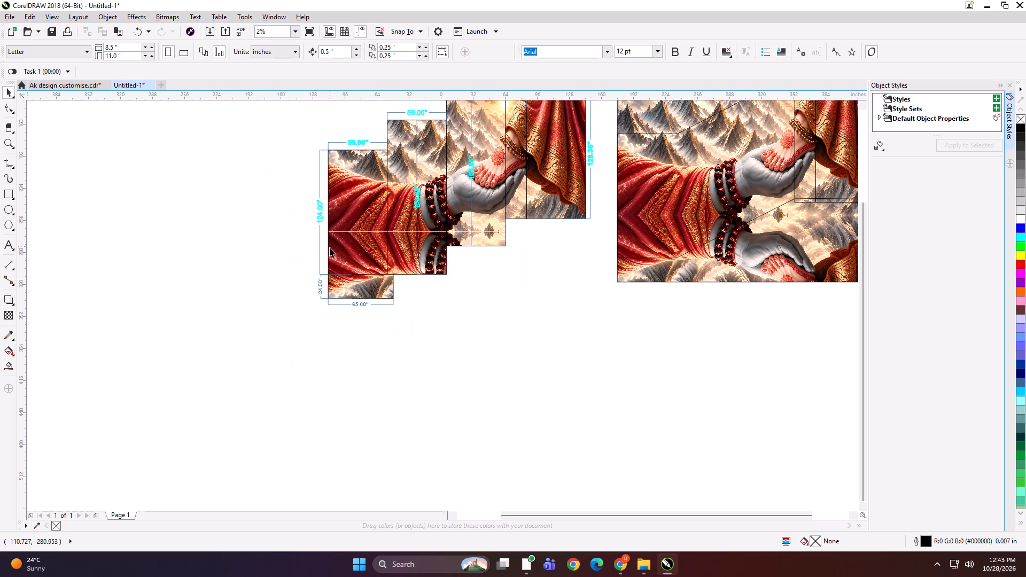
pyautogui.scroll(-1, 291, 272)
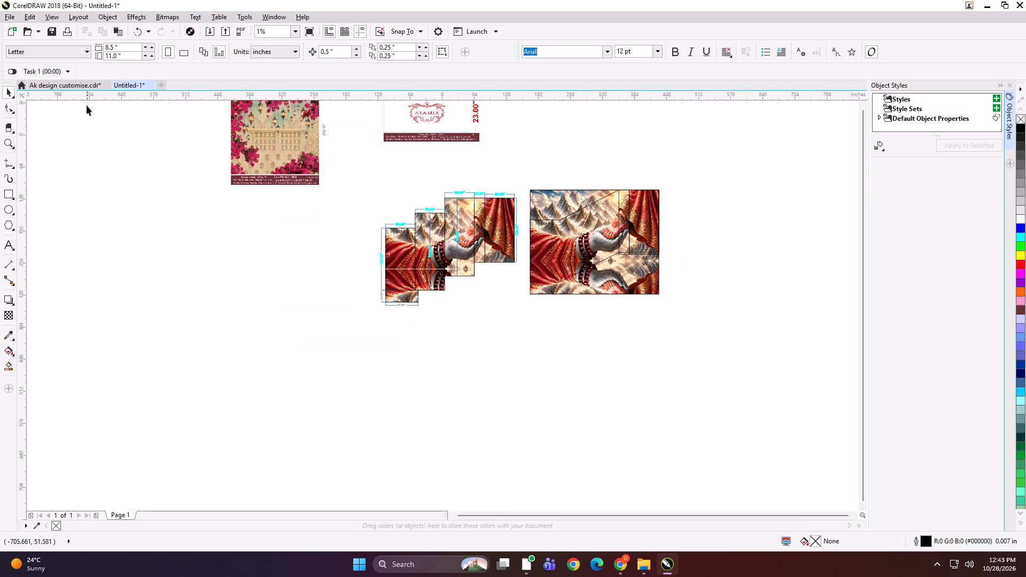
pyautogui.click(81, 81)
pyautogui.click(547, 320)
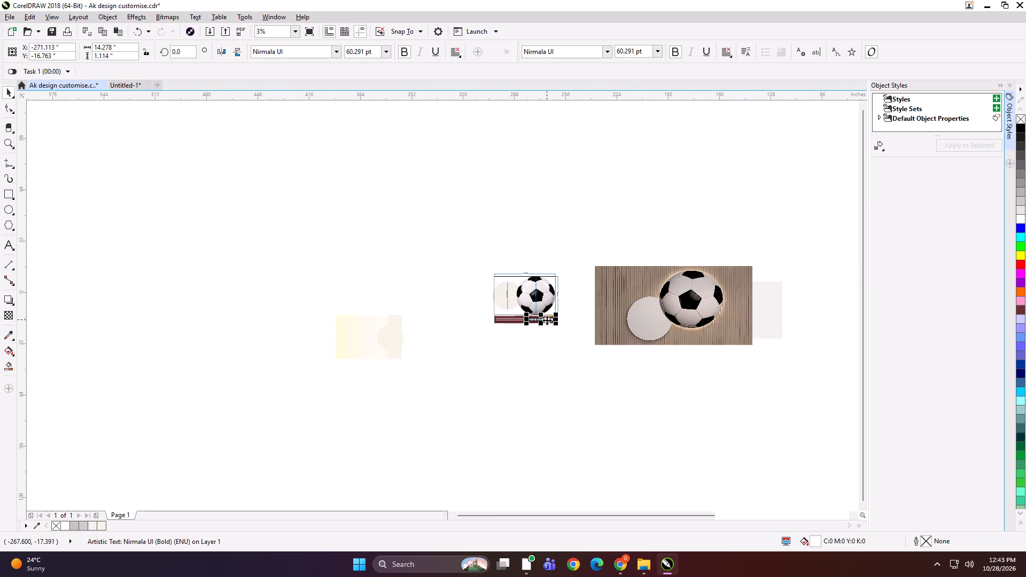
pyautogui.click(532, 342)
pyautogui.moveTo(487, 314); pyautogui.dragTo(564, 333)
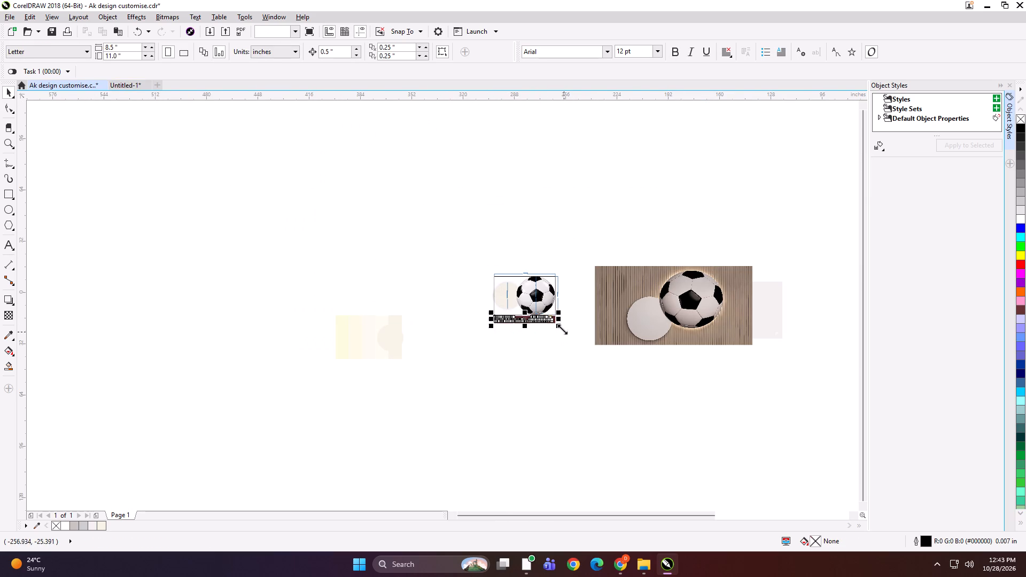
pyautogui.scroll(1, 547, 322)
pyautogui.hotkey('ctrl', 'g')
pyautogui.hotkey('ctrl', 'c')
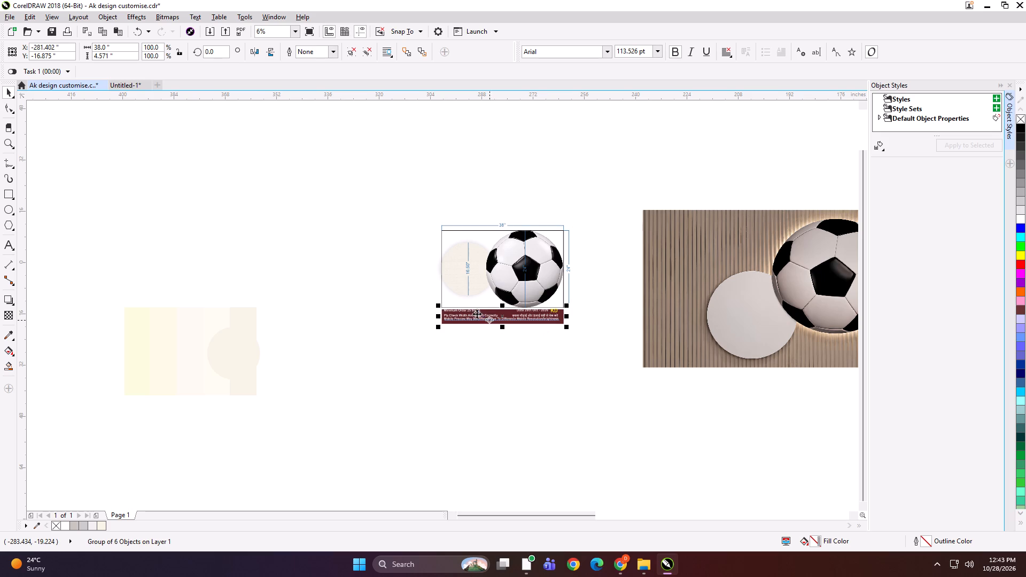
# Paste the notice banner into Untitled-1, enlarge it to about 203 inches wide, and place it beneath the stepped design.
pyautogui.click(129, 83)
pyautogui.click(434, 321)
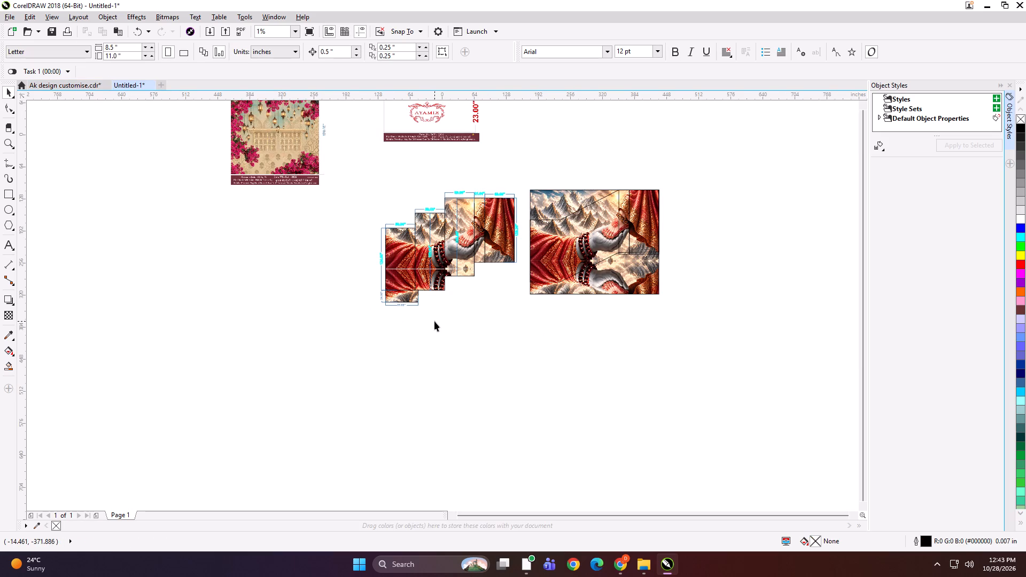
pyautogui.hotkey('ctrl', 'v')
pyautogui.keyDown('shift'); pyautogui.moveTo(315, 147); pyautogui.dragTo(356, 167); pyautogui.keyUp('shift')
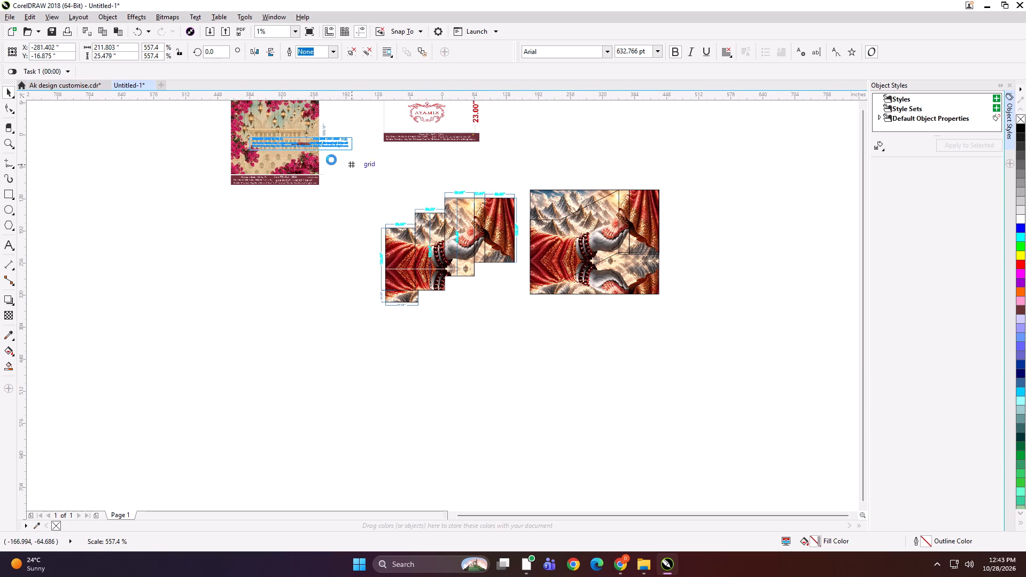
pyautogui.moveTo(307, 146); pyautogui.dragTo(452, 319)
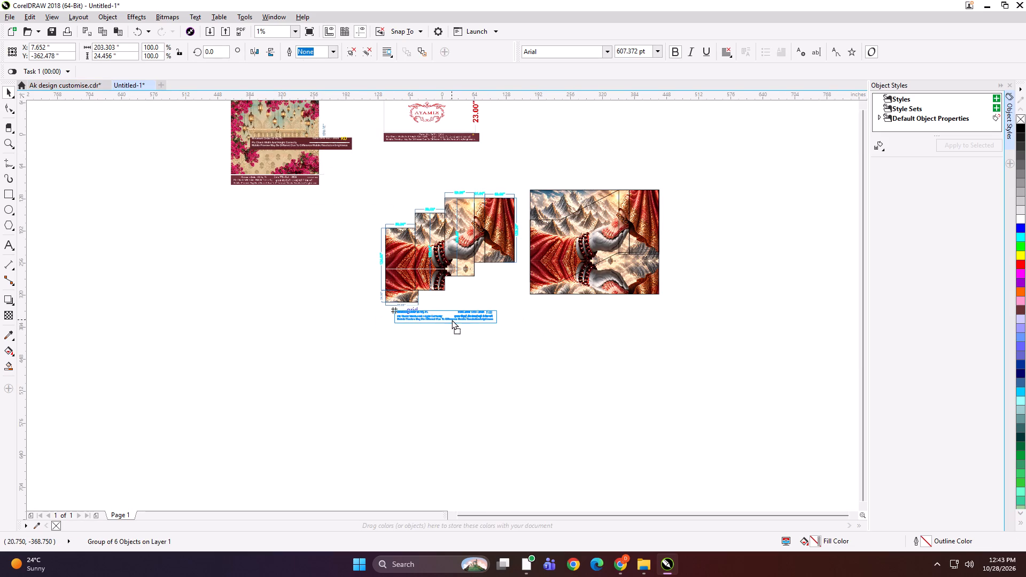
pyautogui.moveTo(452, 319); pyautogui.dragTo(452, 319)
# Move the full artwork copy with its overlaid outlines farther away from the stepped design.
pyautogui.click(593, 296)
pyautogui.moveTo(523, 174); pyautogui.dragTo(709, 360)
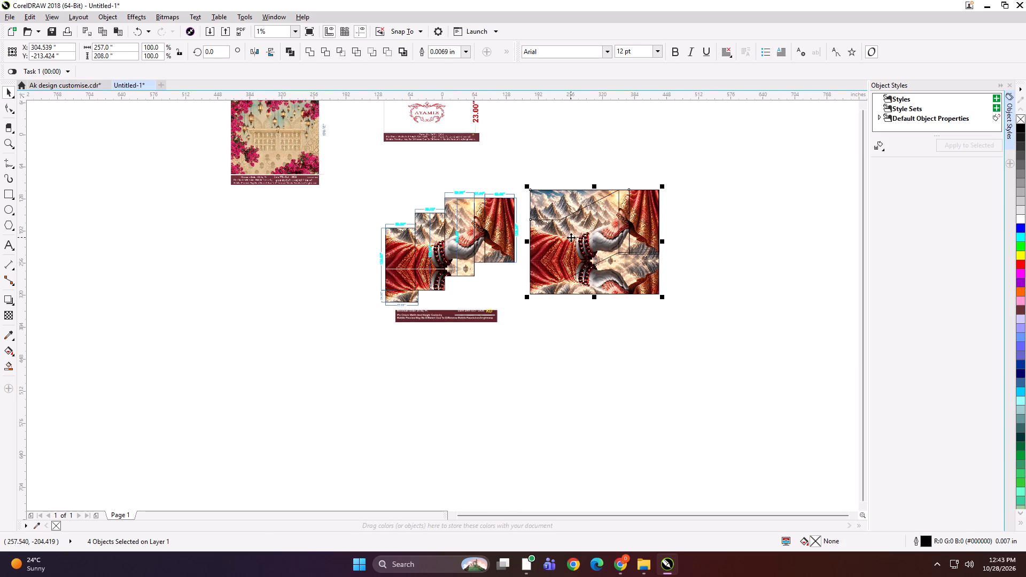
pyautogui.moveTo(572, 237); pyautogui.dragTo(674, 282)
# Shrink the notice banner to about 126.5 by 15.2 inches and place it just below the 65-inch dimension.
pyautogui.moveTo(546, 183); pyautogui.dragTo(361, 357)
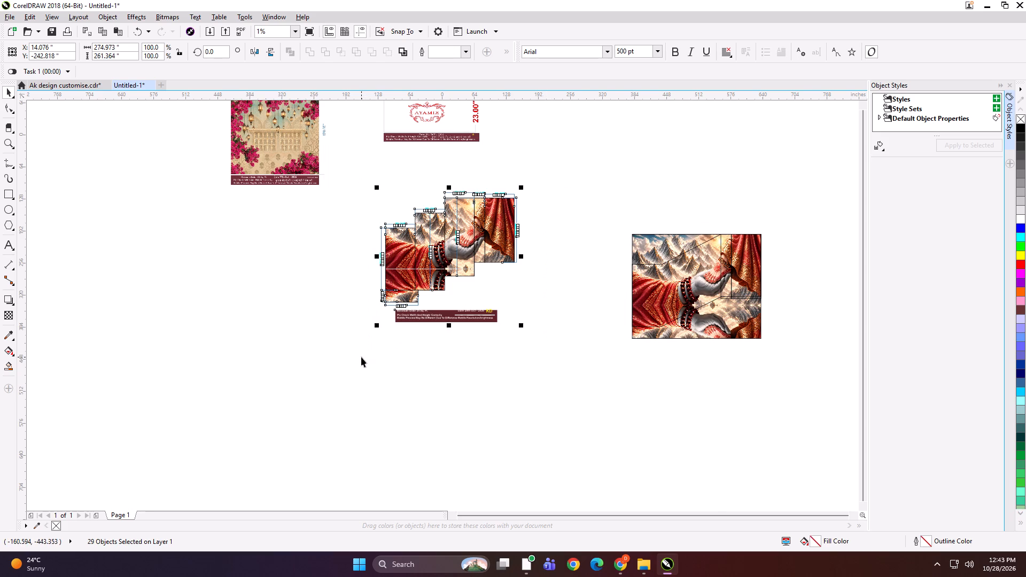
pyautogui.hotkey('shift', 'F2')
pyautogui.click(168, 328)
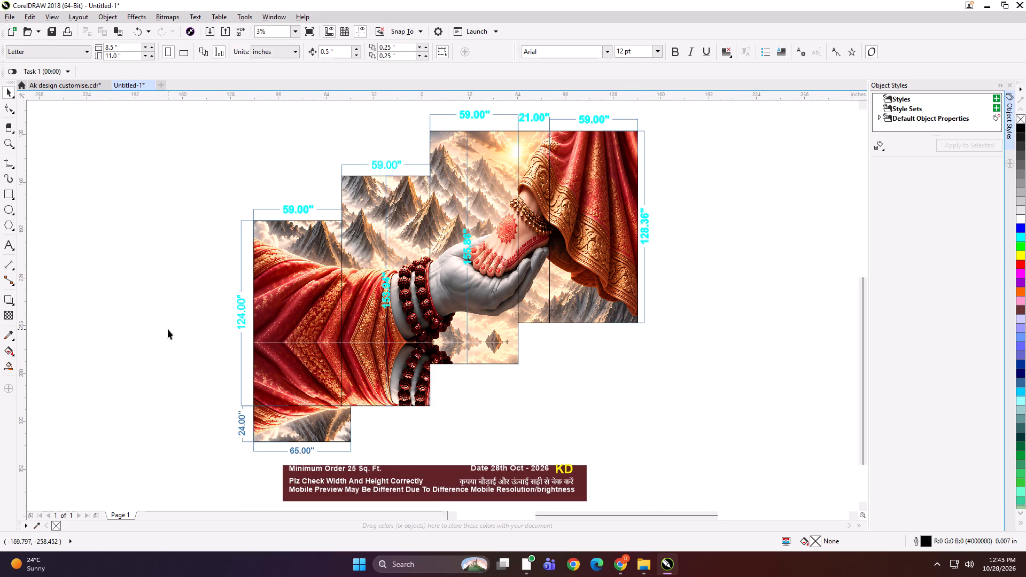
pyautogui.scroll(-1, 389, 236)
pyautogui.scroll(1, 380, 391)
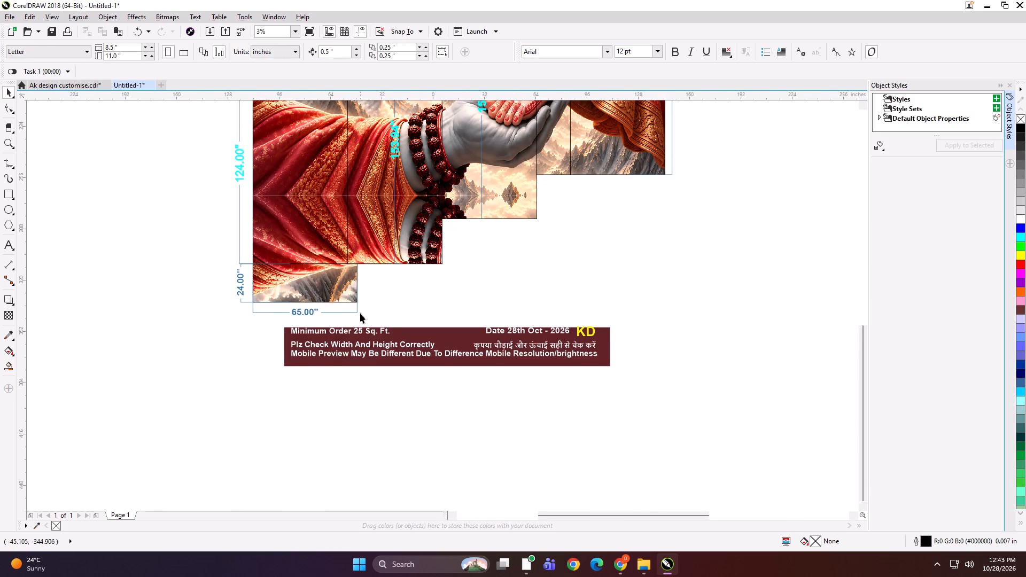
pyautogui.scroll(1, 356, 310)
pyautogui.click(515, 298)
pyautogui.moveTo(567, 355); pyautogui.dragTo(467, 361)
pyautogui.keyDown('shift'); pyautogui.moveTo(770, 432); pyautogui.dragTo(647, 436); pyautogui.keyUp('shift')
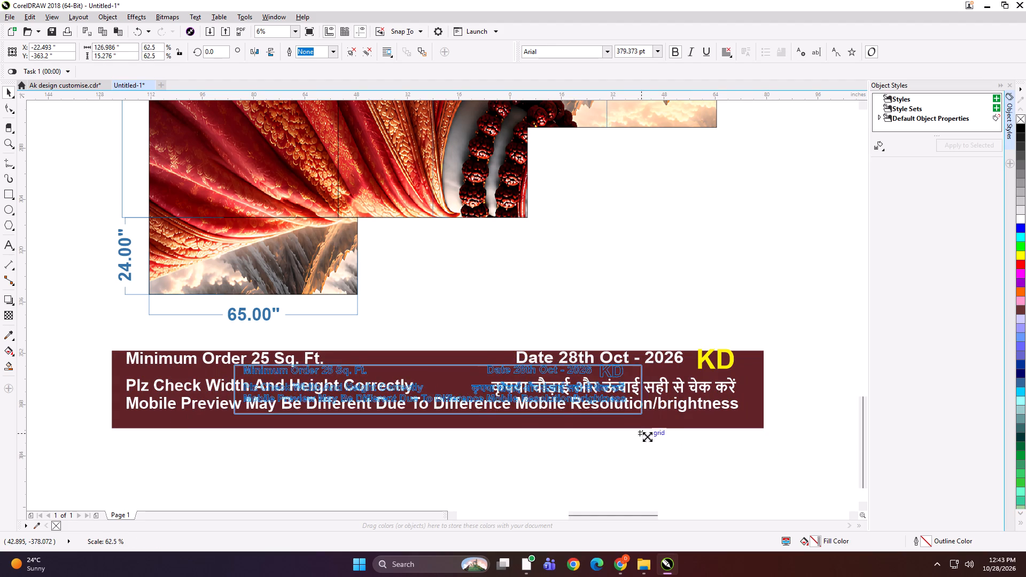
pyautogui.keyDown('shift'); pyautogui.moveTo(647, 436); pyautogui.dragTo(647, 436); pyautogui.keyUp('shift')
pyautogui.moveTo(463, 371); pyautogui.dragTo(408, 341)
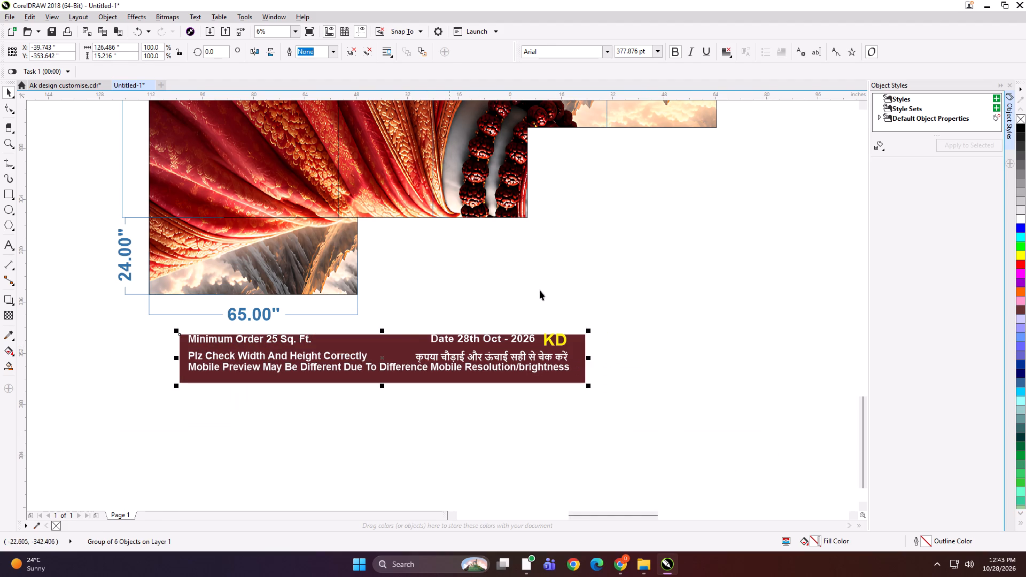
pyautogui.click(590, 275)
# Capture a screen snip covering the added 65 by 24 inch piece, its dimensions and the dated notice banner.
pyautogui.press('Print')
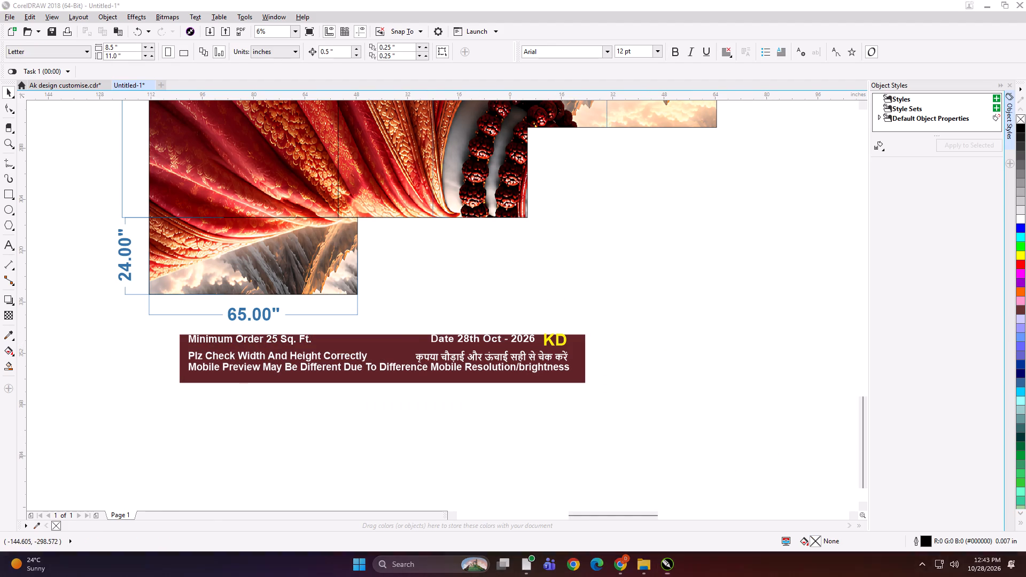
pyautogui.moveTo(104, 103); pyautogui.dragTo(686, 407)
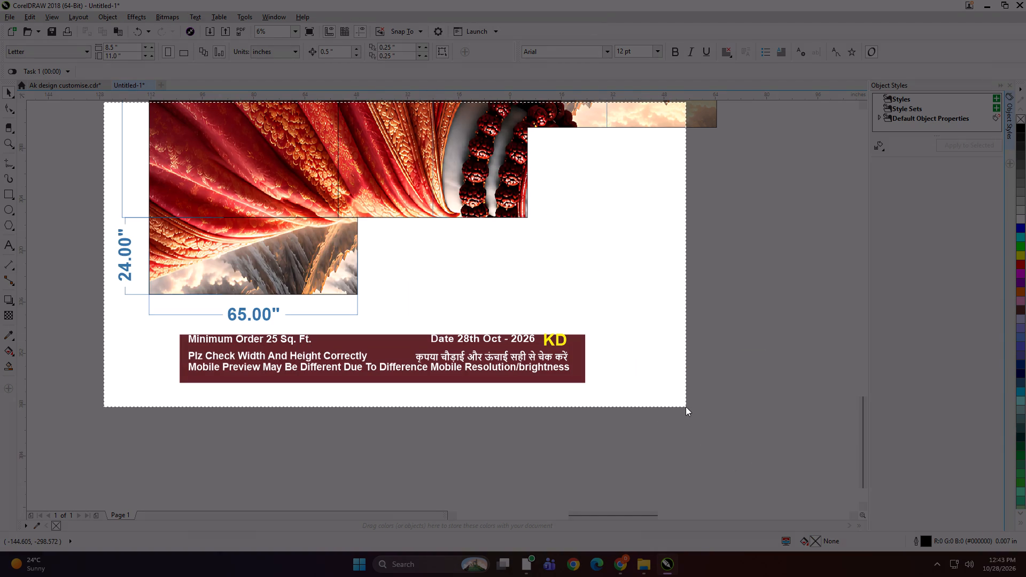
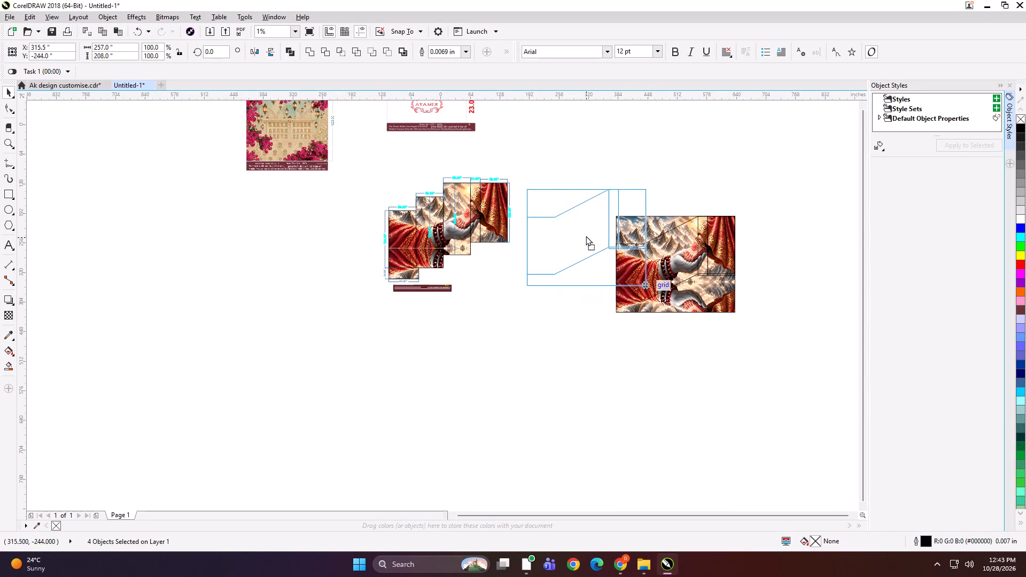
# Move the assembled four-piece artwork closer to the dimensioned panel layout.
pyautogui.moveTo(586, 236); pyautogui.dragTo(585, 229)
# Select the dimensioned panels and the assembled artwork, and start saving them as a new drawing in the KD folder on work (D:).
pyautogui.click(709, 169)
pyautogui.moveTo(710, 165); pyautogui.dragTo(314, 318)
pyautogui.hotkey('ctrl', 'shift', 's')
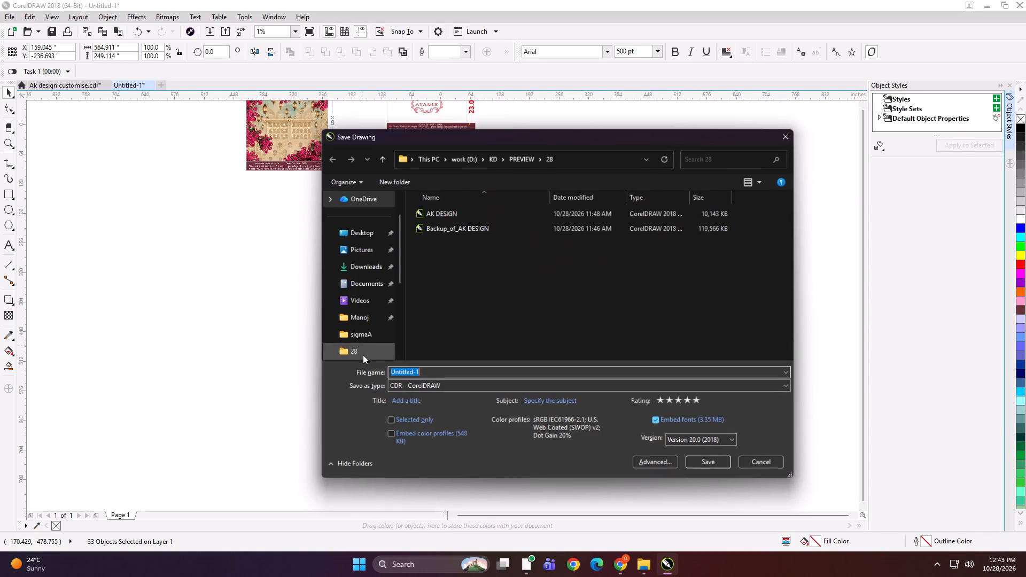
pyautogui.scroll(4, 379, 313)
pyautogui.scroll(-2, 368, 298)
pyautogui.click(368, 271)
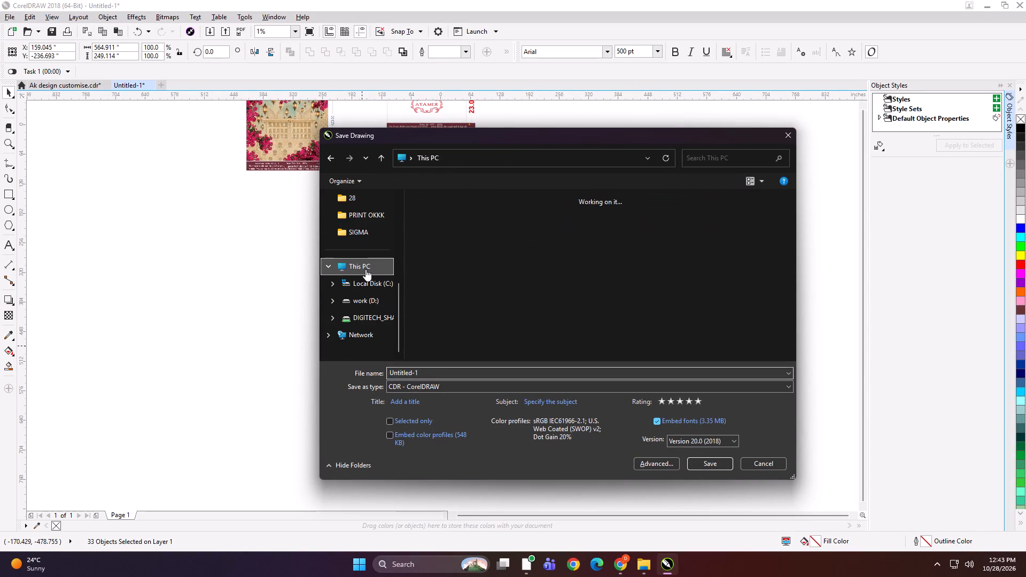
pyautogui.doubleClick(630, 224)
pyautogui.doubleClick(639, 270)
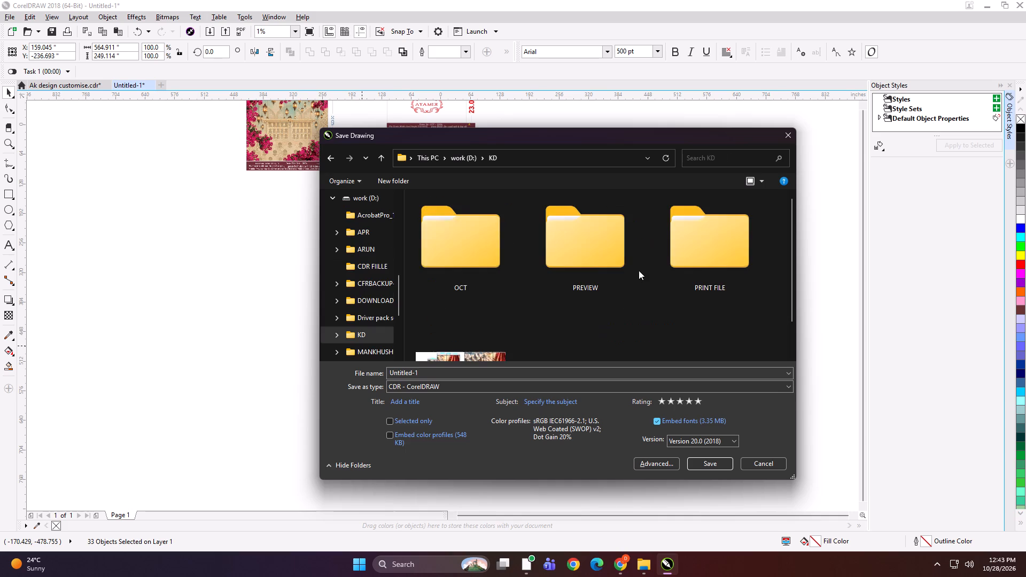
# Save only the selected objects as SIGMA 301X208 nw, adapting the name of the existing backup file.
pyautogui.scroll(-2, 536, 279)
pyautogui.click(470, 321)
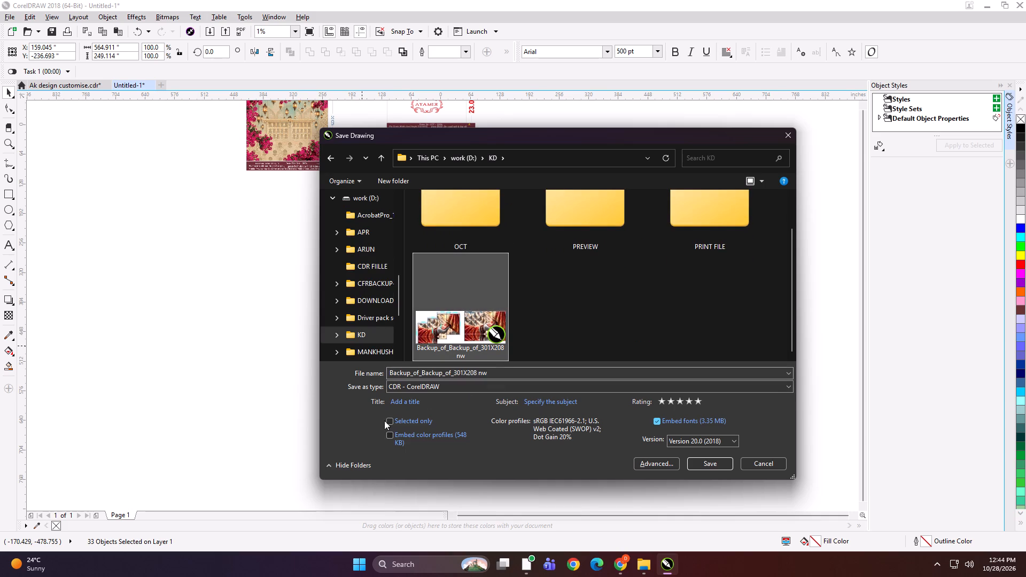
pyautogui.click(390, 420)
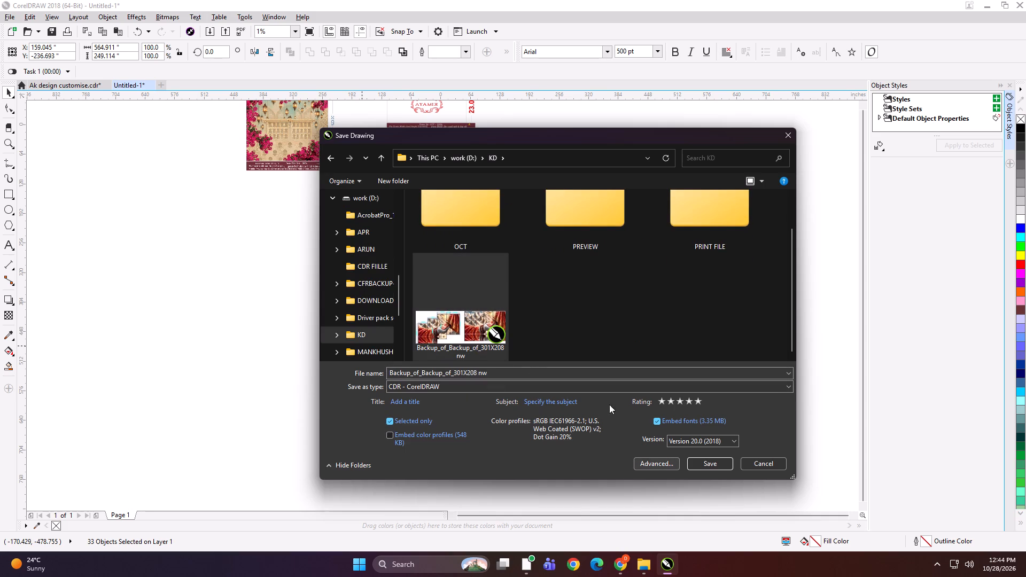
pyautogui.press('Delete')
pyautogui.click(493, 371)
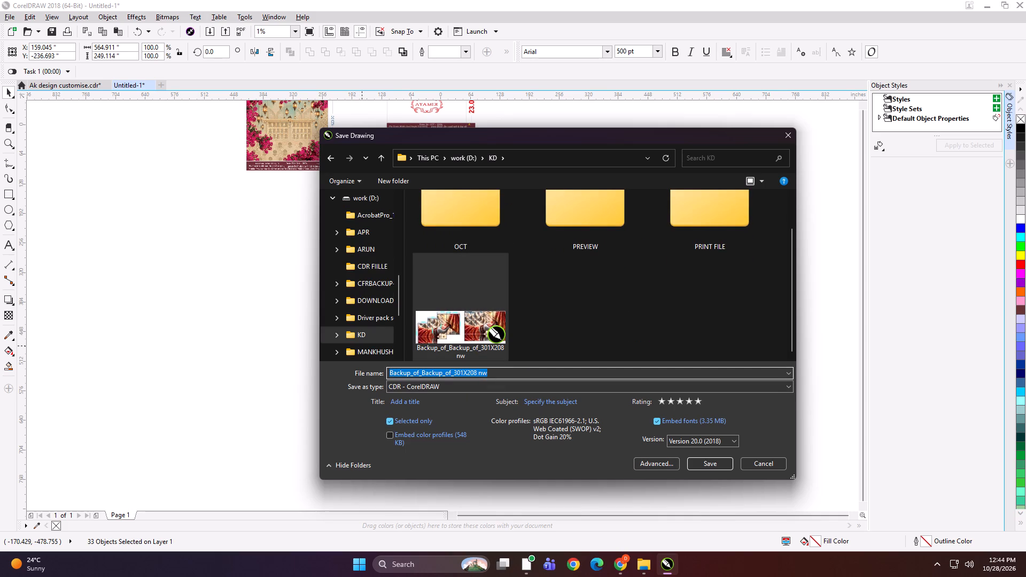
pyautogui.press('Left')
pyautogui.press('Right')
pyautogui.press('Right')
pyautogui.press('Right')
pyautogui.press('Right')
pyautogui.press('Right')
pyautogui.press('Right')
pyautogui.press('Right')
pyautogui.press('Right')
pyautogui.press('Right')
pyautogui.press('Right')
pyautogui.press('Right')
pyautogui.press('Right')
pyautogui.press('Right')
pyautogui.press('Right')
pyautogui.press('Right')
pyautogui.press('Right')
pyautogui.press('Right')
pyautogui.press('Right')
pyautogui.press('Right')
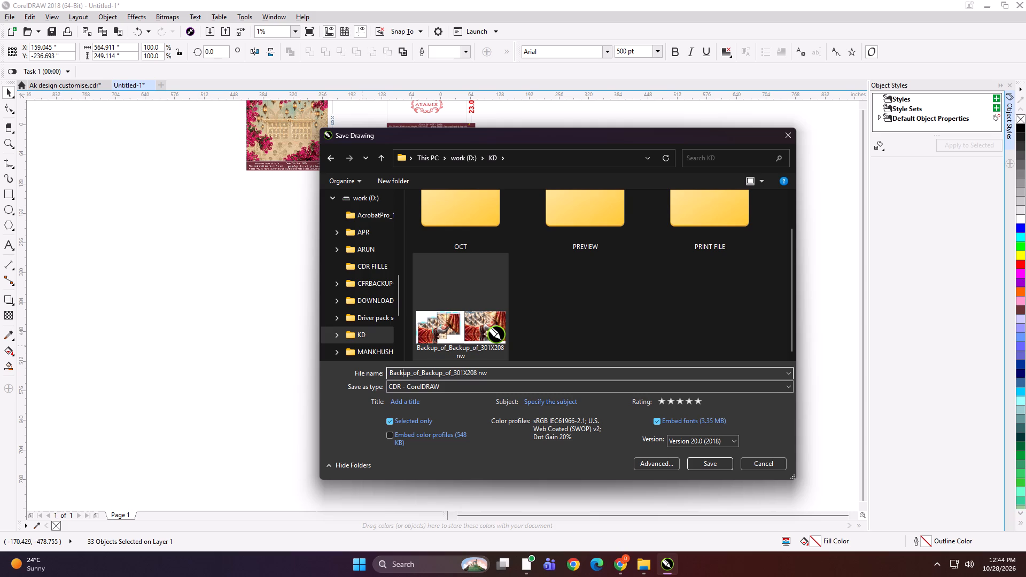
pyautogui.press('Right')
pyautogui.press('BackSpace')
pyautogui.press('BackSpace')
pyautogui.press('BackSpace')
pyautogui.press('BackSpace')
pyautogui.press('BackSpace')
pyautogui.press('BackSpace')
pyautogui.press('BackSpace')
pyautogui.press('BackSpace')
pyautogui.press('BackSpace')
pyautogui.press('BackSpace')
pyautogui.press('BackSpace')
pyautogui.press('BackSpace')
pyautogui.press('BackSpace')
pyautogui.press('BackSpace')
pyautogui.press('BackSpace')
pyautogui.press('BackSpace')
pyautogui.press('BackSpace')
pyautogui.press('BackSpace')
pyautogui.press('BackSpace')
pyautogui.press('BackSpace')
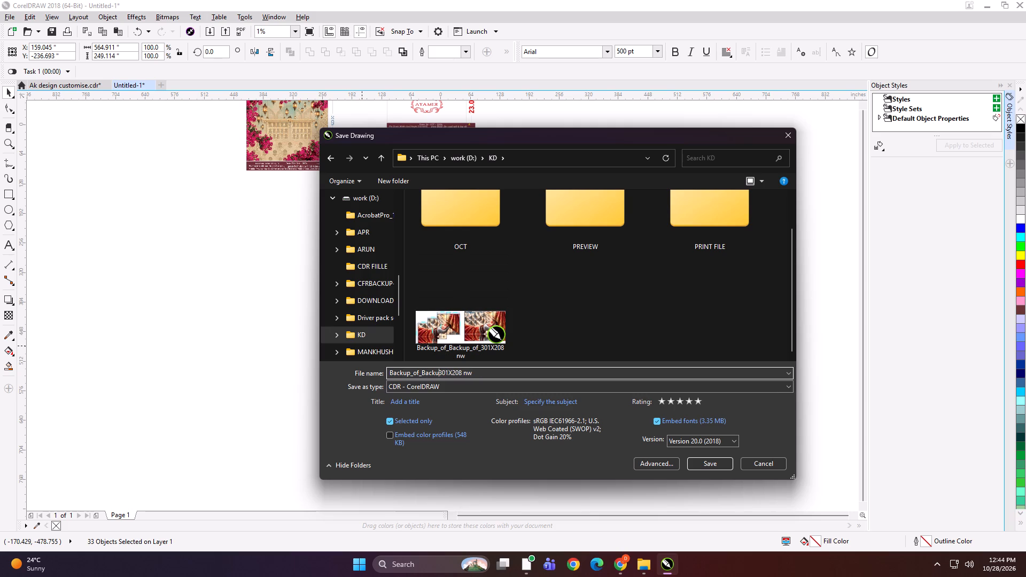
pyautogui.write('SIGMA')
pyautogui.press('space')
pyautogui.press('Return')
pyautogui.press('Return')
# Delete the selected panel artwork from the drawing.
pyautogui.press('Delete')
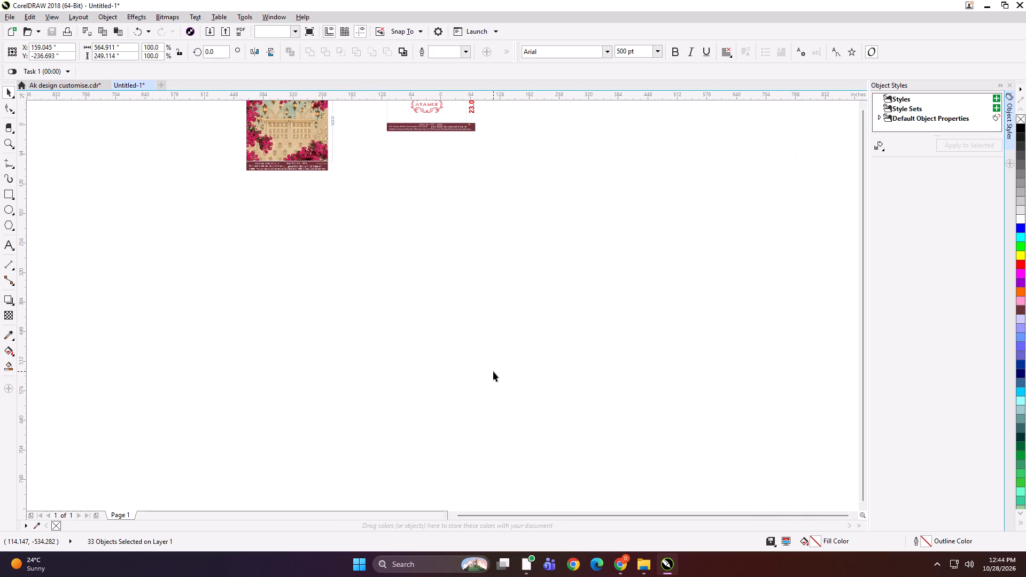
# Switch to File Explorer and check the KD folder for the saved drawing.
pyautogui.click(635, 573)
pyautogui.click(615, 326)
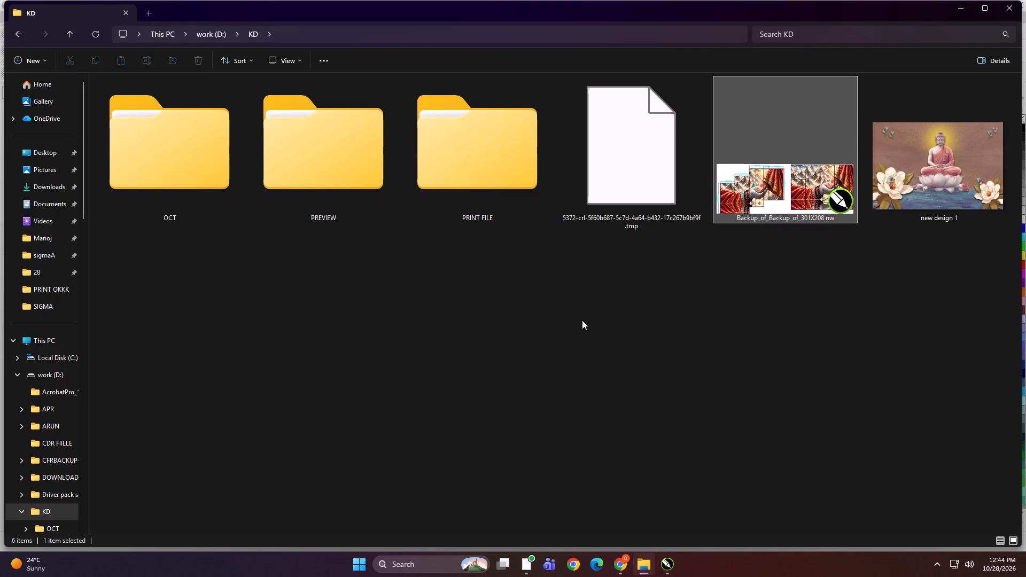
pyautogui.rightClick(621, 308)
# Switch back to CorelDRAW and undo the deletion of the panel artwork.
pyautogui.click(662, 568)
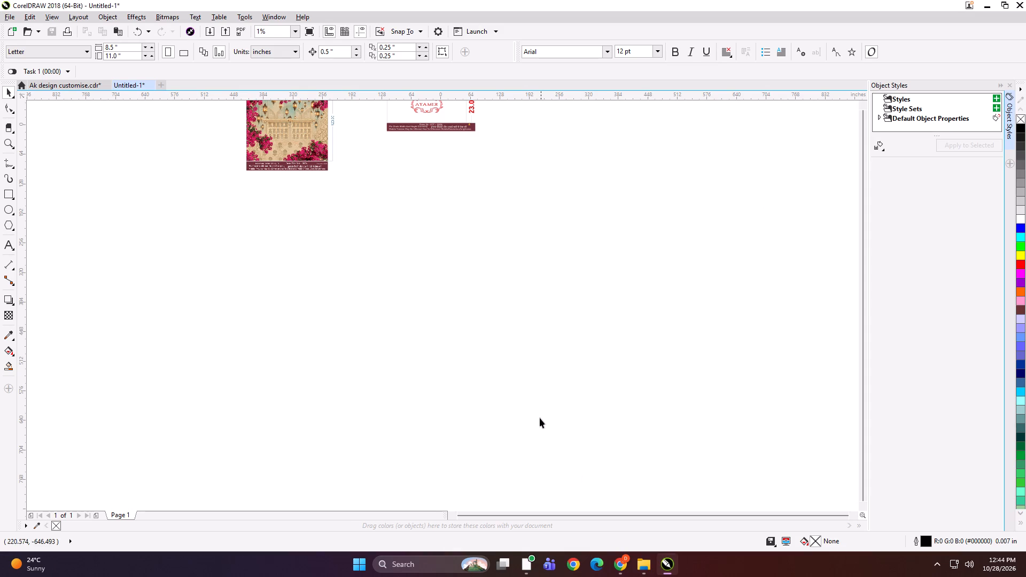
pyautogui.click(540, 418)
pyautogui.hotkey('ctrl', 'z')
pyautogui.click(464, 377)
# Switch to File Explorer and refresh the KD folder to look for the SIGMA 301X208 nw file.
pyautogui.click(636, 572)
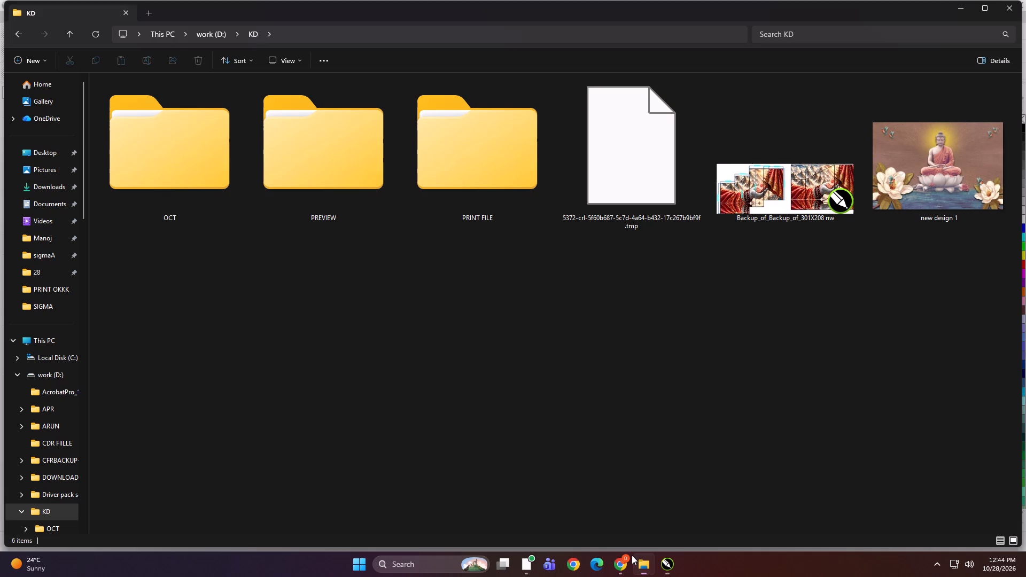
pyautogui.rightClick(537, 372)
pyautogui.click(553, 362)
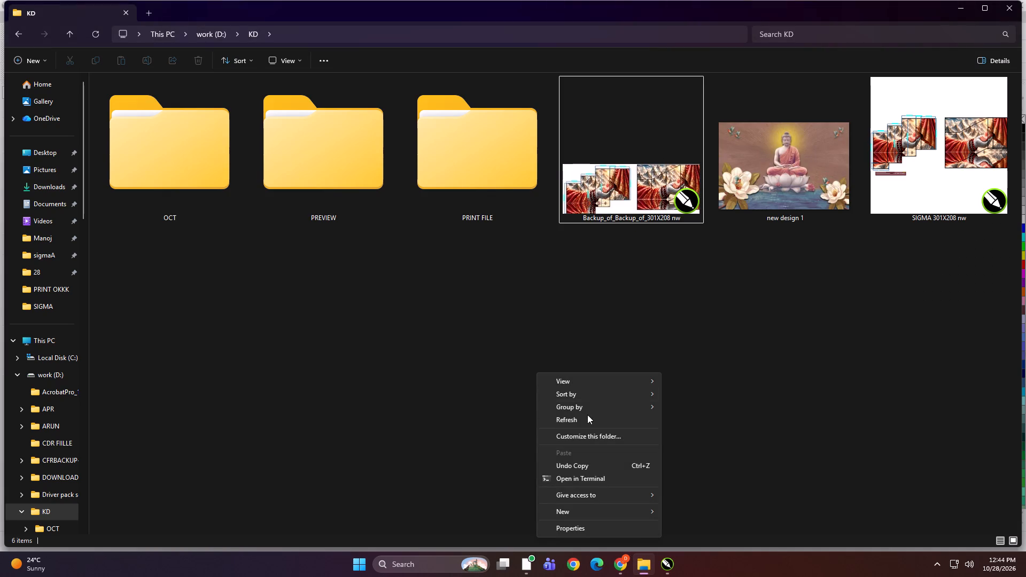
pyautogui.click(587, 415)
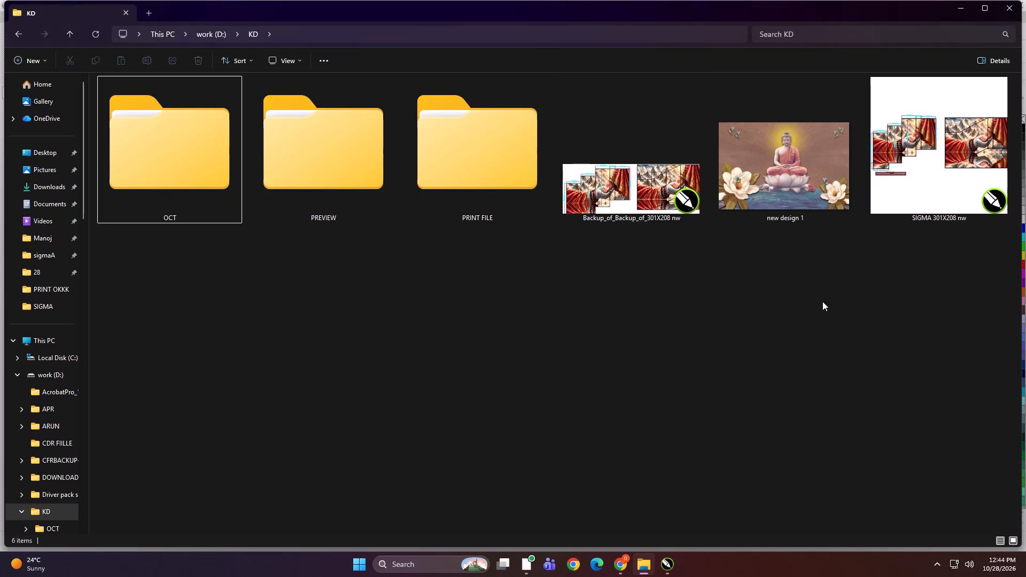
# Delete the Backup_of_Backup_of_301X208 nw file from the KD folder.
pyautogui.click(648, 177)
pyautogui.press('Delete')
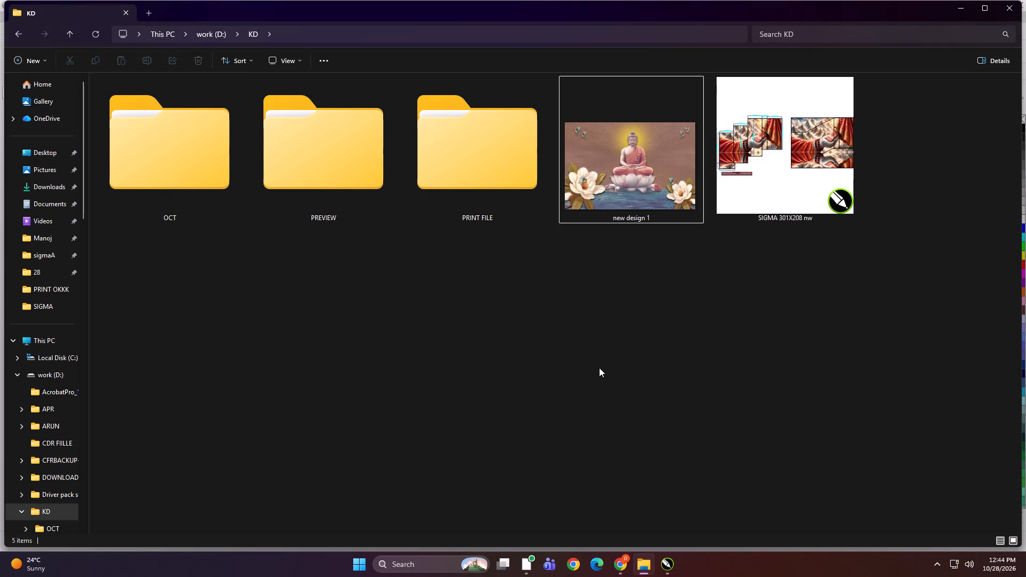
pyautogui.click(584, 366)
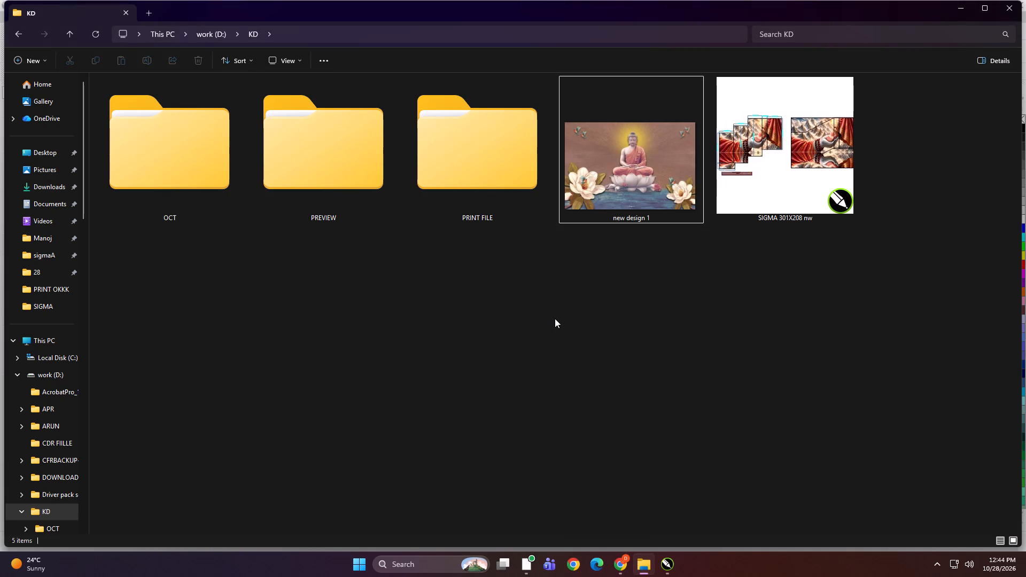